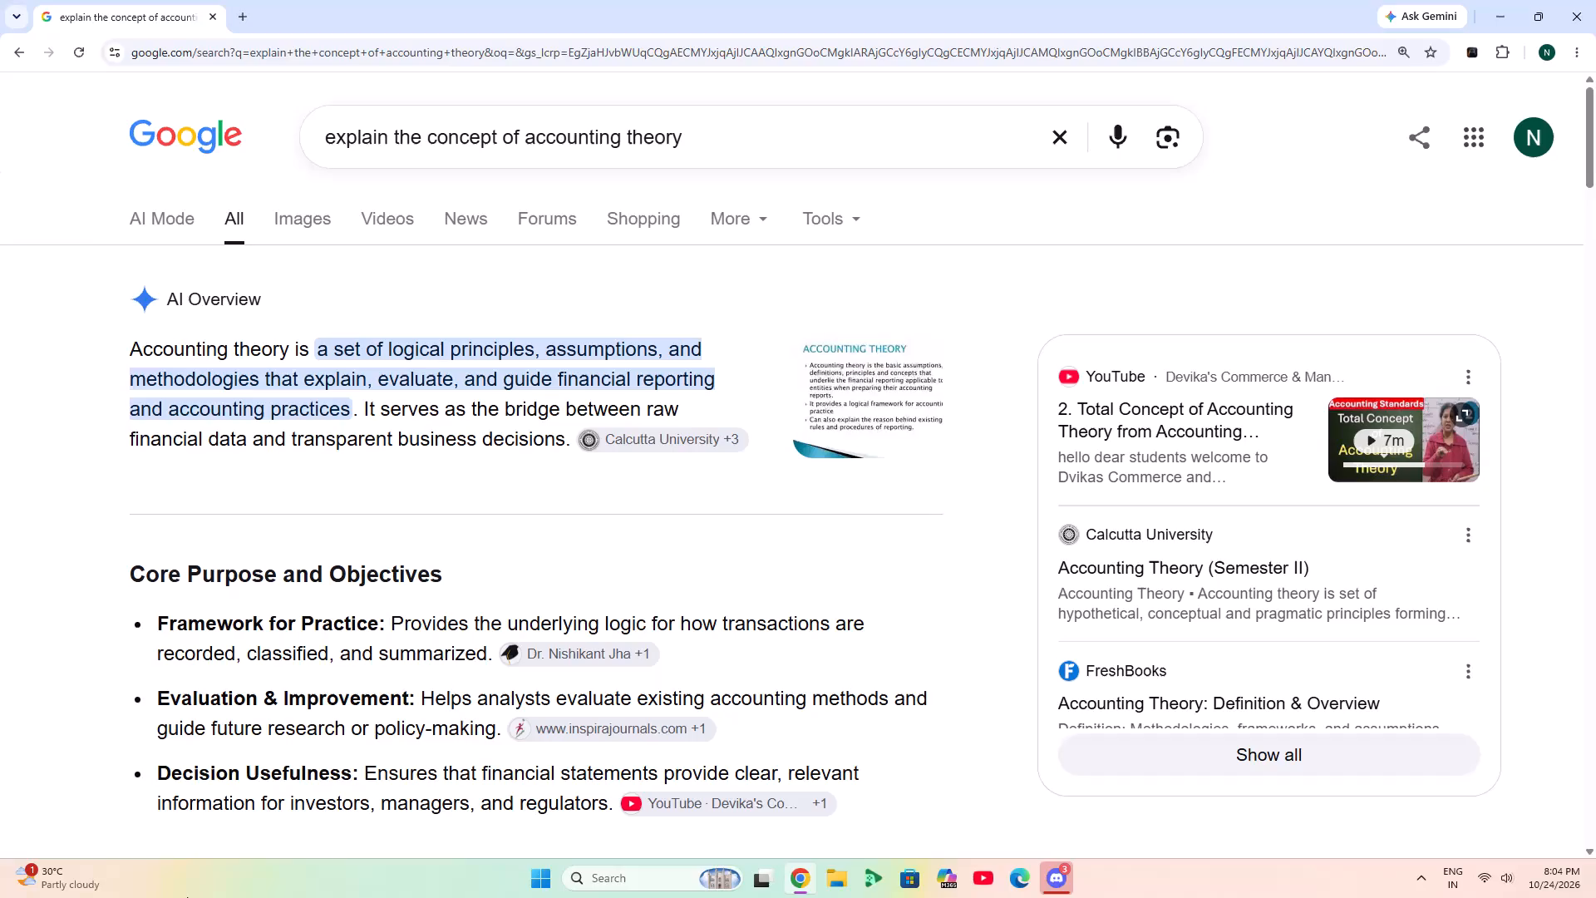
Open the TradingView website in a new browser tab.
click(240, 12)
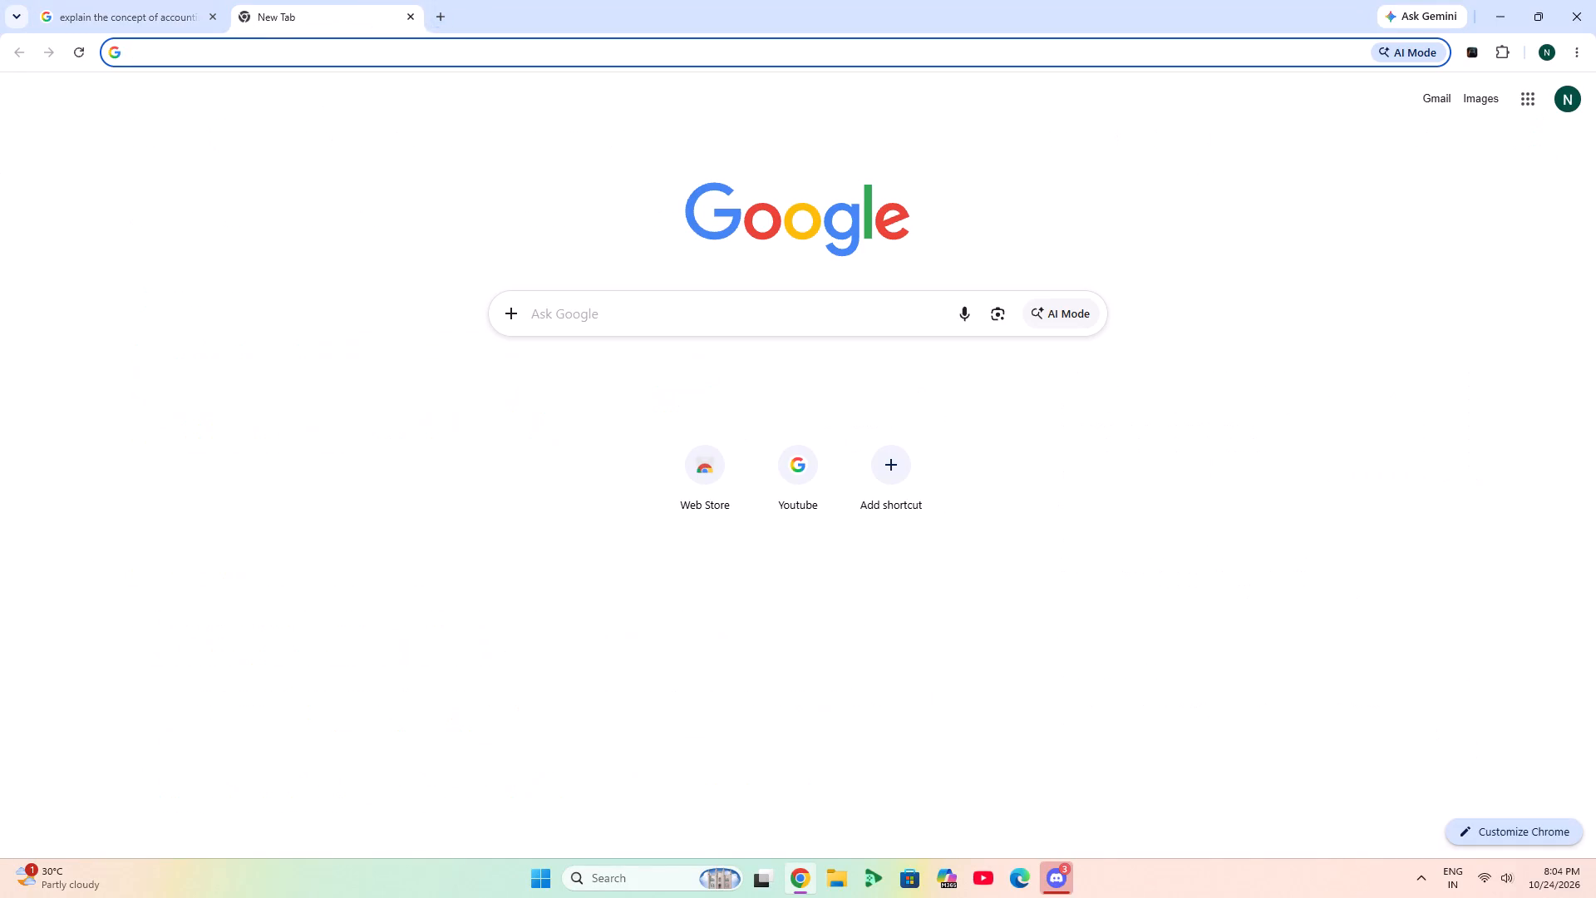
click(739, 299)
click(707, 353)
click(272, 352)
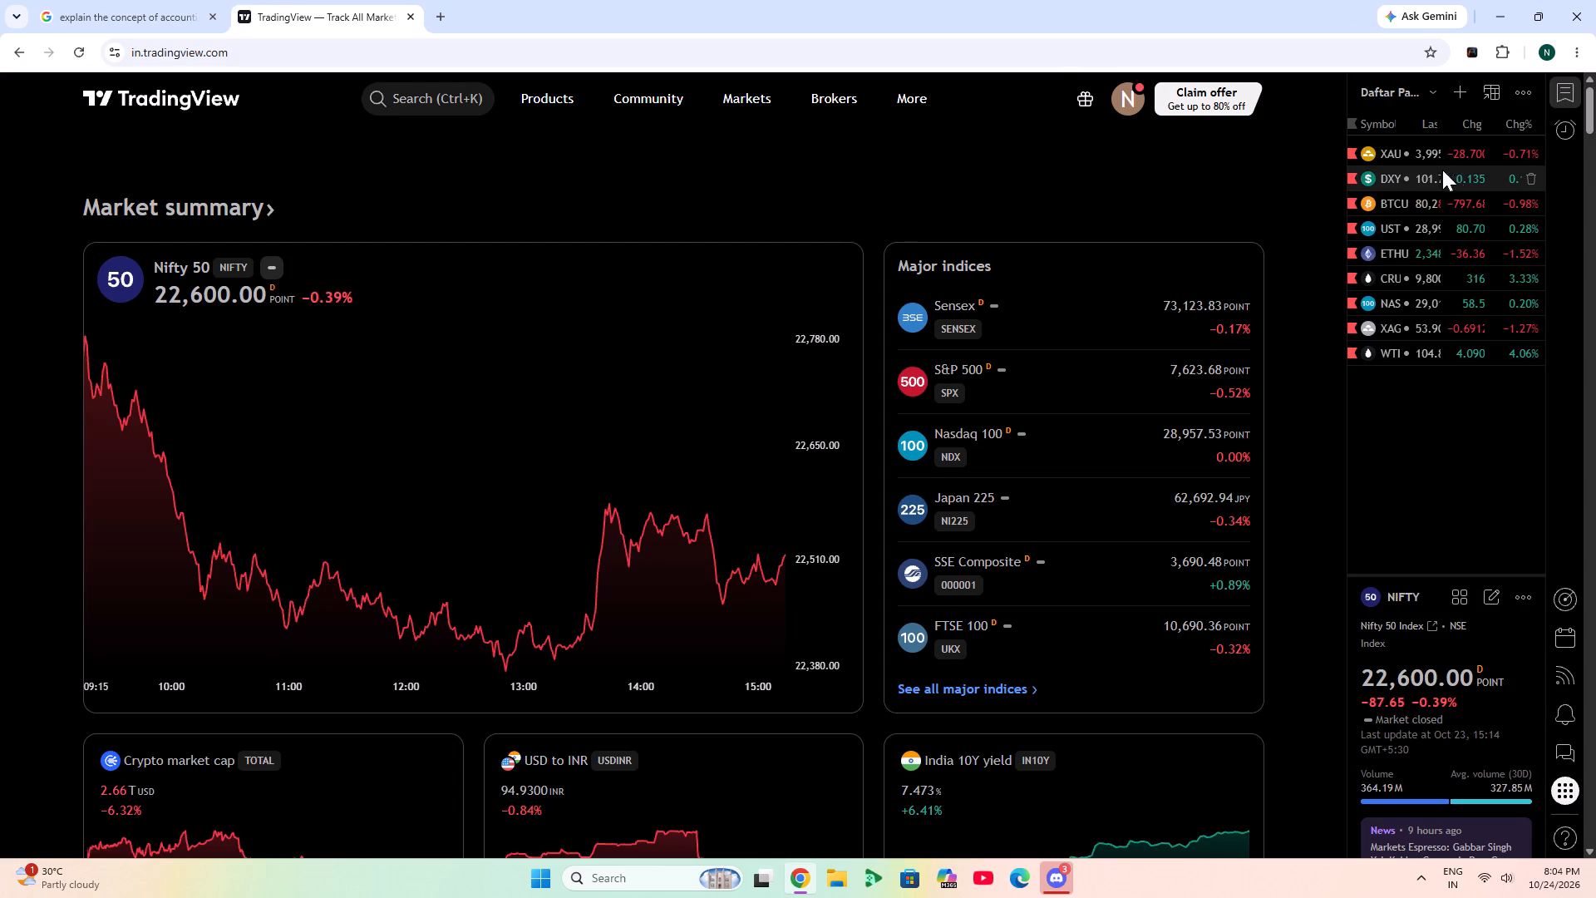
Select Bitcoin (BTCUSD) from the watchlist and open its full chart.
click(1400, 198)
scroll(1209, 0, down, 5)
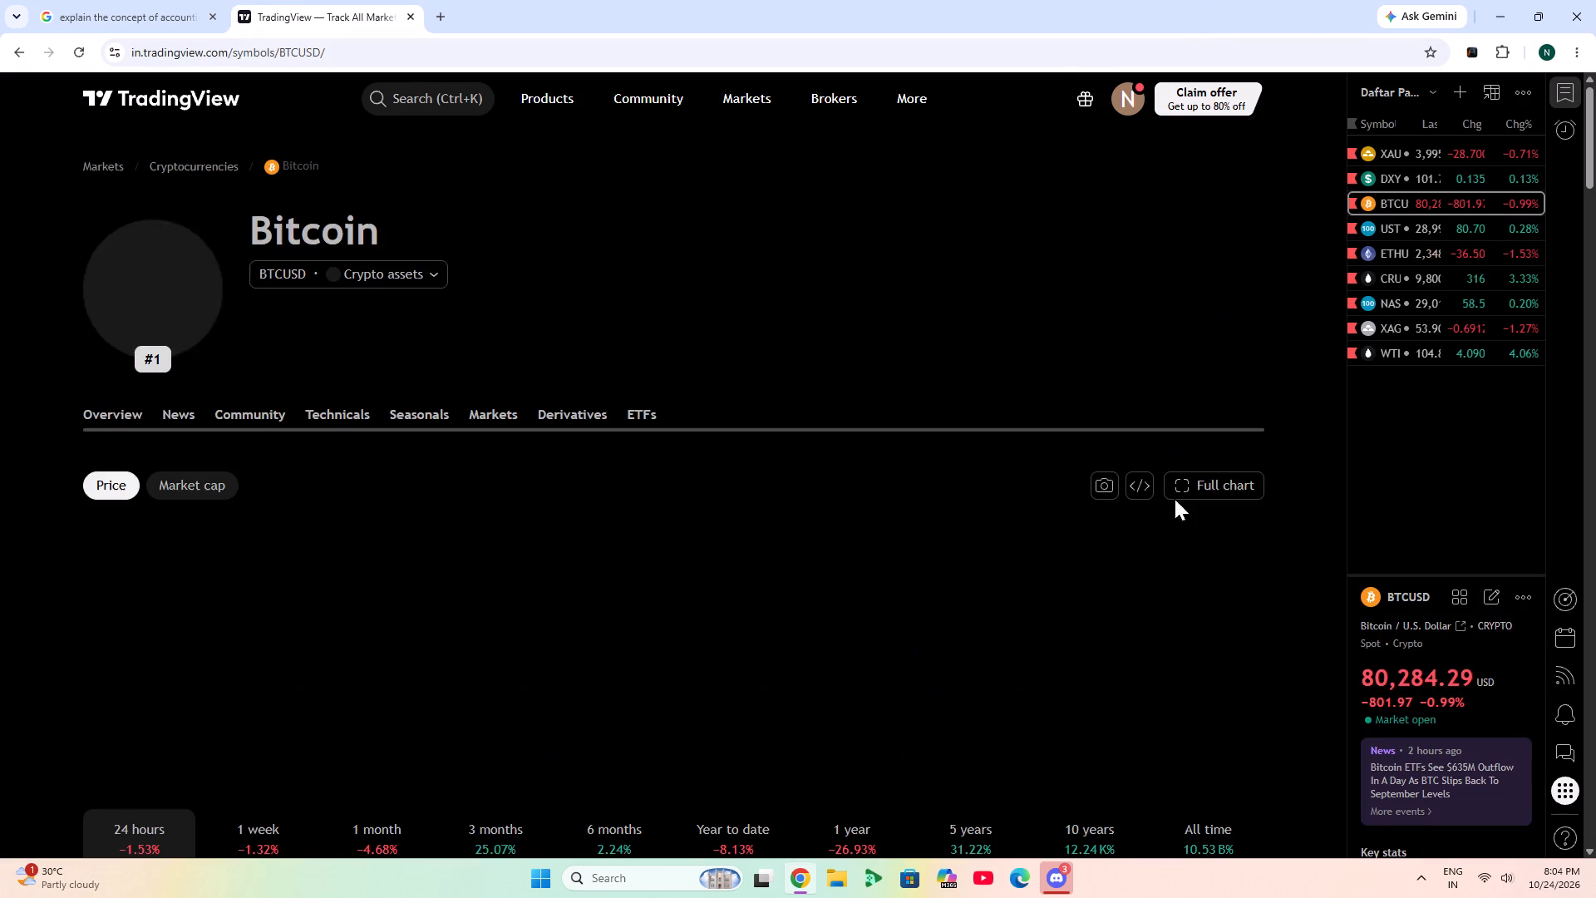
click(1199, 468)
click(1224, 484)
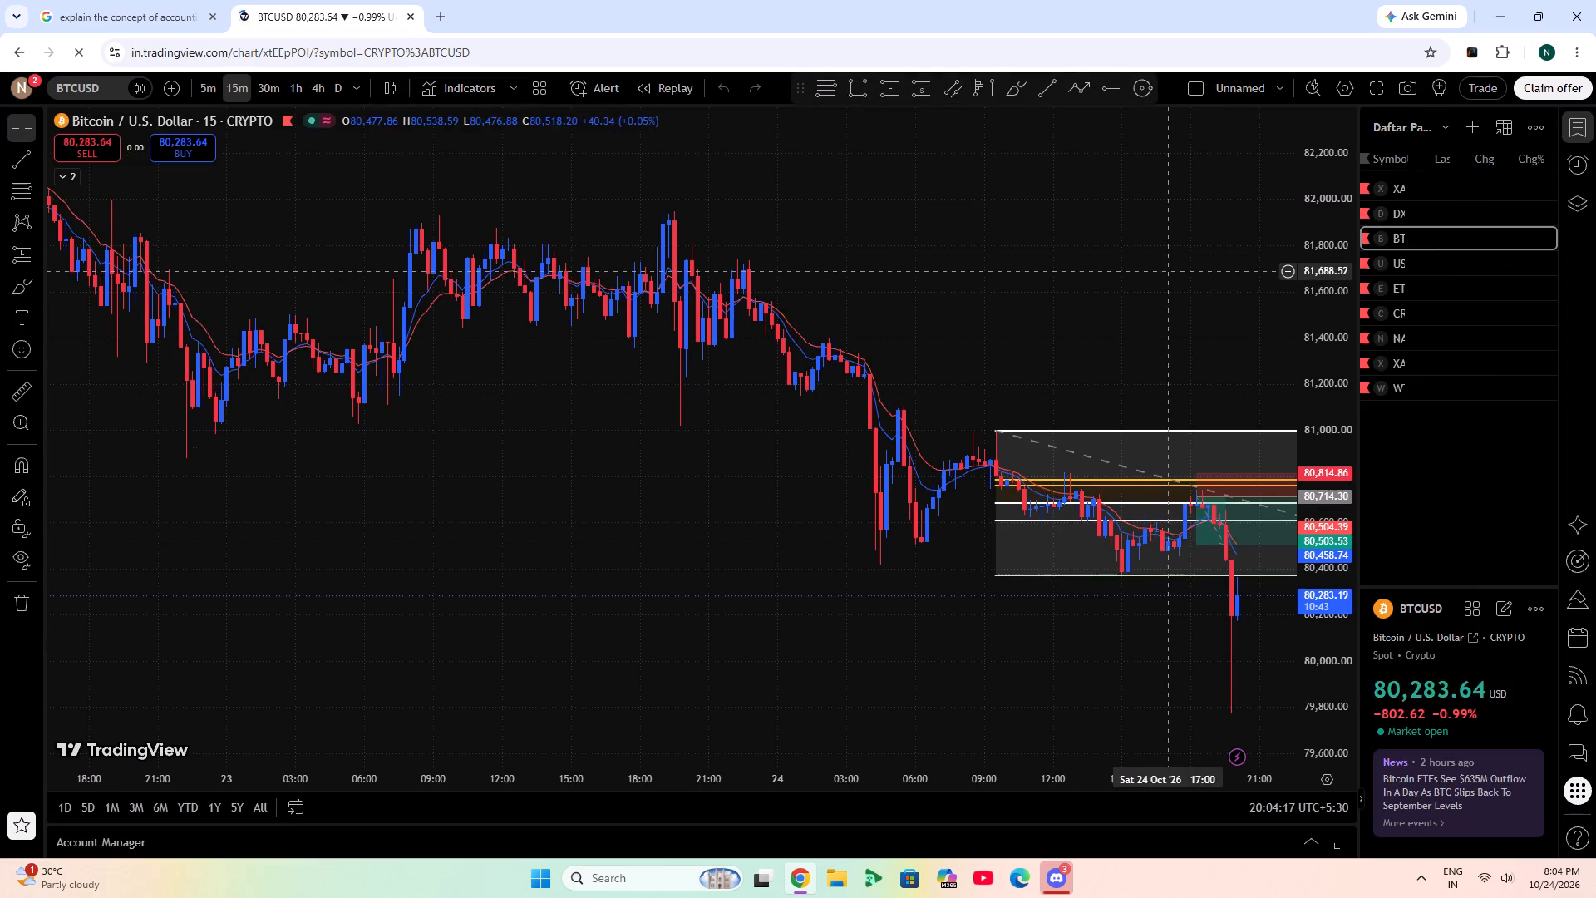
Examine the latest 15-minute BTCUSD candles around the Fibonacci retracement and the short position drawing, at closer and wider scales.
drag(1164, 254, 814, 214)
scroll(1314, 620, up, 6)
scroll(1180, 630, up, 4)
drag(1175, 600, 1100, 346)
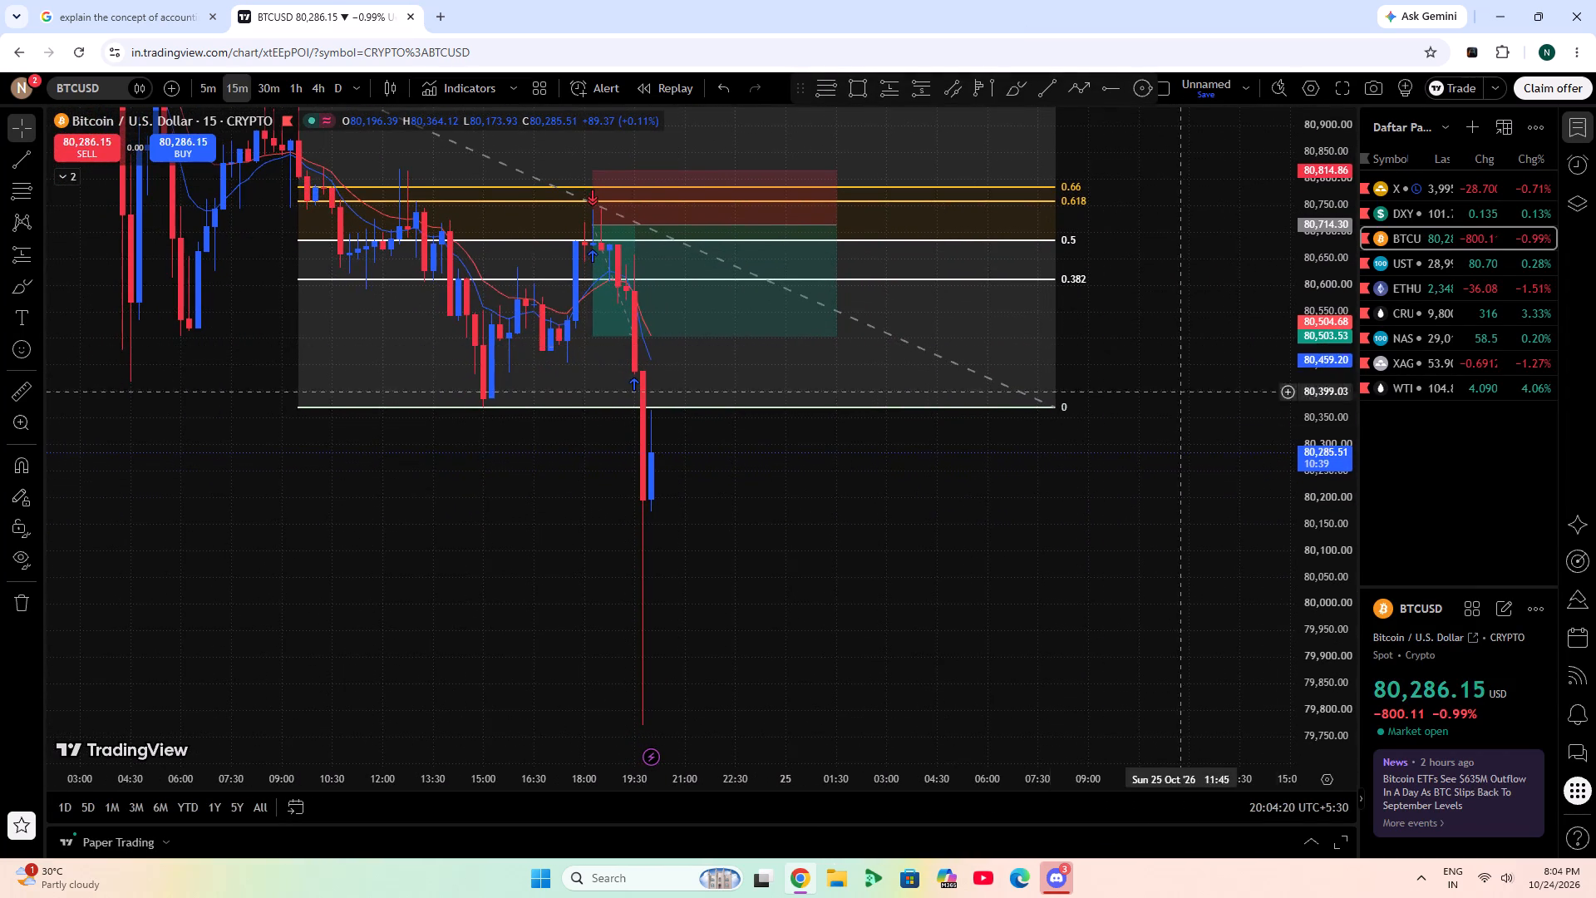
scroll(1180, 518, down, 2)
scroll(1312, 550, down, 2)
drag(1150, 566, 997, 631)
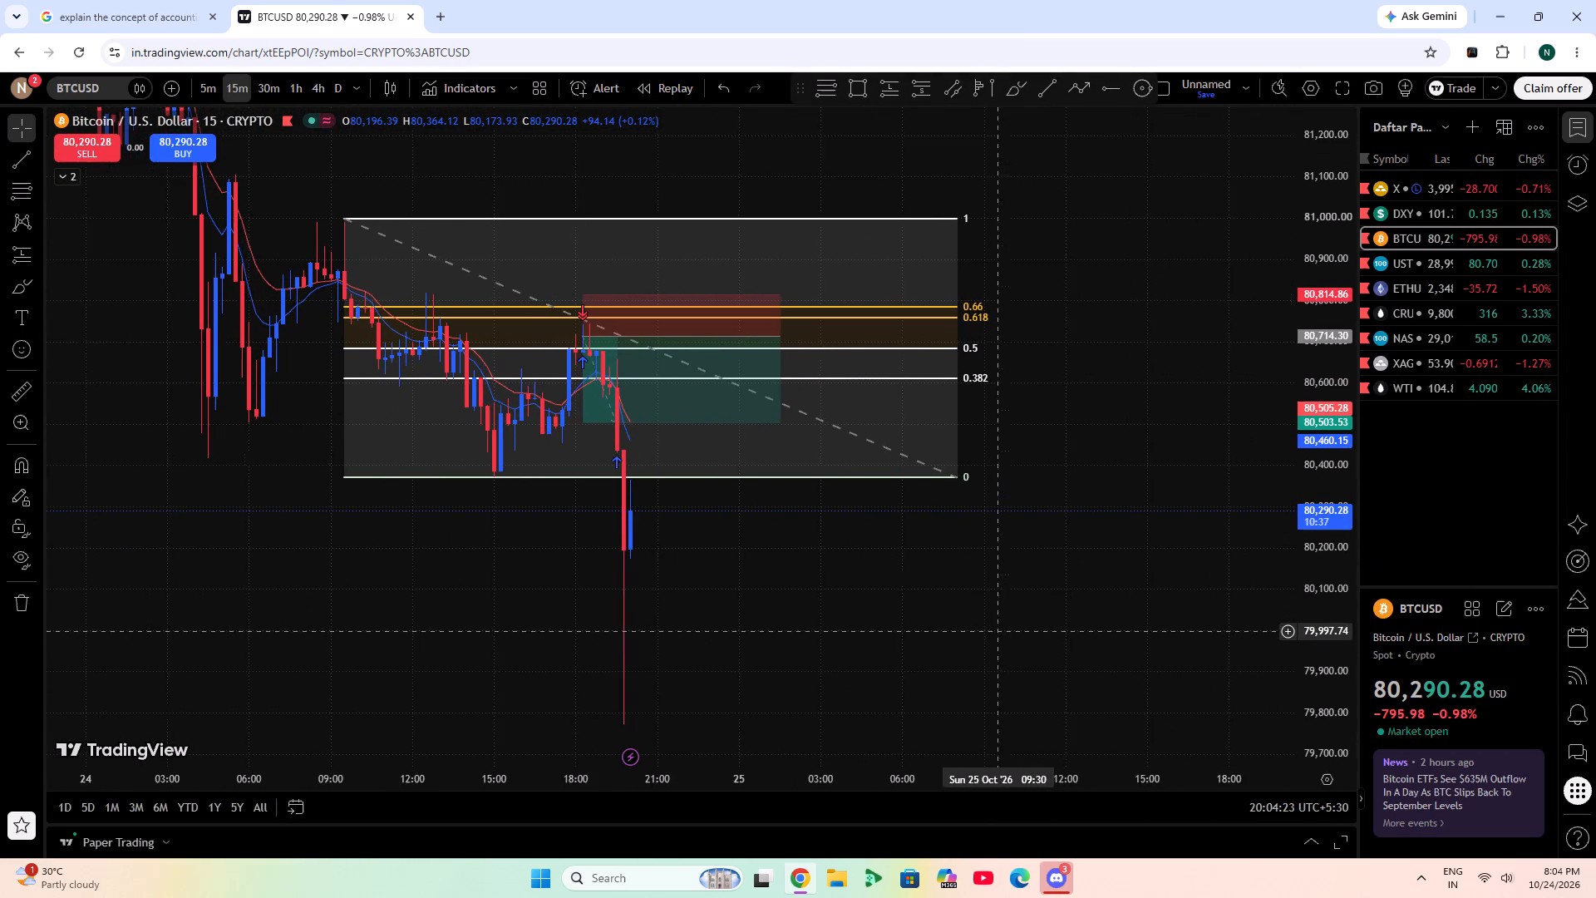
drag(997, 631, 997, 633)
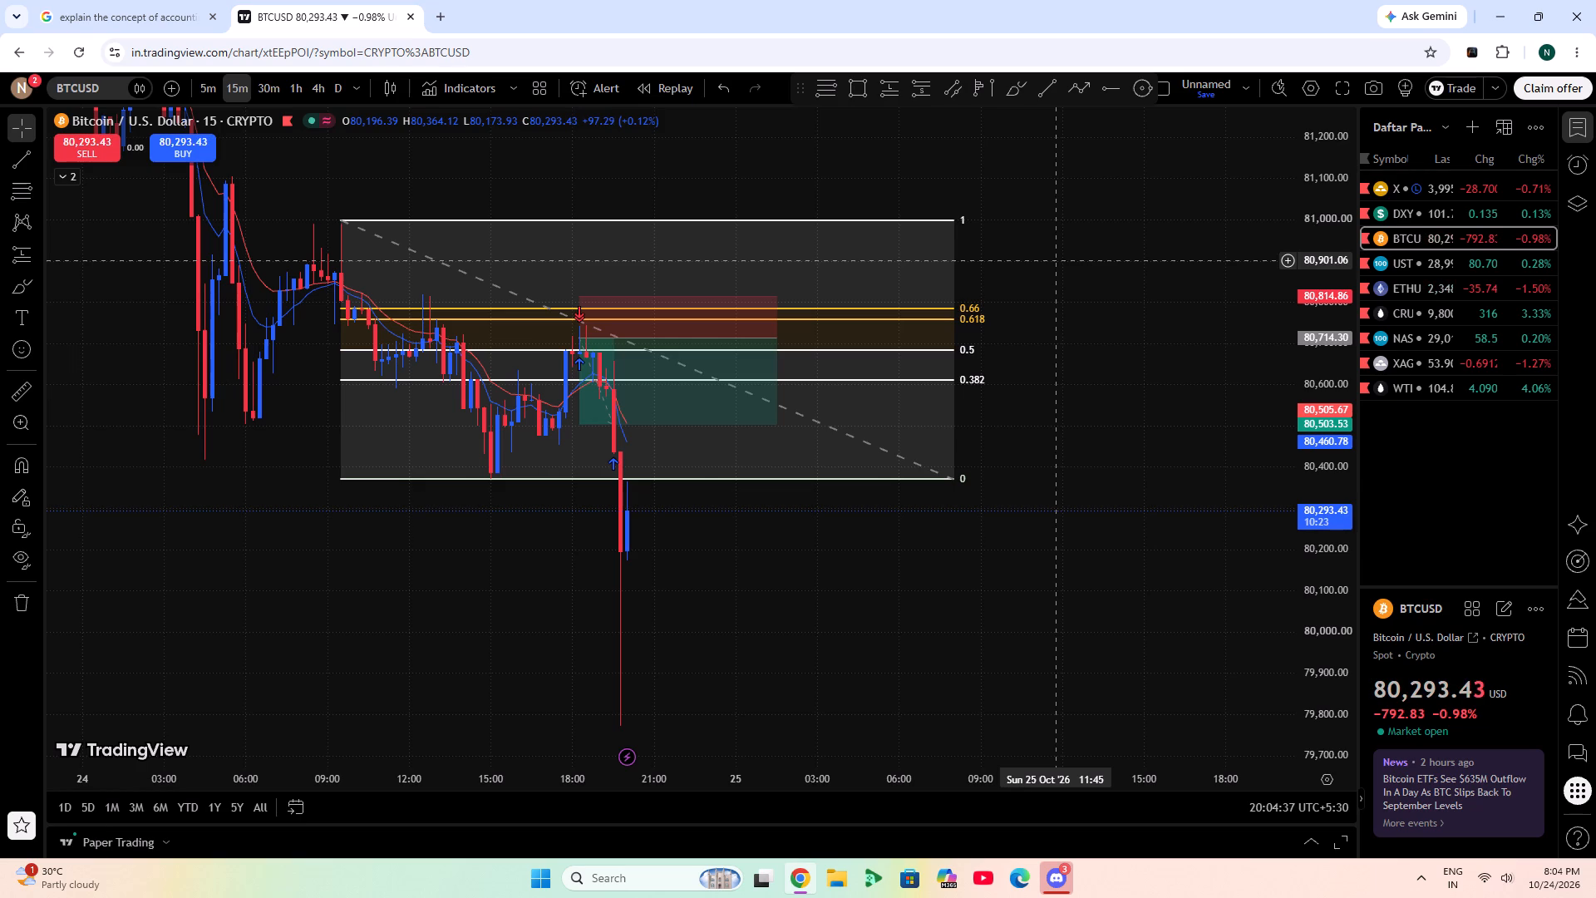
scroll(1308, 494, up, 1)
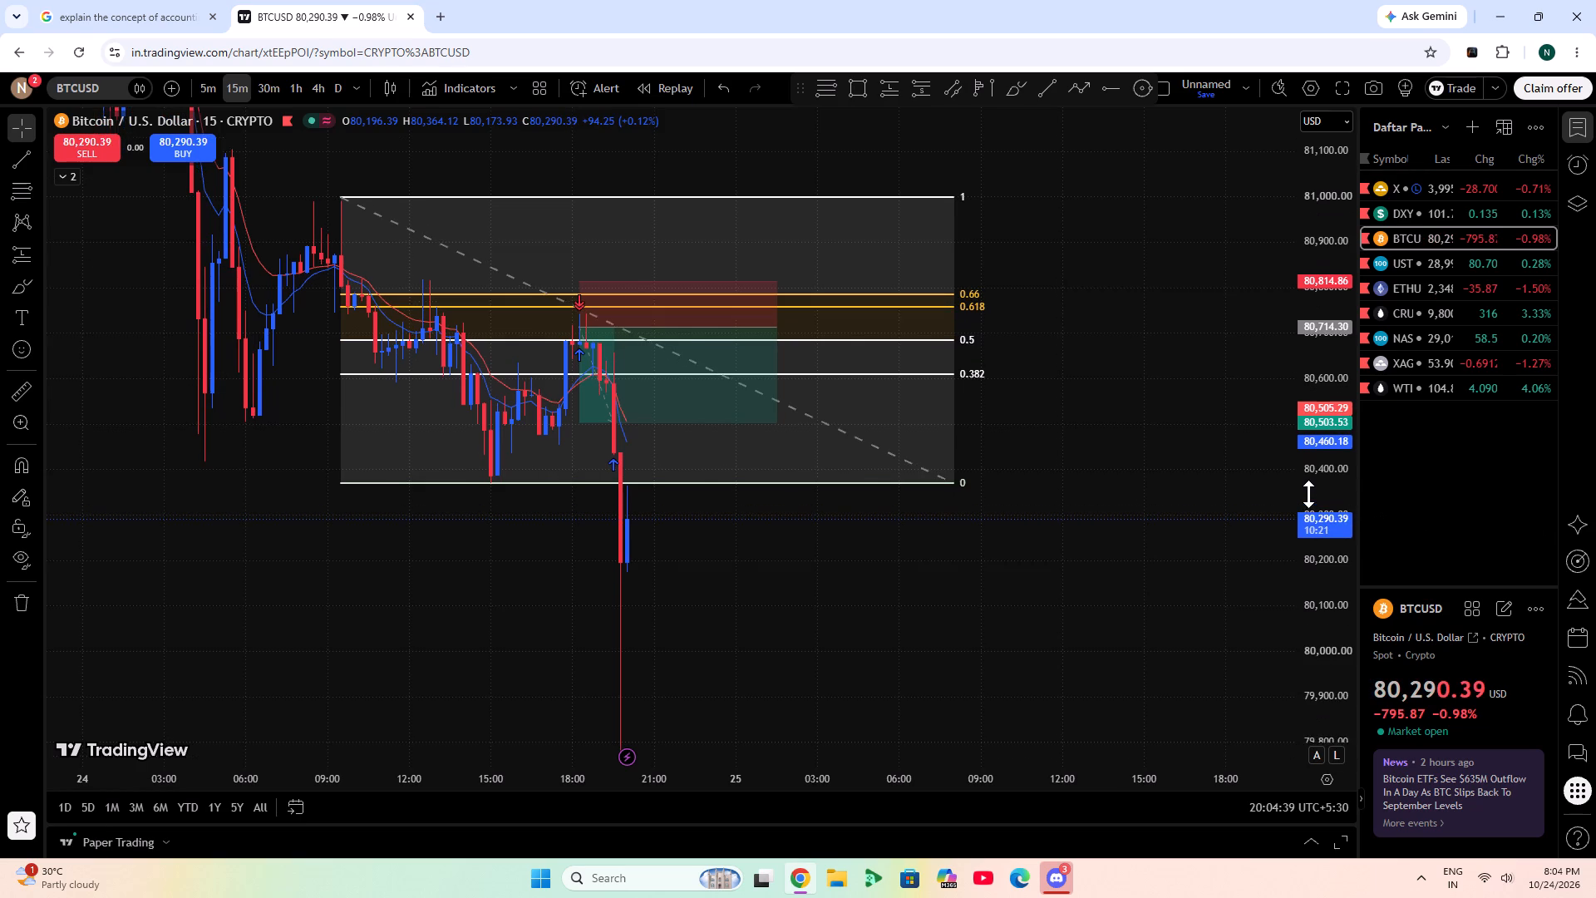
scroll(1308, 494, up, 2)
drag(1301, 515, 1299, 464)
drag(1176, 392, 1154, 322)
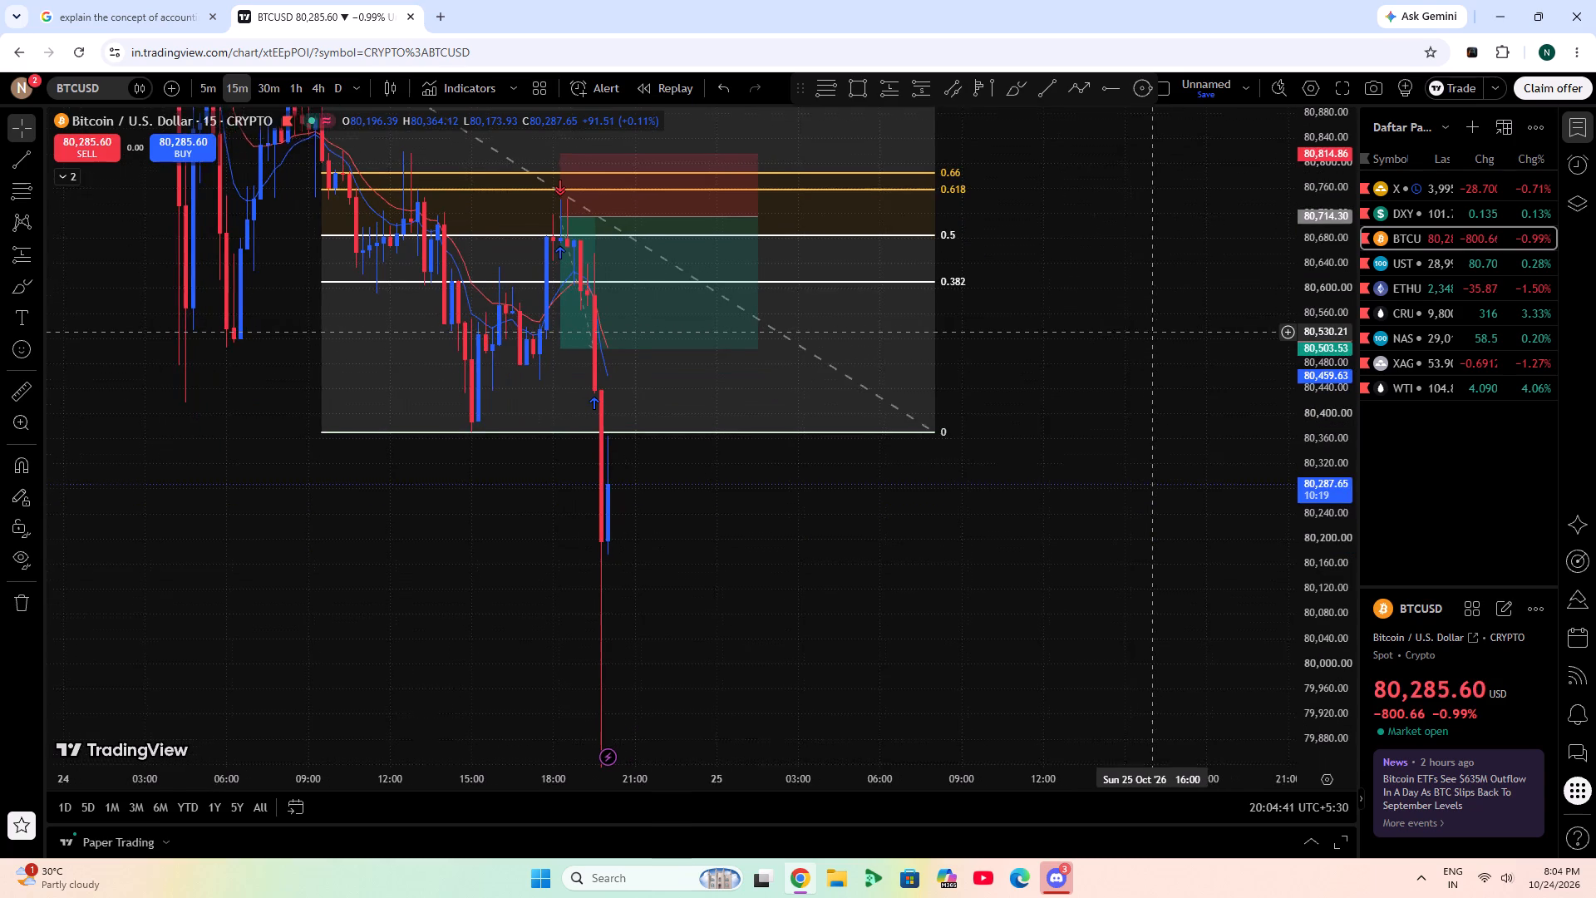
drag(1154, 322, 1169, 303)
scroll(1347, 470, down, 2)
scroll(1269, 483, down, 4)
drag(1216, 401, 883, 451)
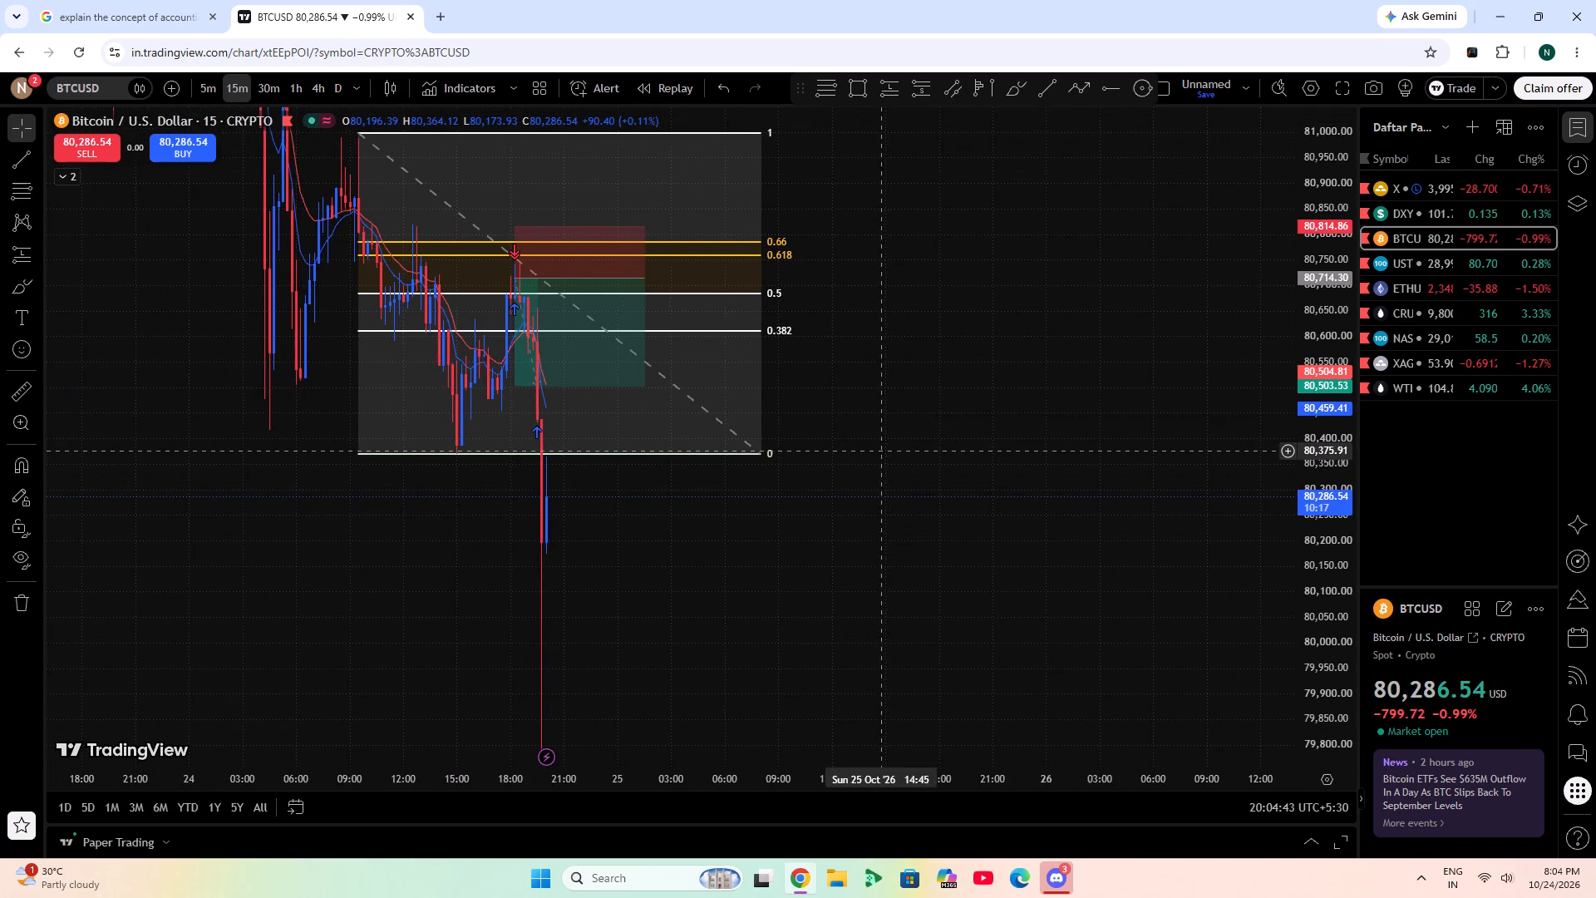
drag(883, 451, 883, 451)
scroll(1326, 471, down, 1)
scroll(1062, 466, up, 1)
drag(835, 370, 1004, 376)
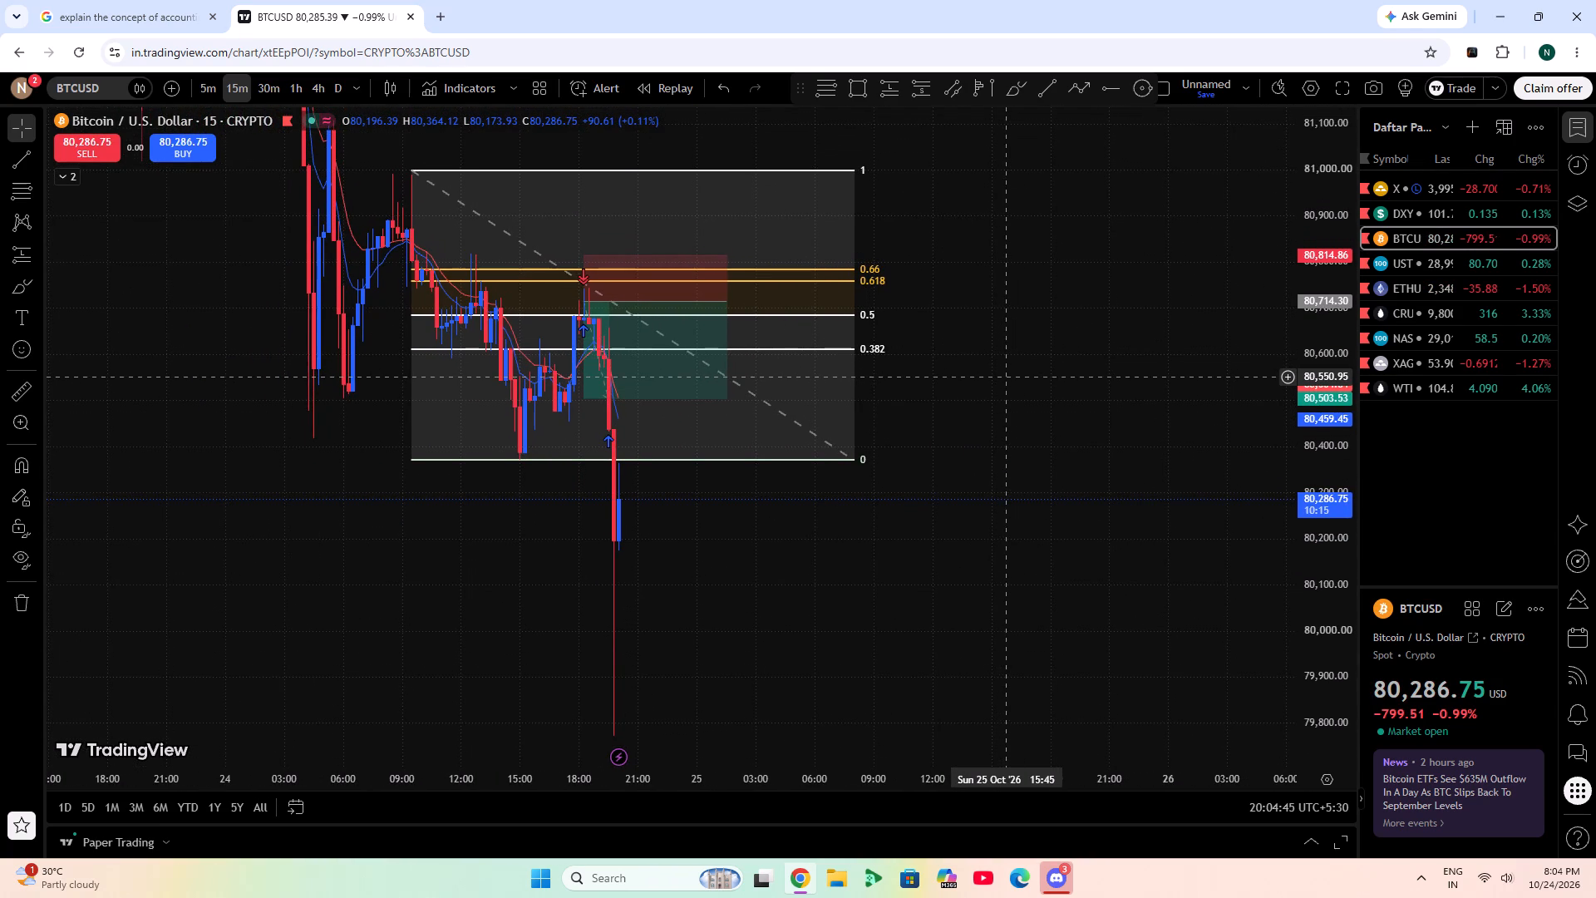
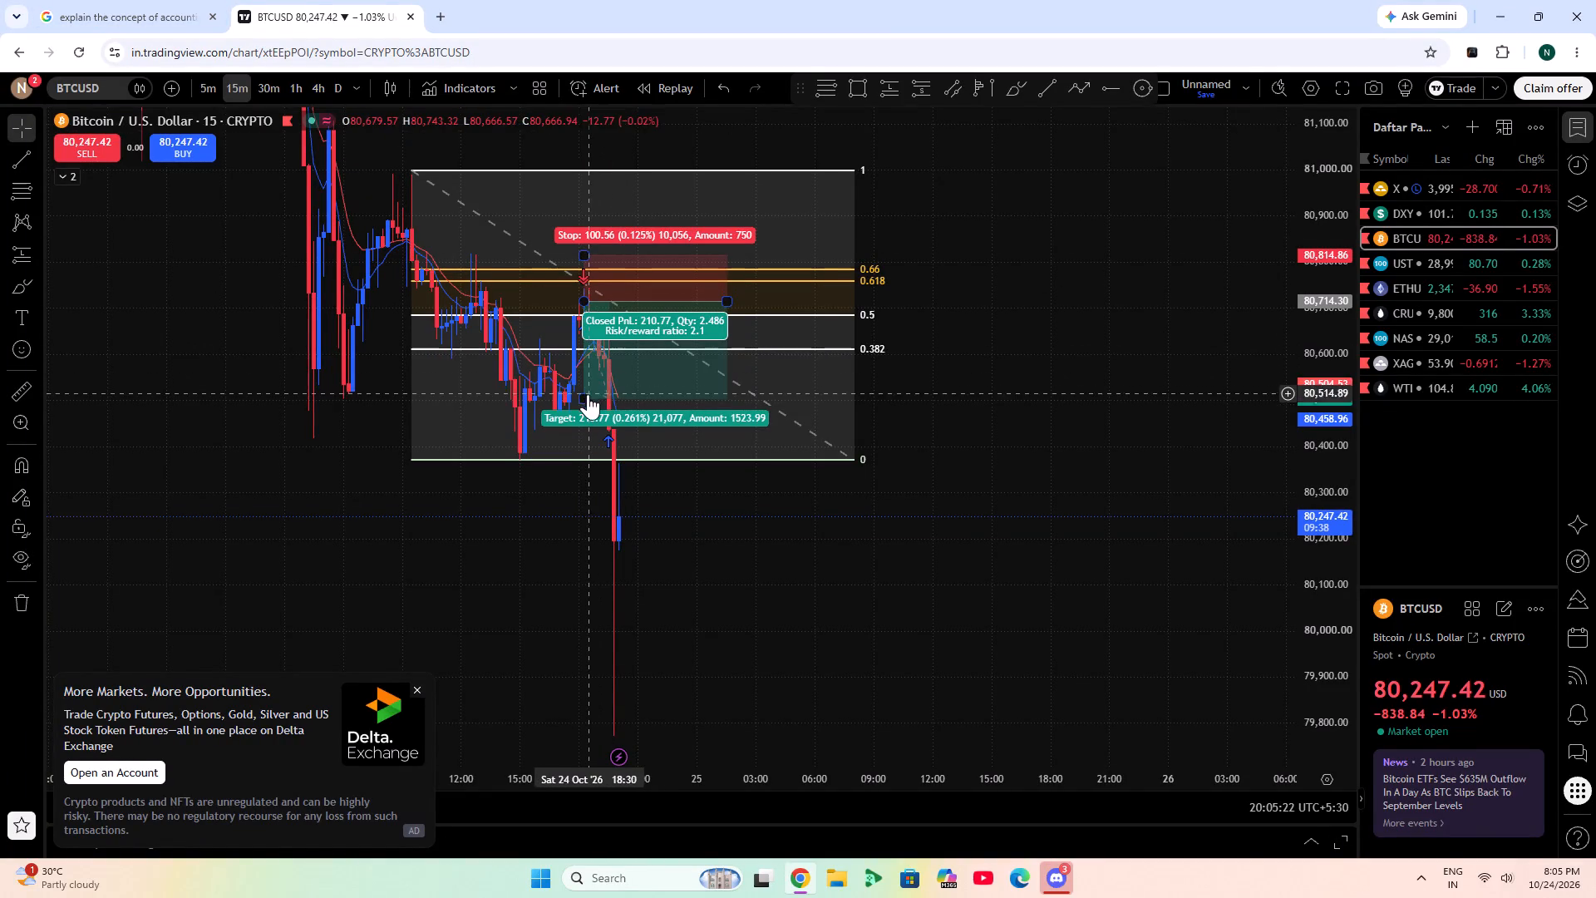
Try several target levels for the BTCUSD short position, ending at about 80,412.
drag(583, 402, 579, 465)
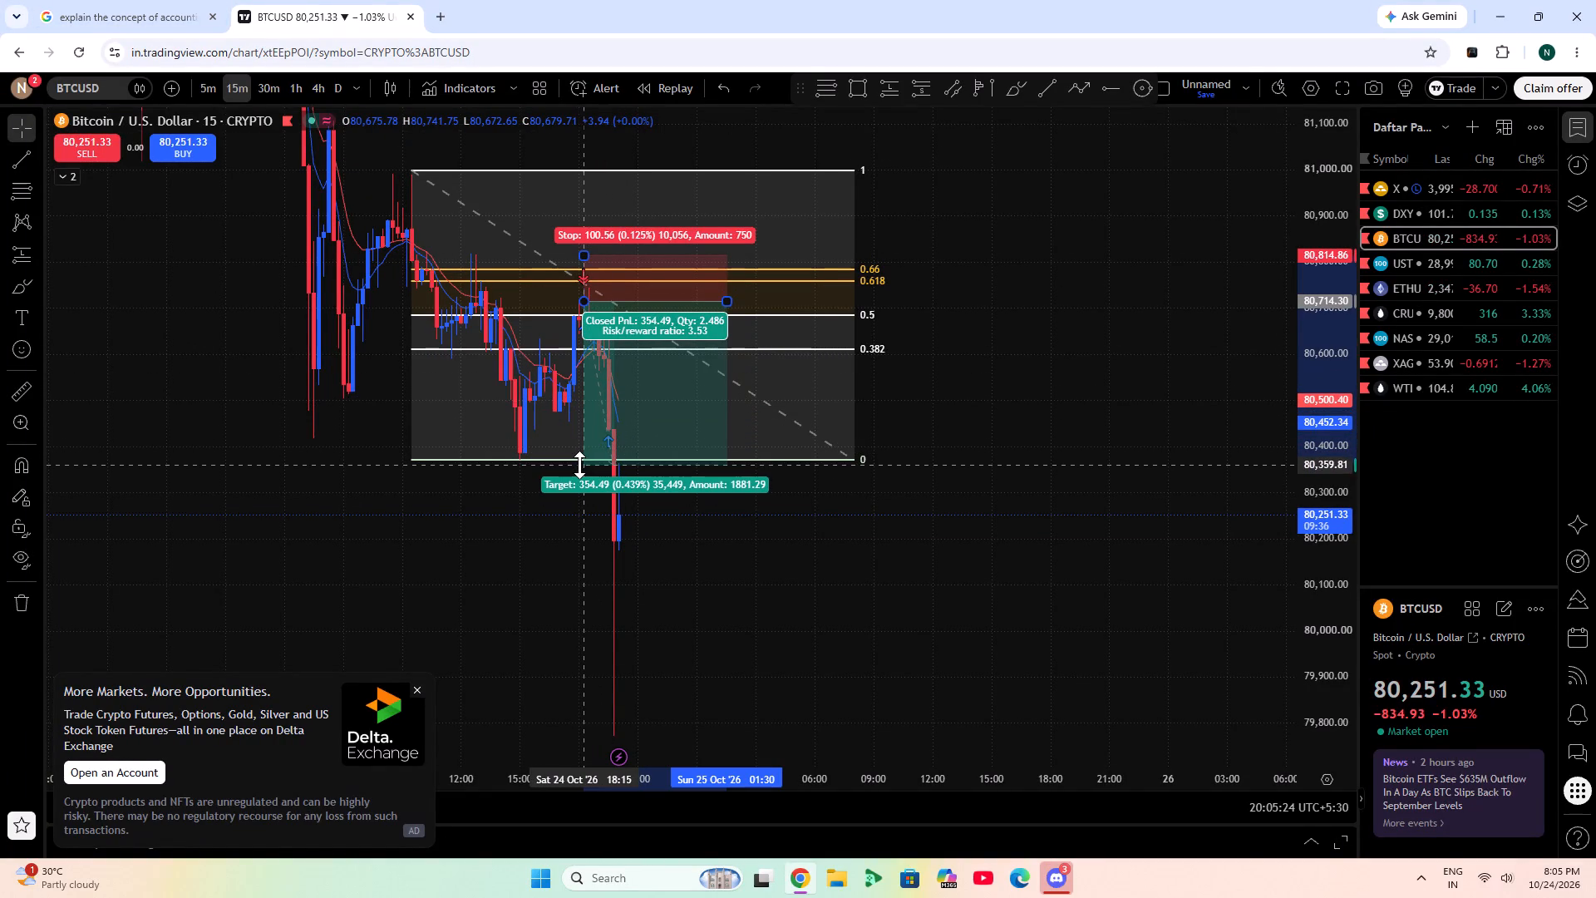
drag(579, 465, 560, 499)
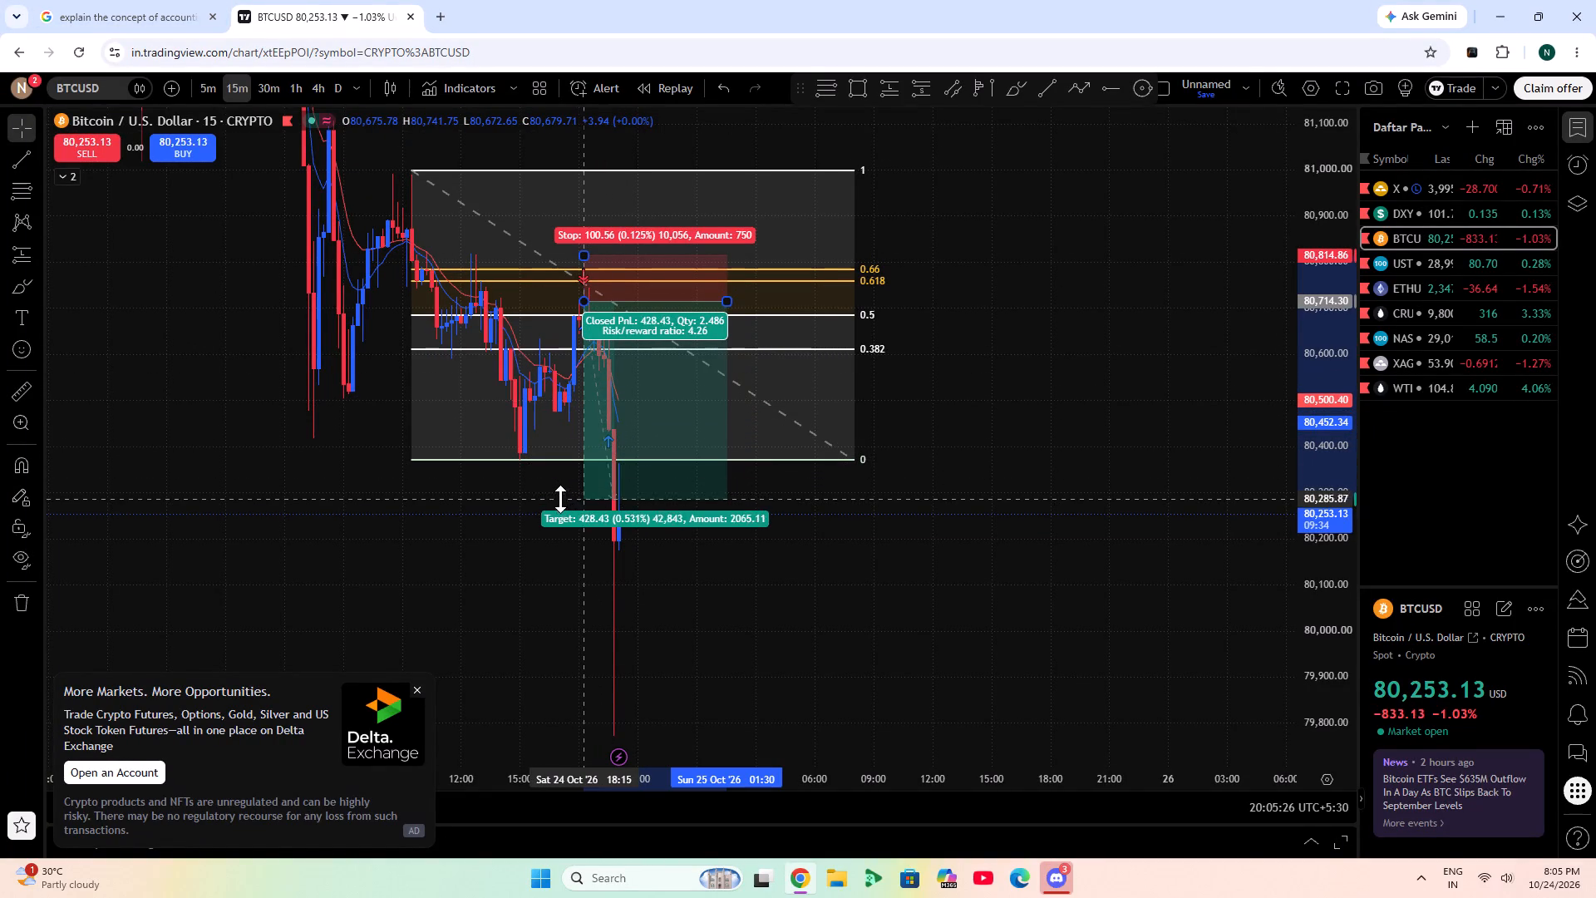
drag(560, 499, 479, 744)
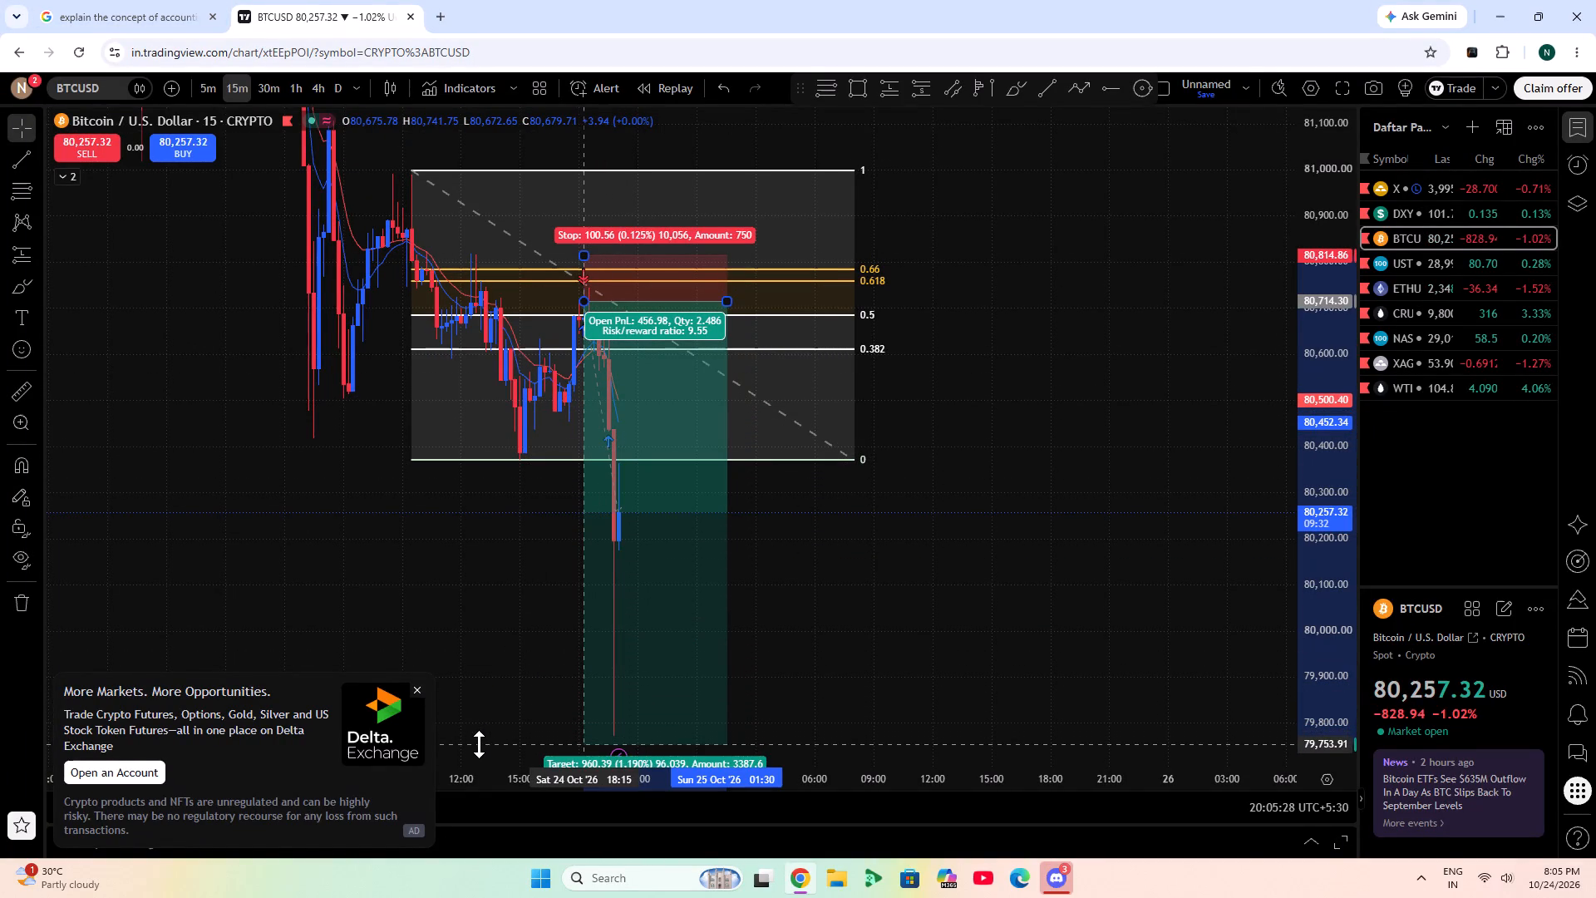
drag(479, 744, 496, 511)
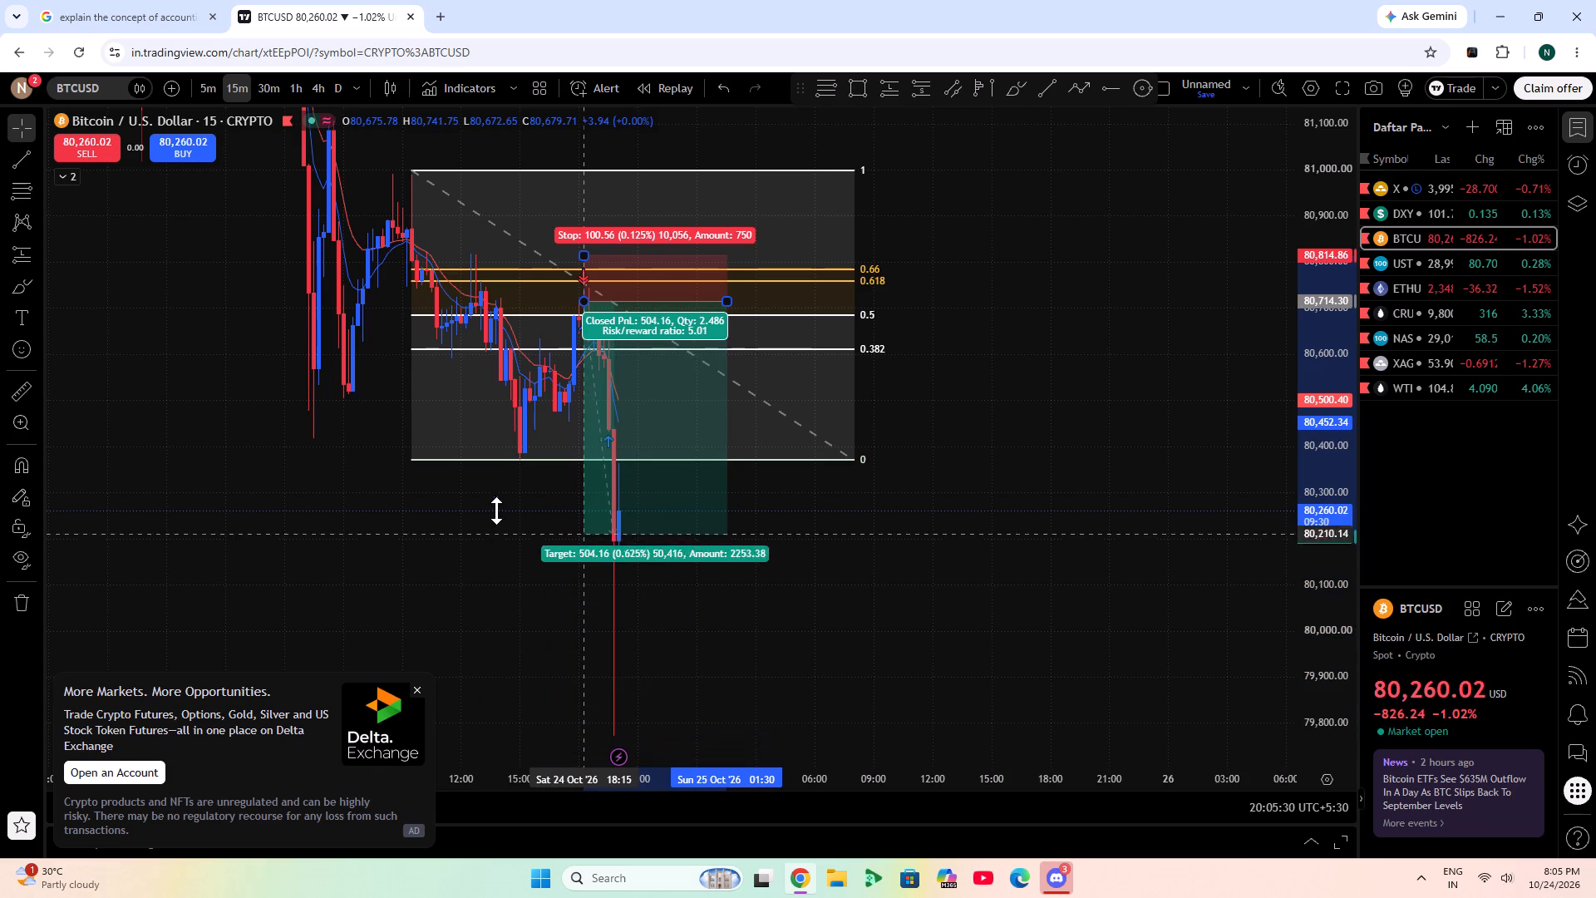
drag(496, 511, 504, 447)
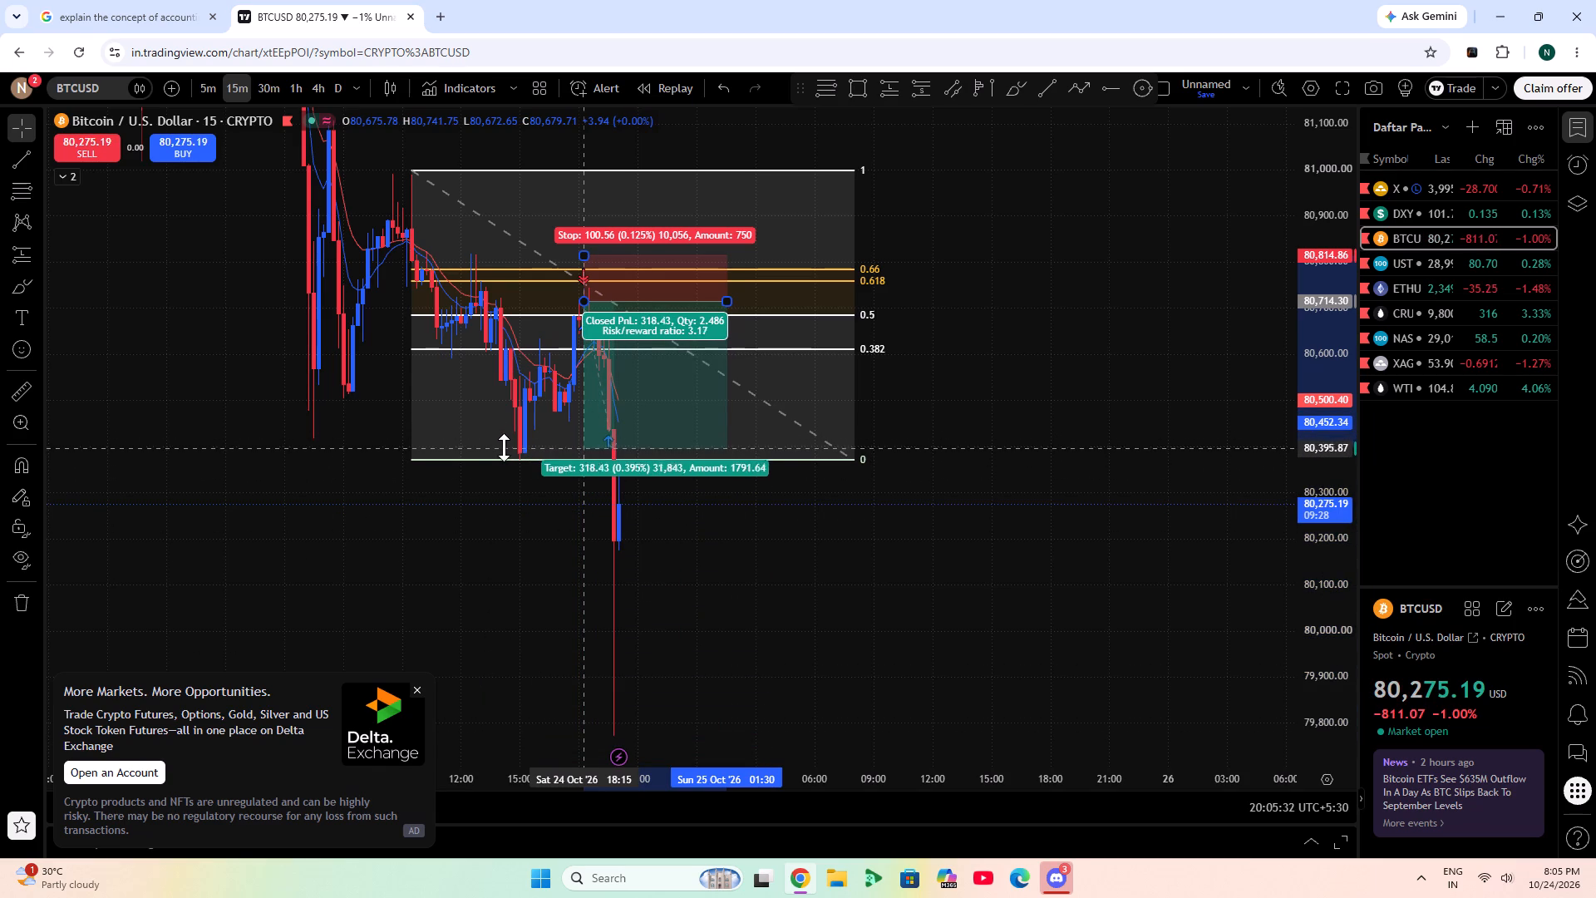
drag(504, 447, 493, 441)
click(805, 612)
Examine the latest BTCUSD candles around the short position on the 5-minute timeframe at wider and closer scales.
scroll(1154, 585, down, 6)
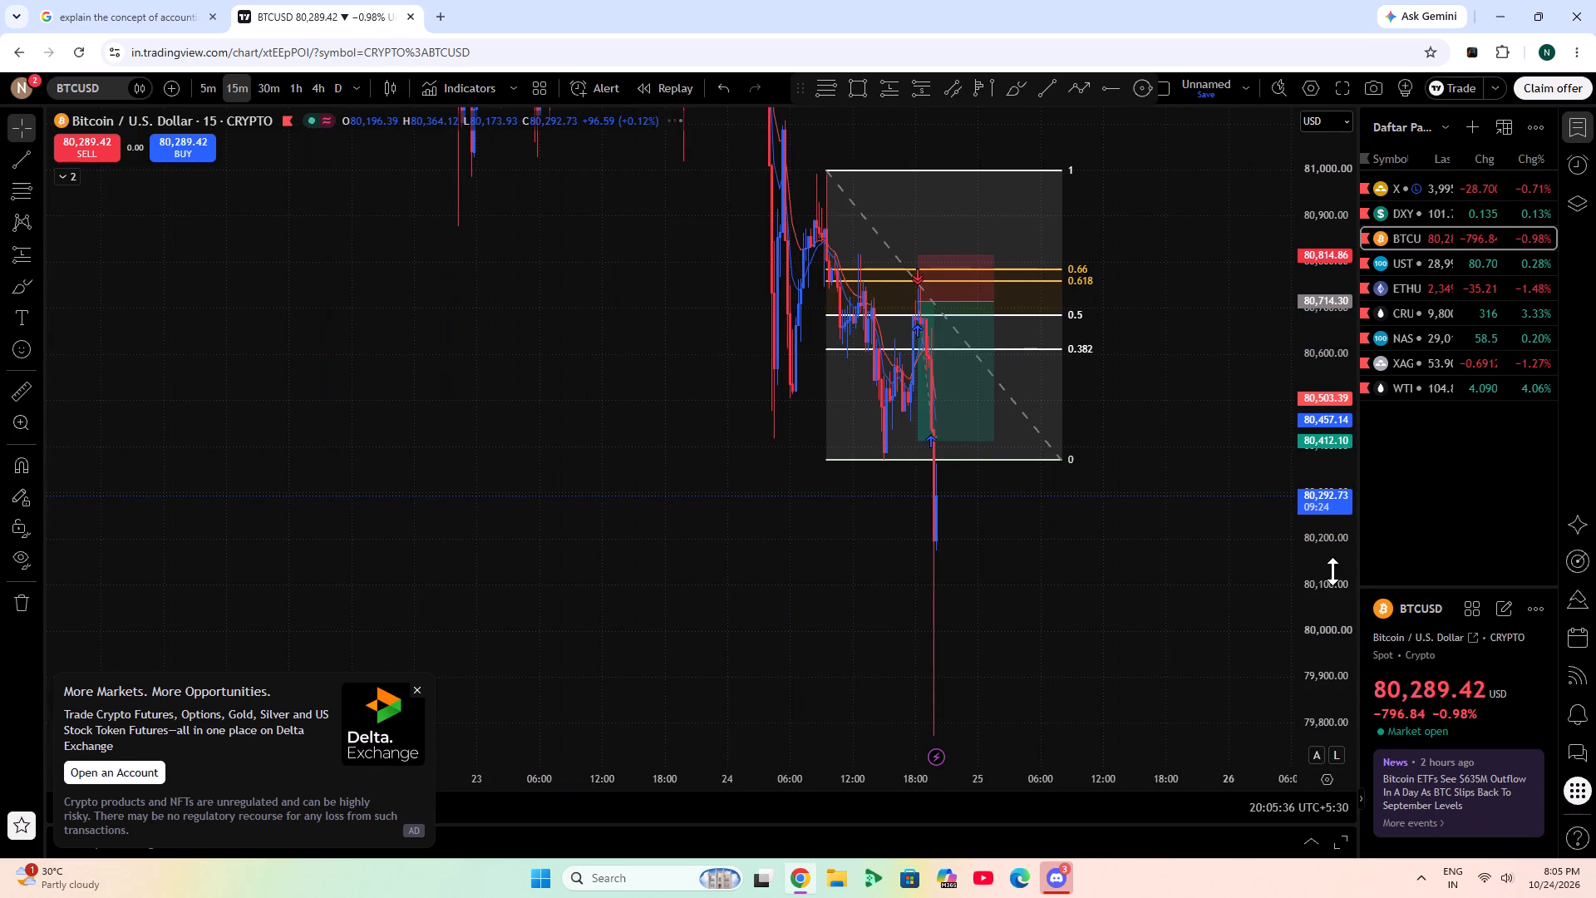
scroll(1332, 571, down, 4)
scroll(1140, 652, up, 4)
click(197, 74)
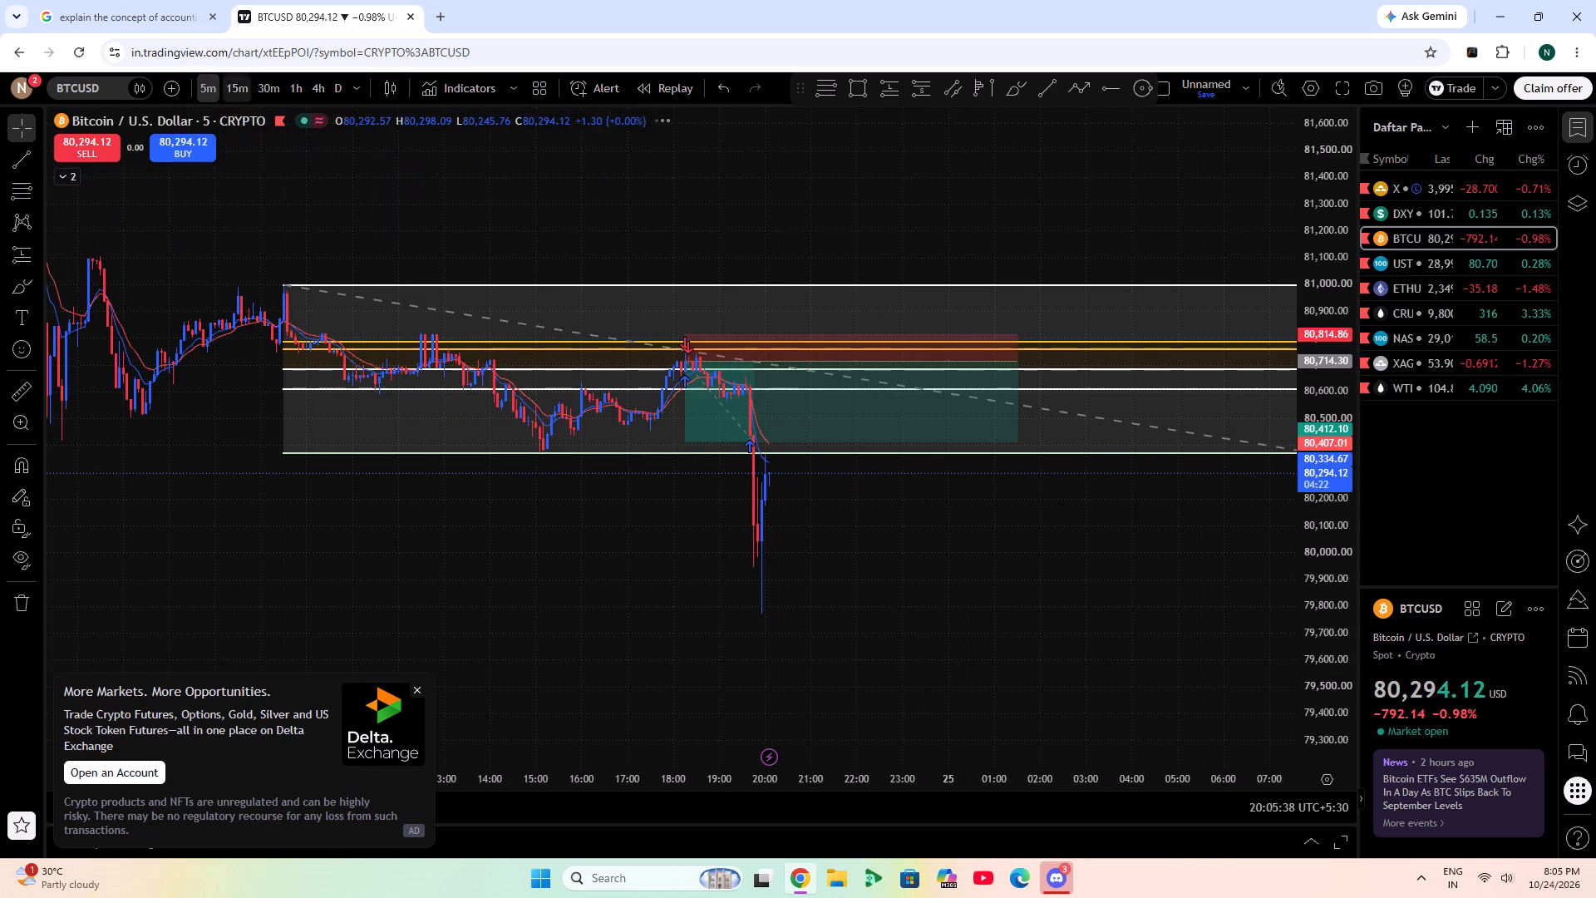
scroll(479, 299, down, 3)
scroll(862, 545, up, 6)
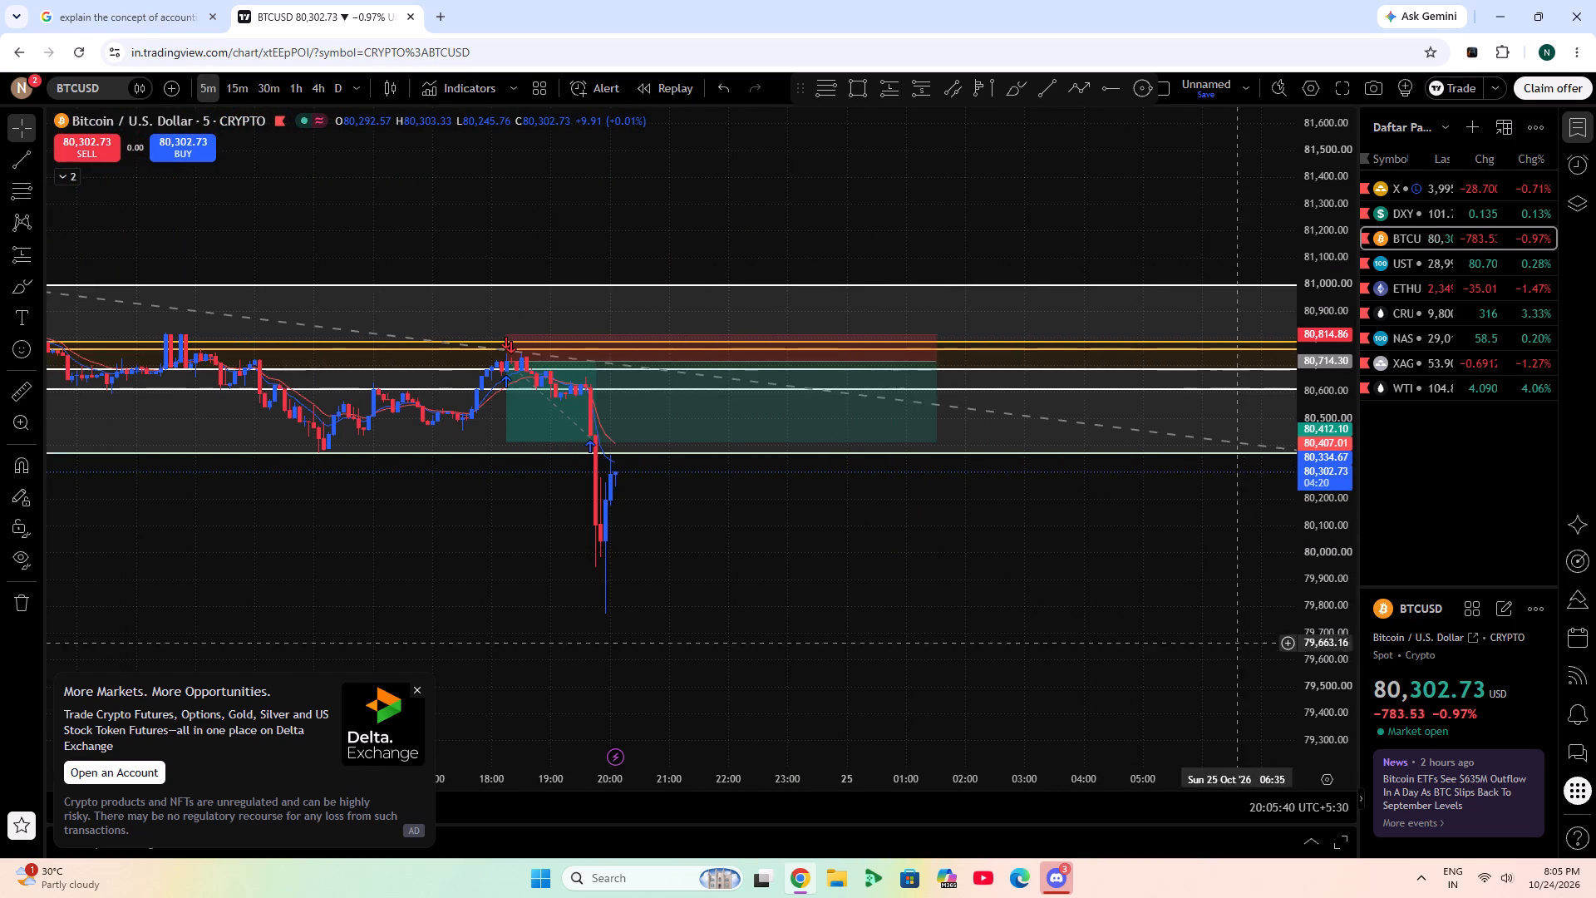
scroll(1330, 683, up, 4)
scroll(1074, 663, up, 2)
drag(973, 649, 1074, 614)
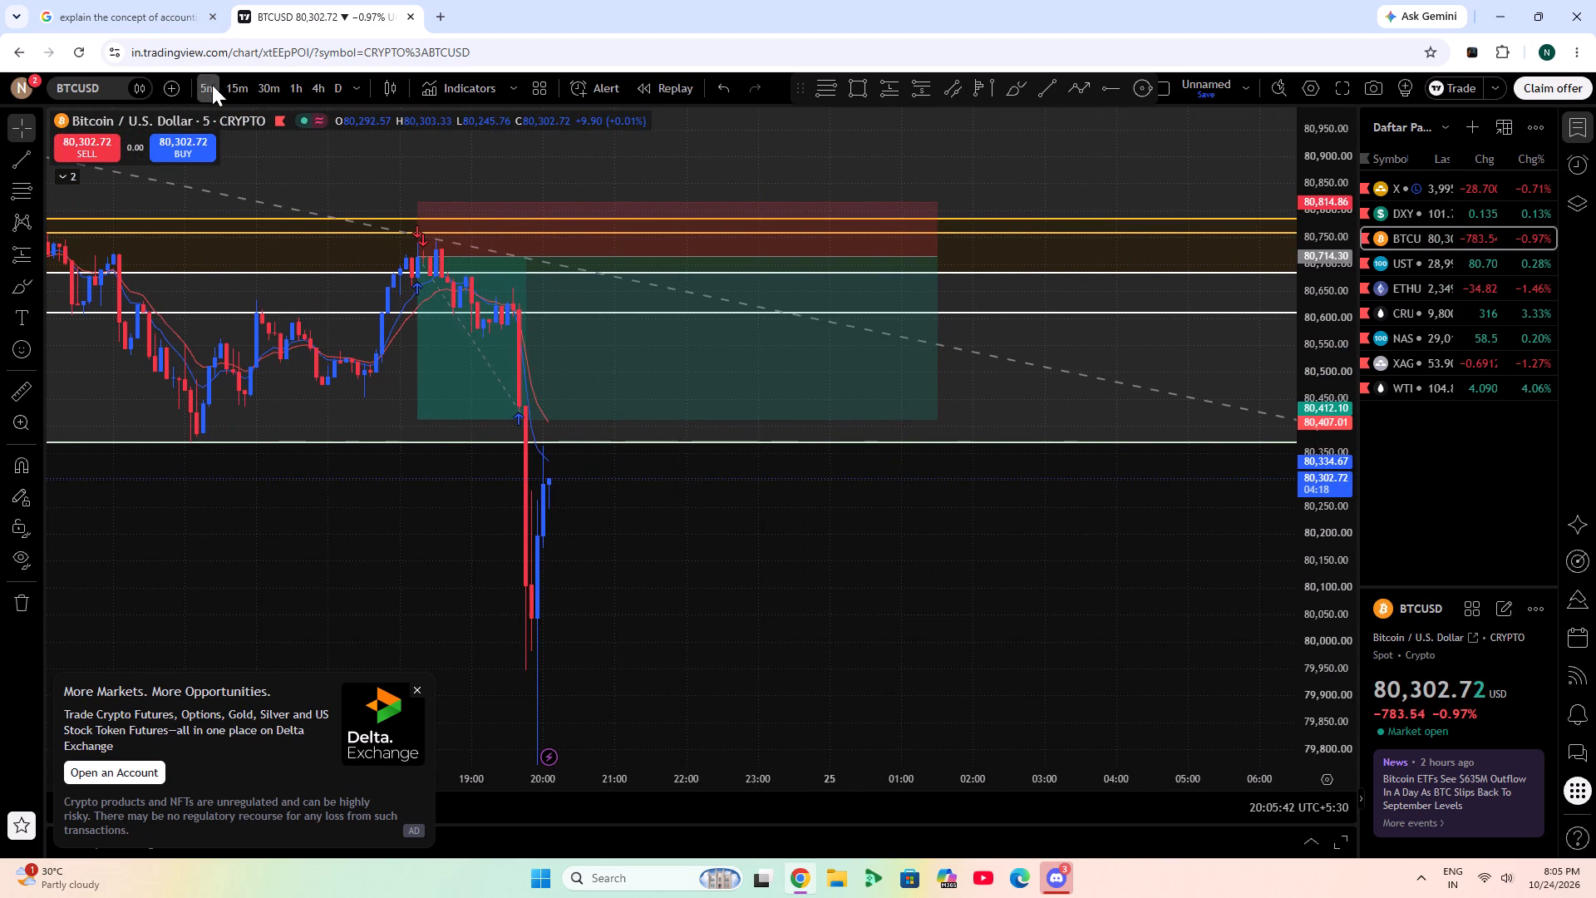
Return to the 15-minute timeframe and raise the BTCUSD short position's target to about 80,513.
click(230, 88)
drag(506, 421, 490, 379)
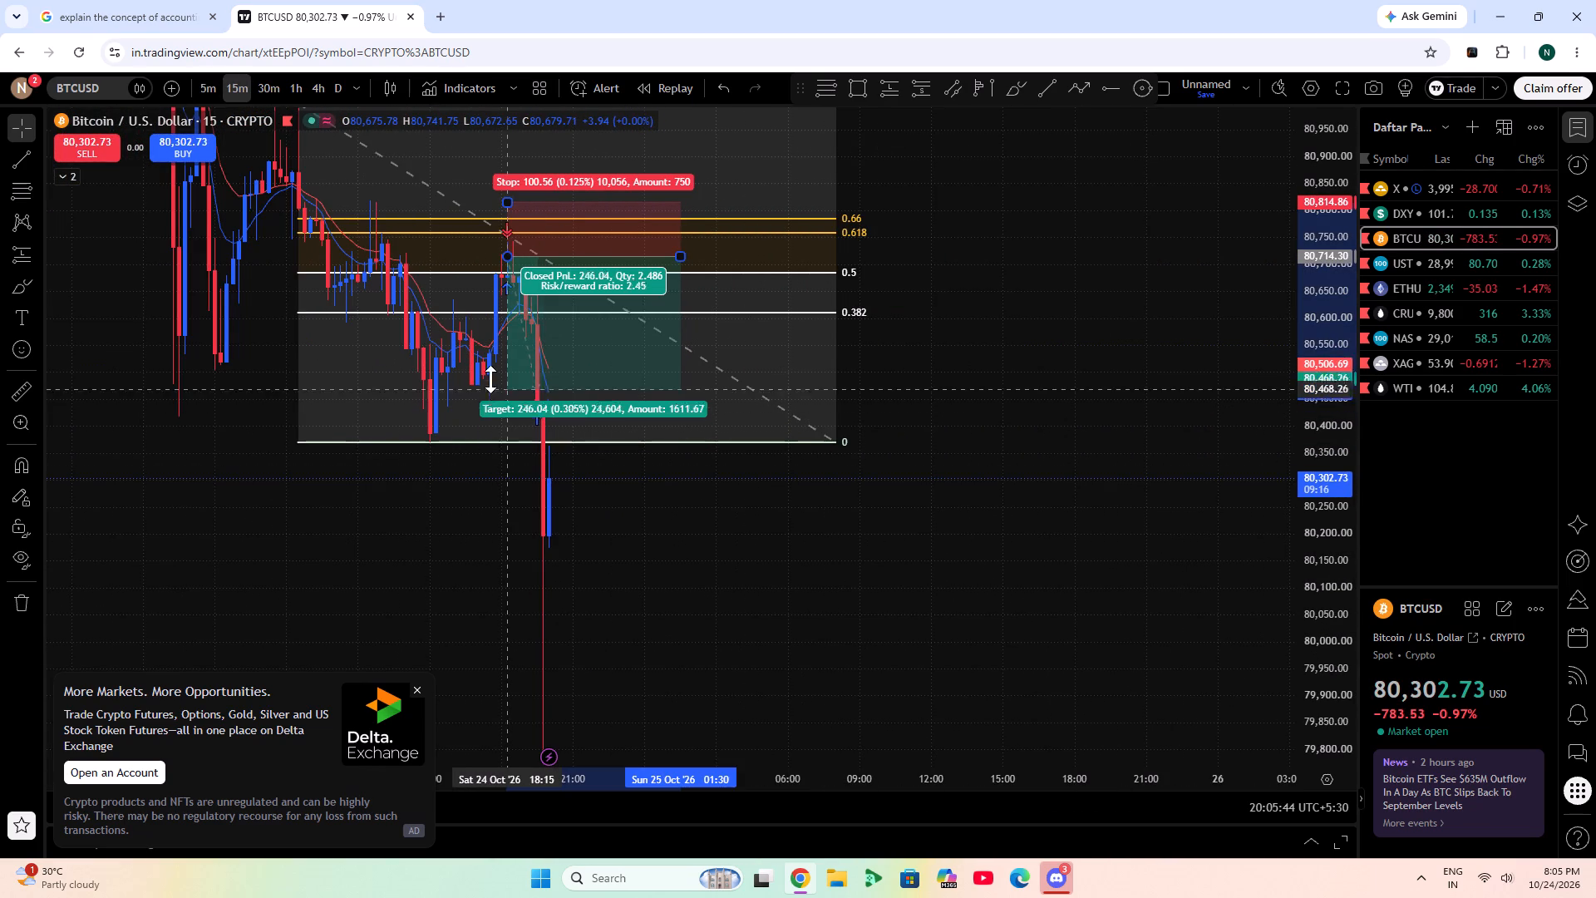
drag(490, 379, 489, 365)
click(722, 556)
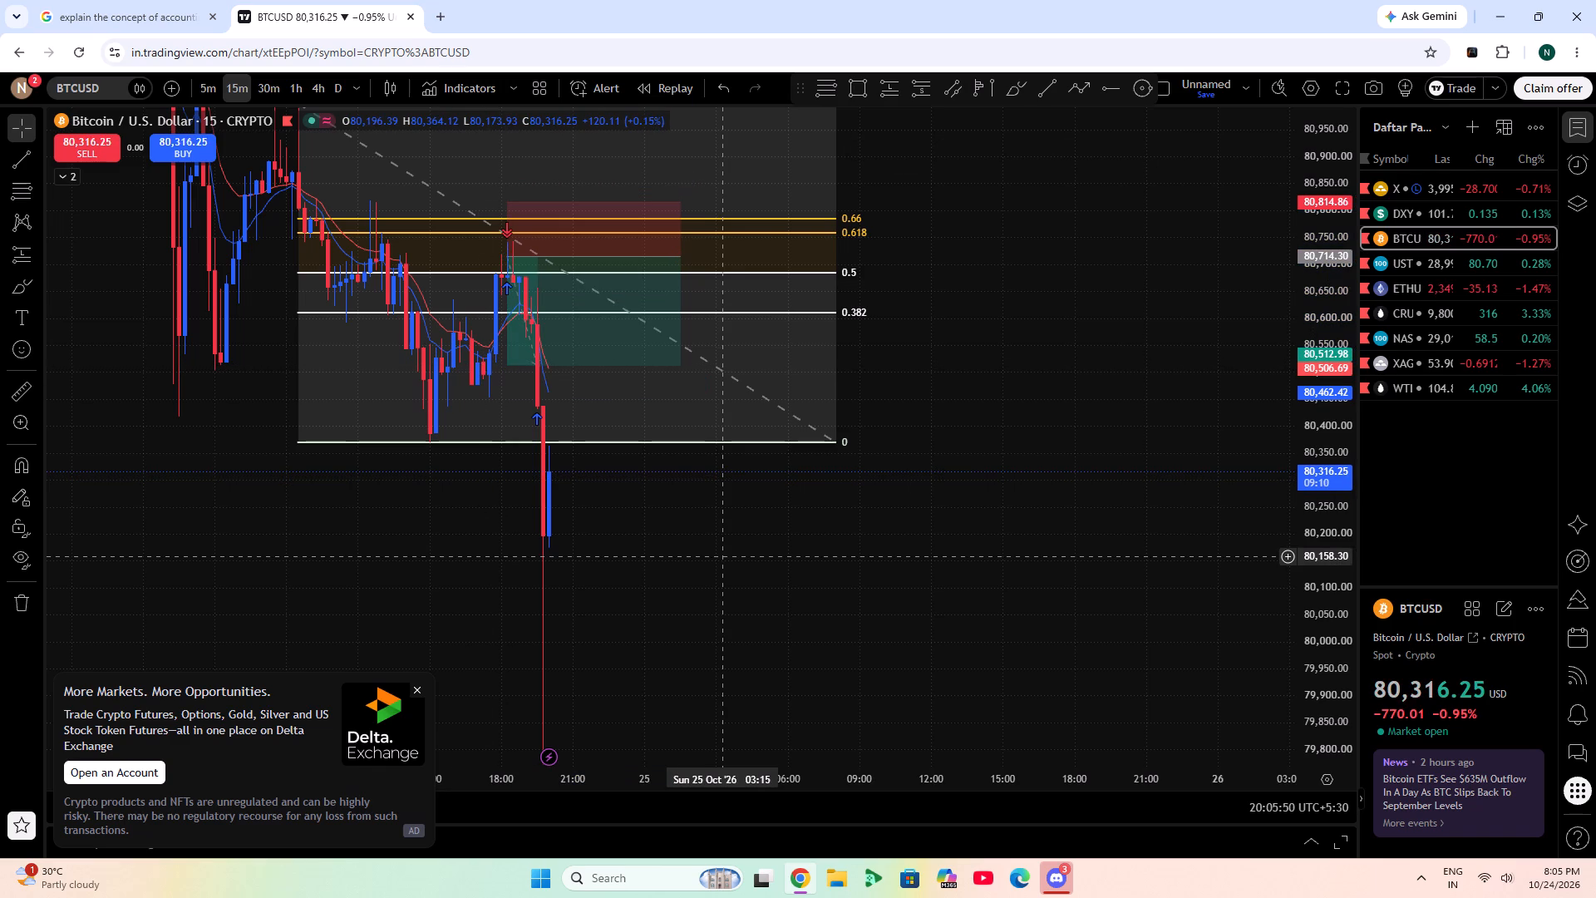
Close the broker advertisement covering the BTCUSD chart.
drag(978, 381, 1155, 553)
scroll(1335, 585, up, 5)
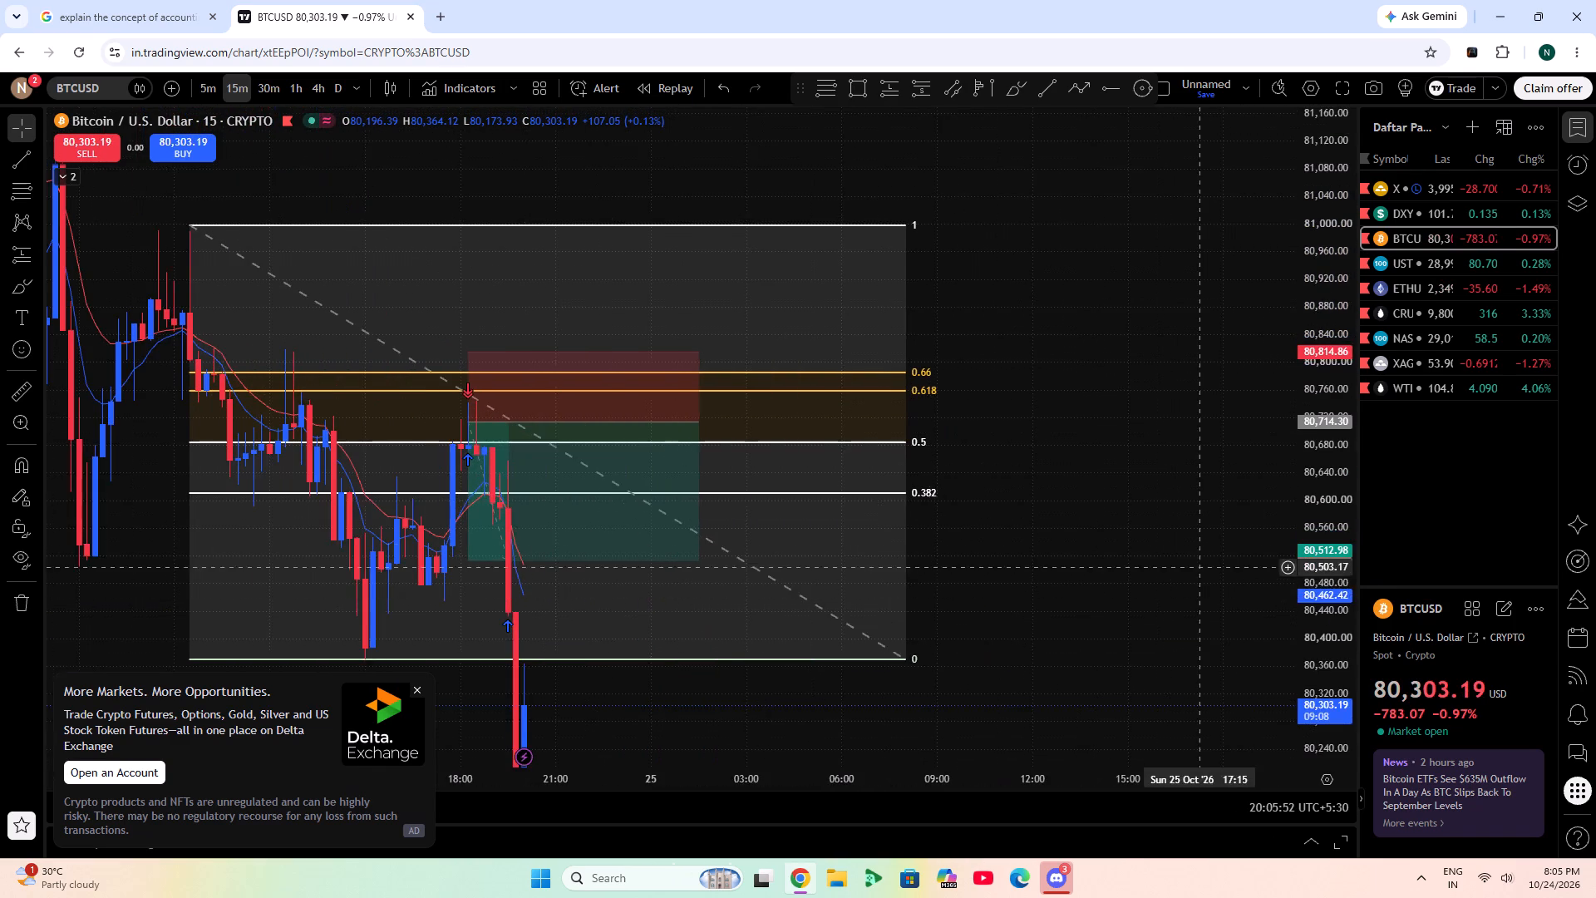
drag(1197, 564, 1204, 495)
click(416, 686)
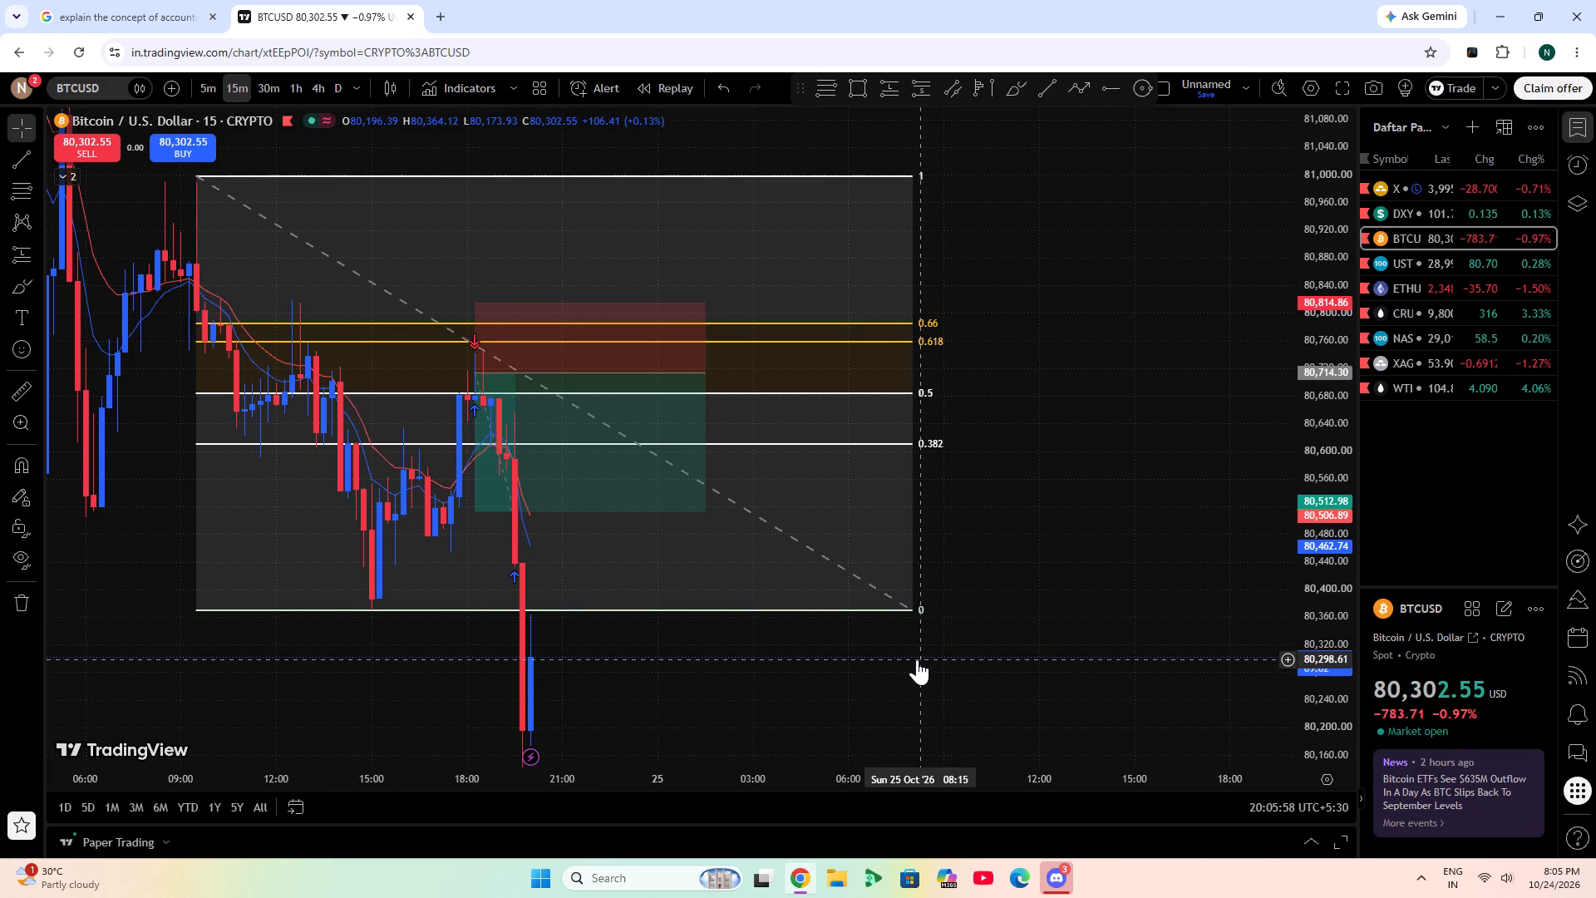
scroll(958, 96, down, 9)
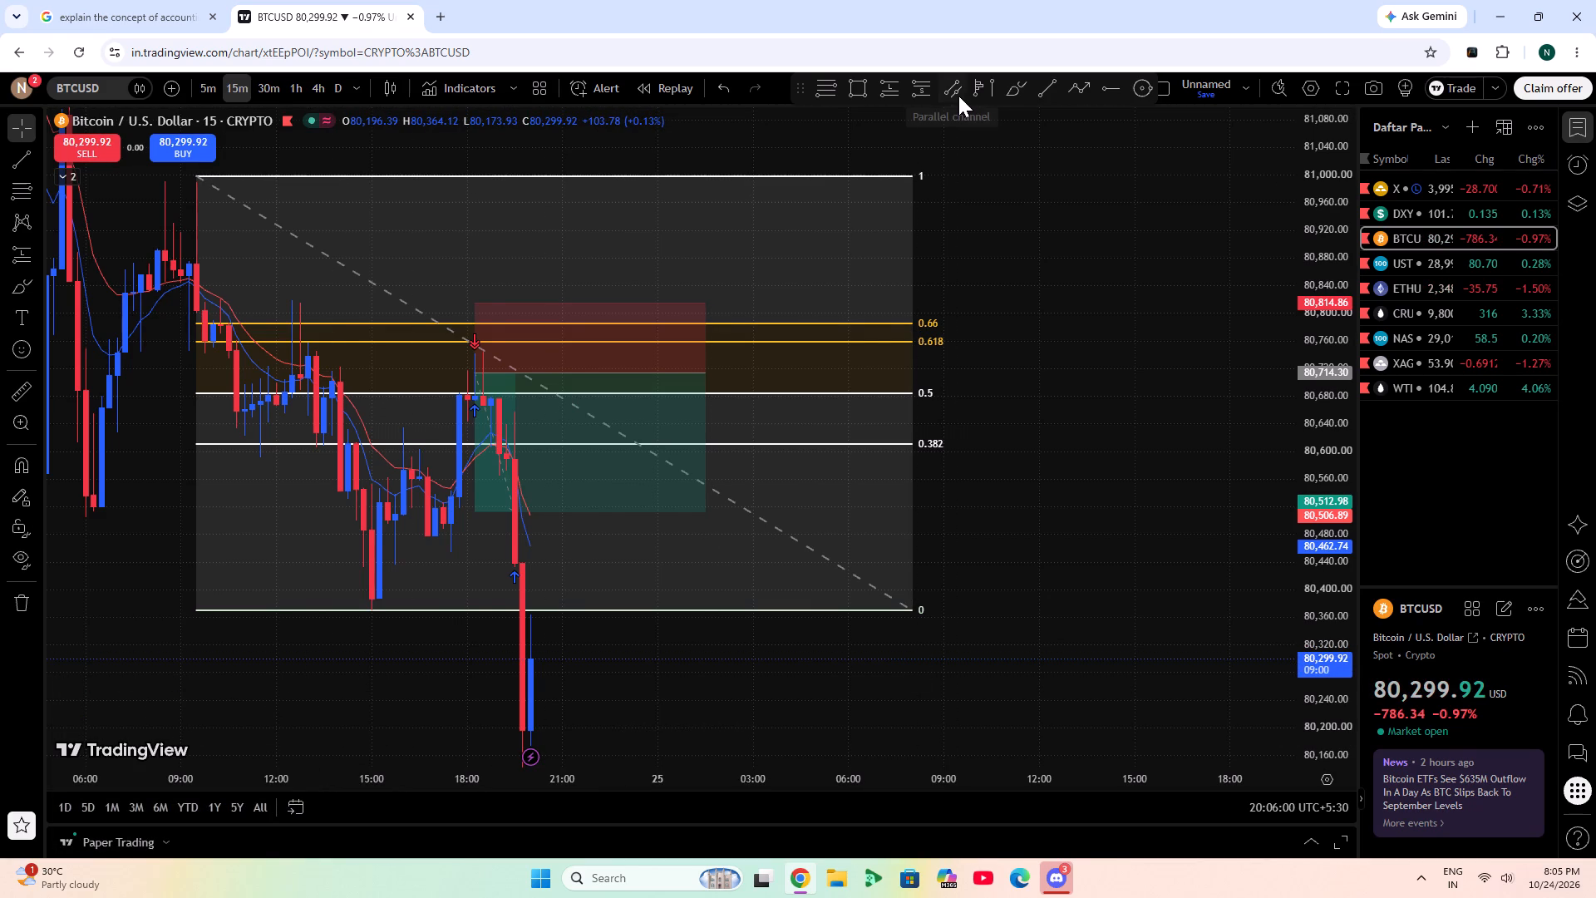
scroll(958, 96, down, 4)
Open the Paper Trading account and review its order history and balance history for the closed trades.
click(1304, 838)
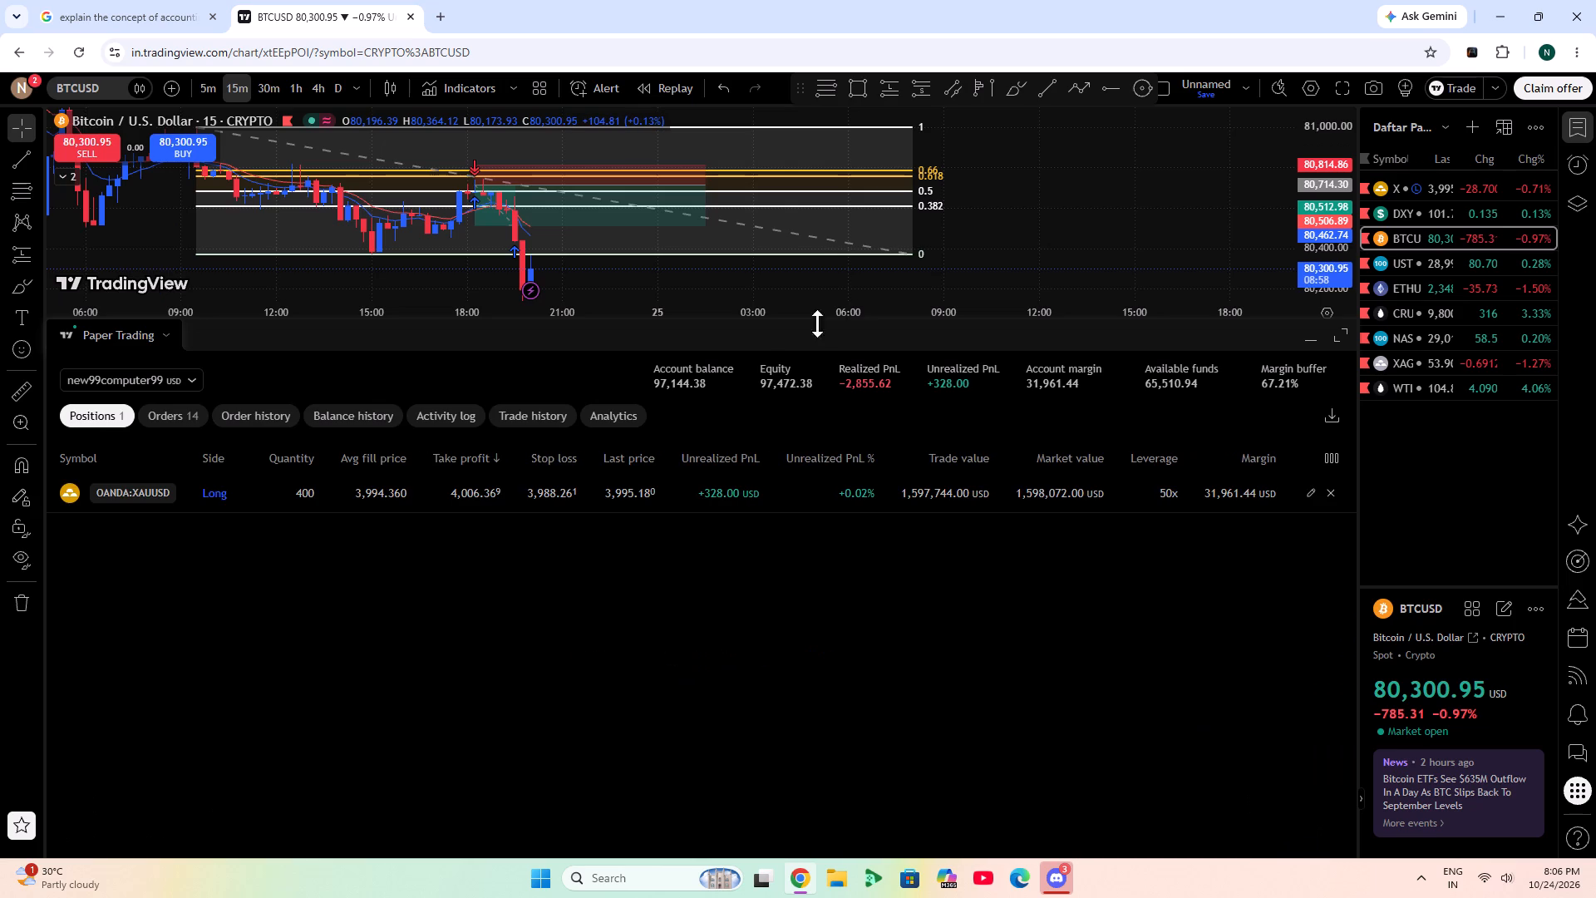
scroll(714, 0, down, 13)
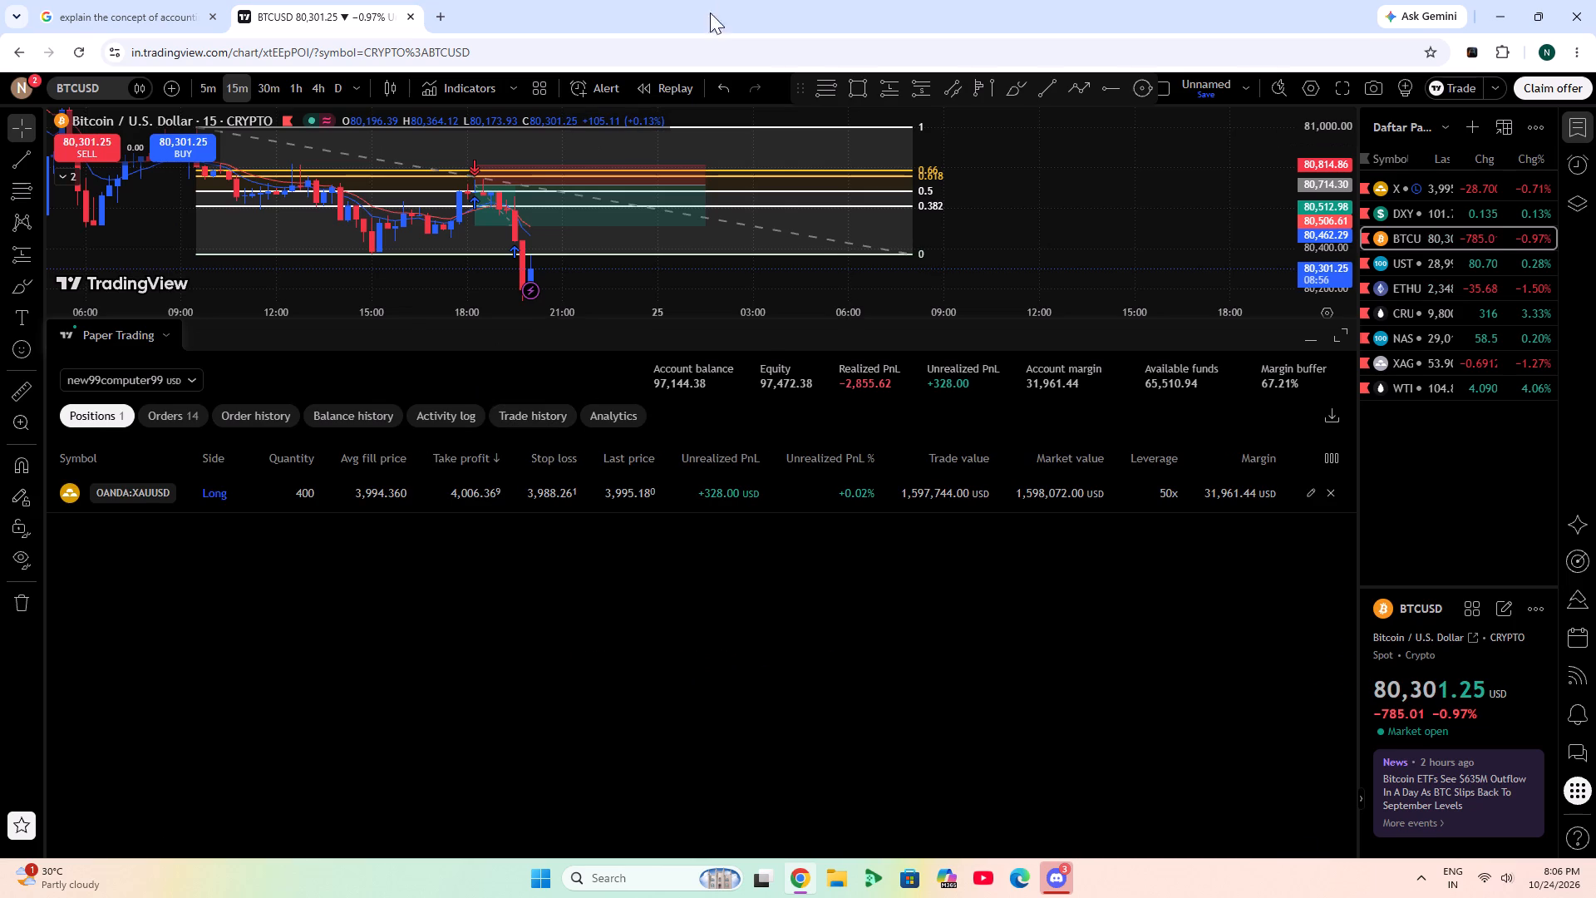
click(260, 430)
click(260, 417)
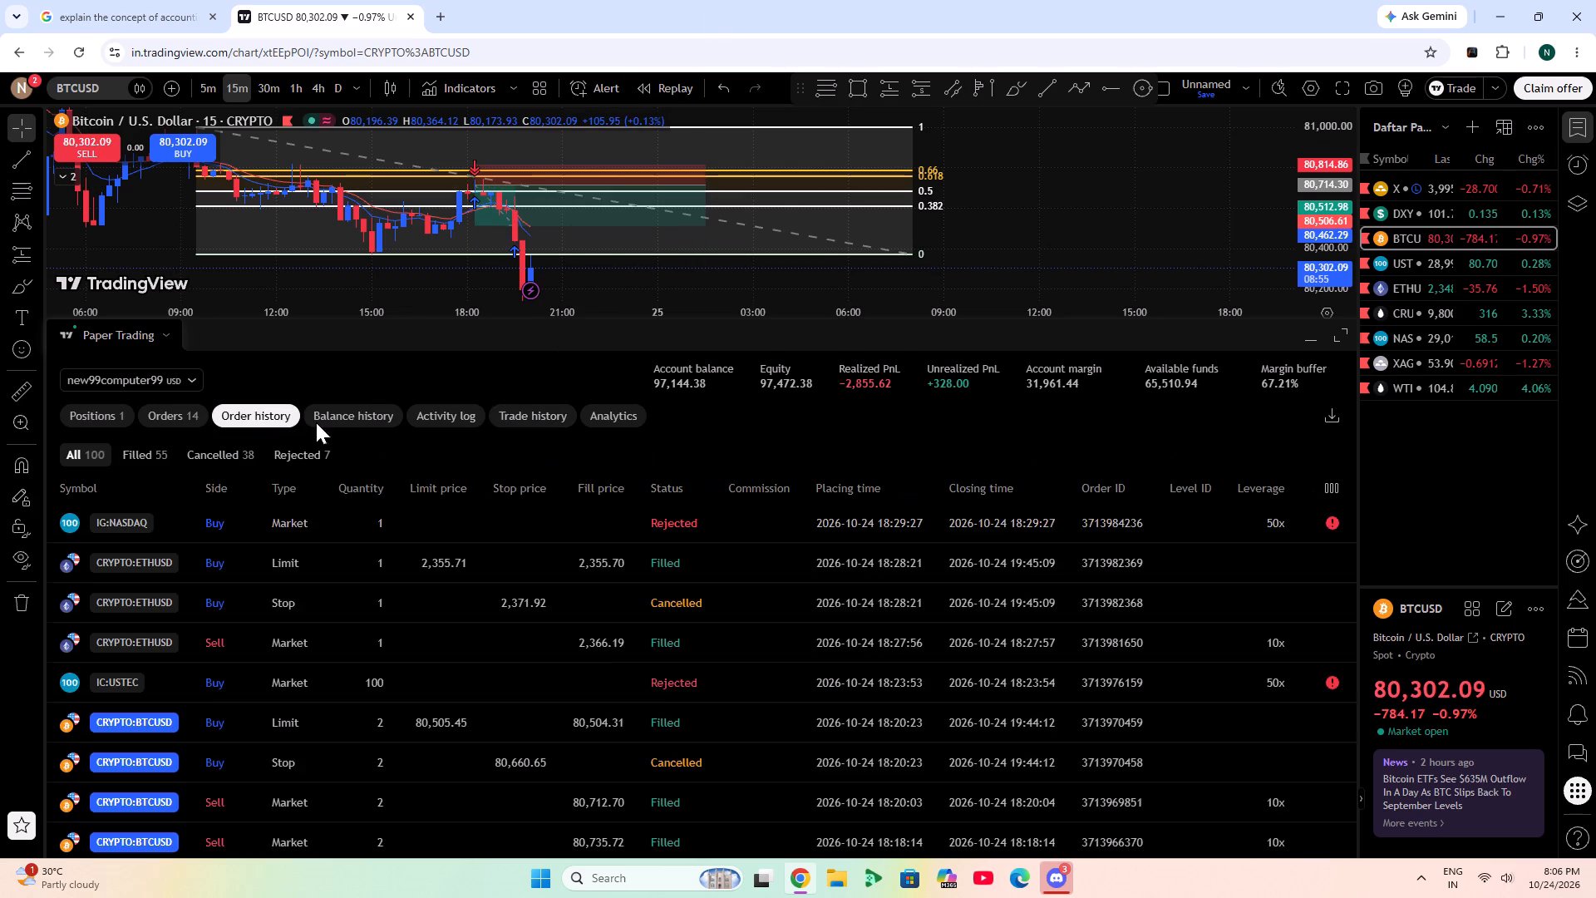
click(334, 425)
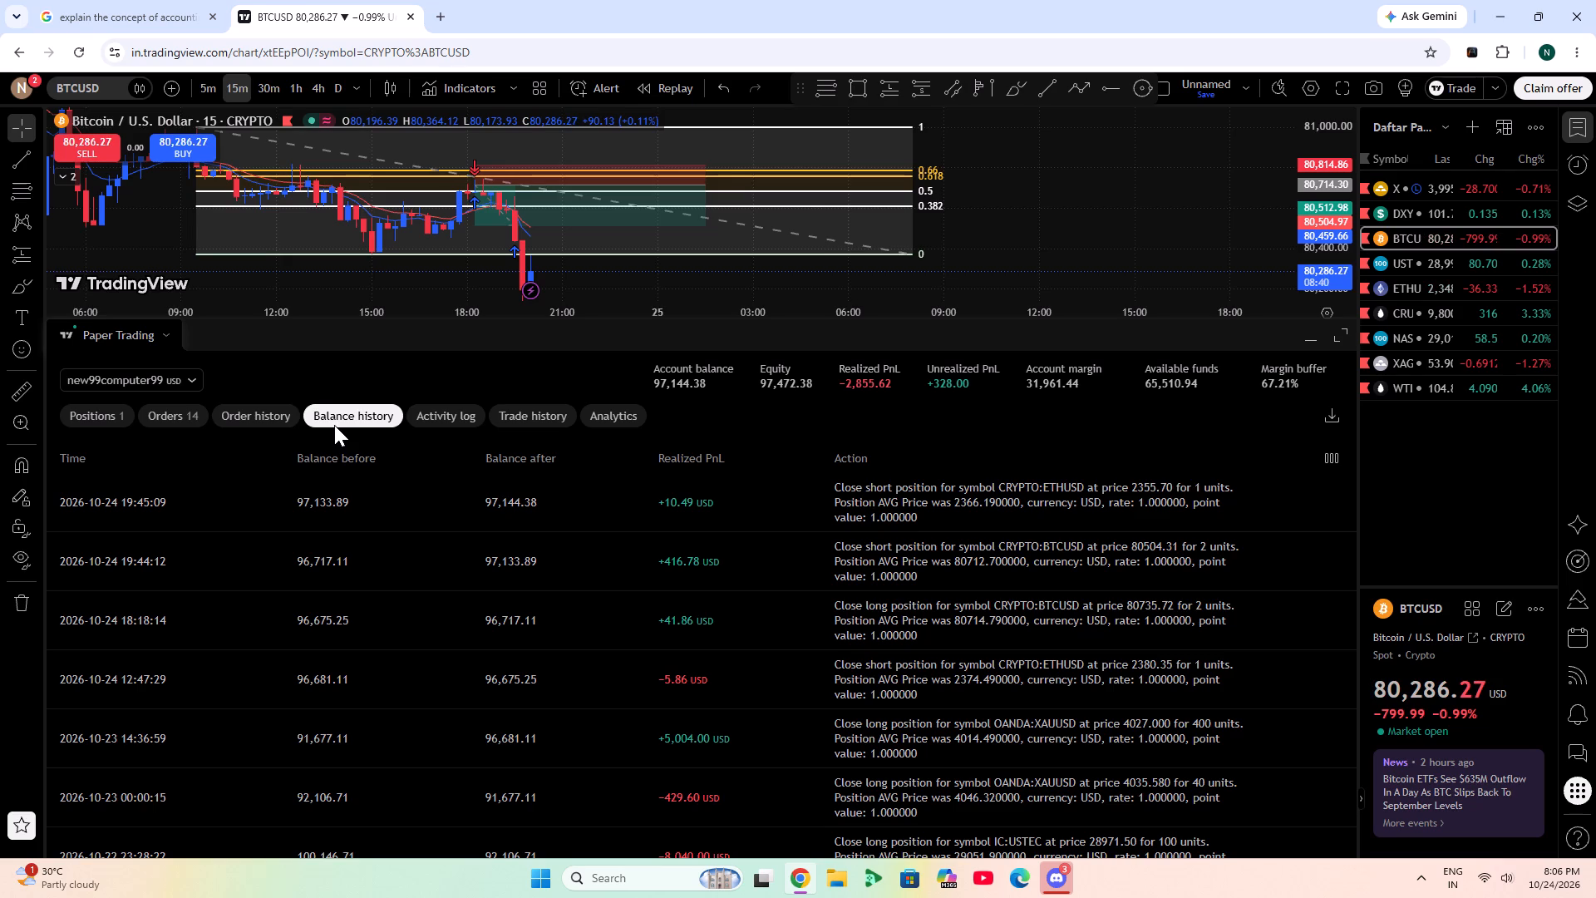
scroll(1226, 299, up, 5)
Switch to the ETHUSD chart from the watchlist and collapse the Paper Trading area to show the full chart.
click(1406, 260)
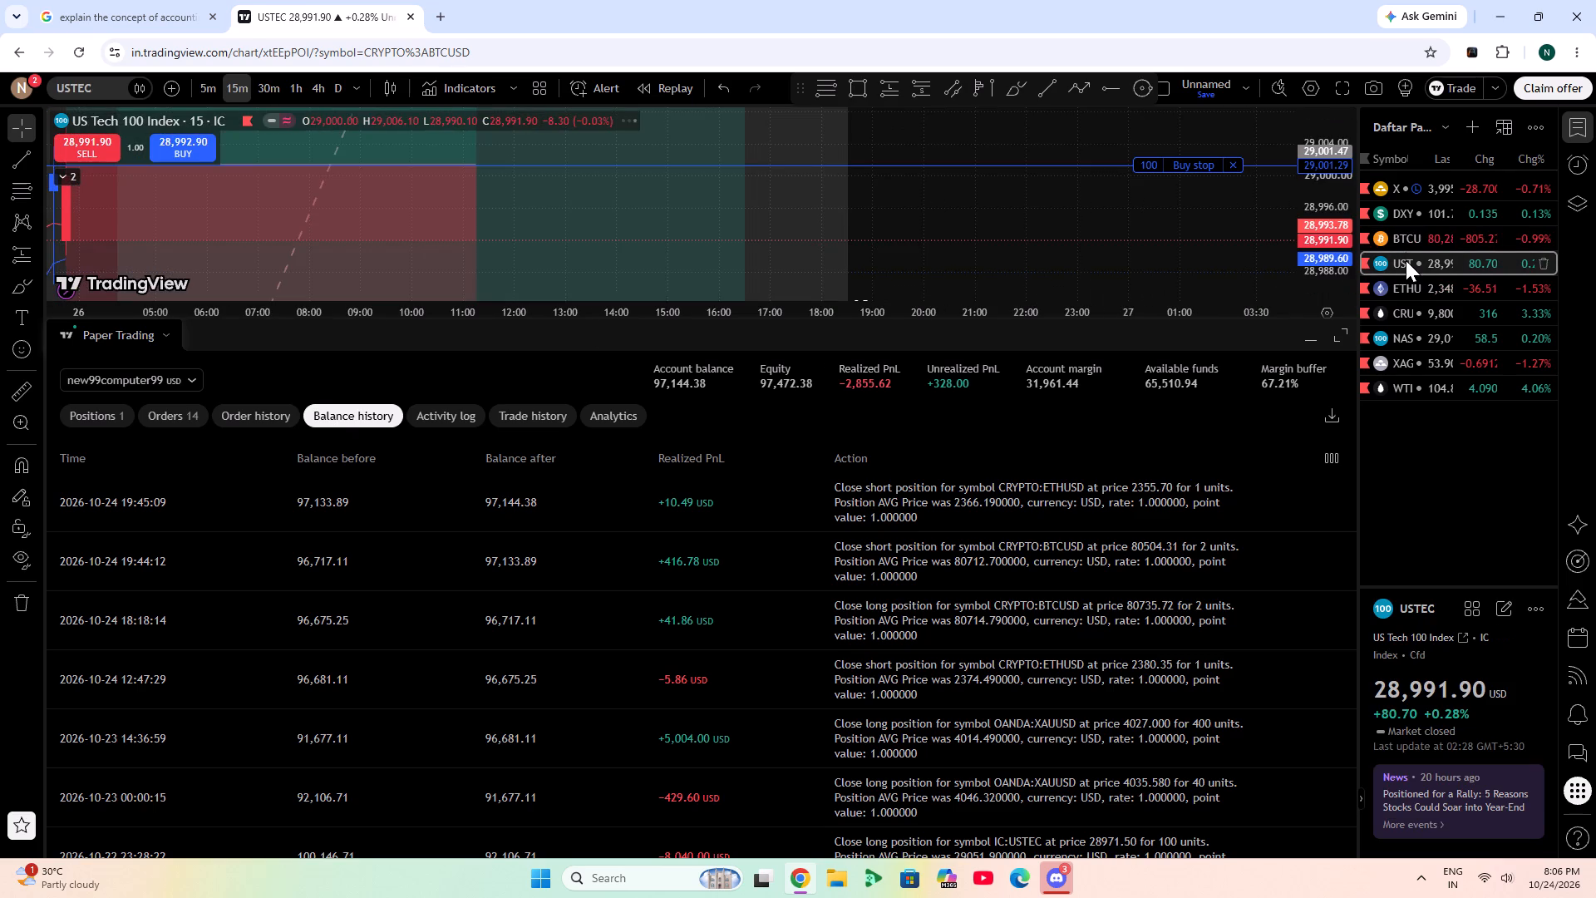
click(1401, 279)
scroll(1254, 251, down, 5)
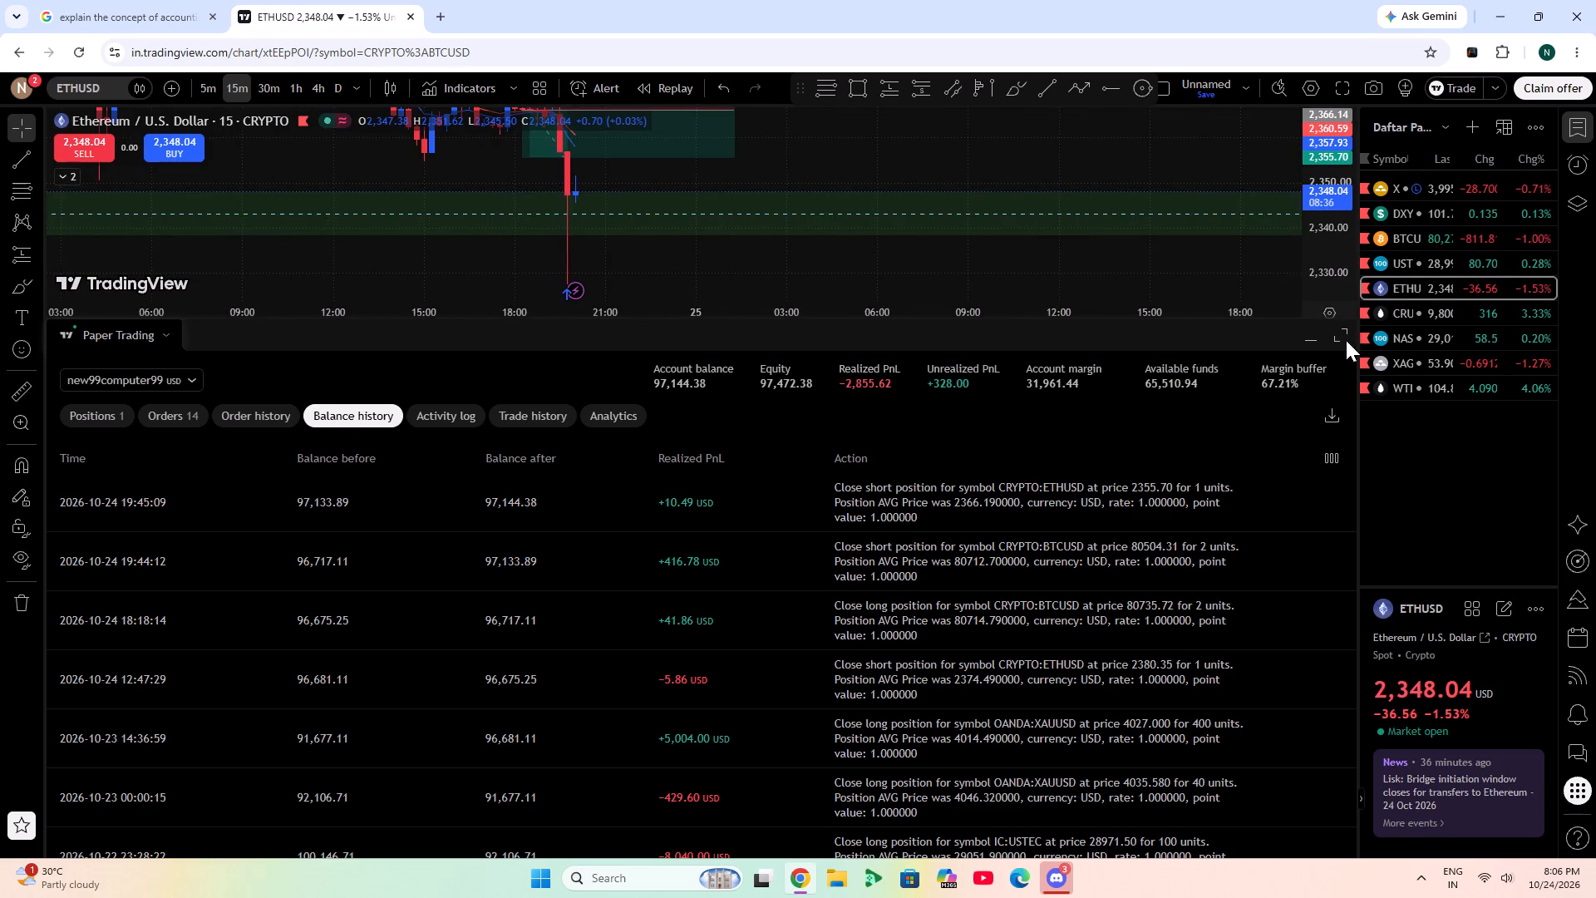
click(1322, 338)
drag(958, 254, 1066, 510)
scroll(1337, 501, down, 3)
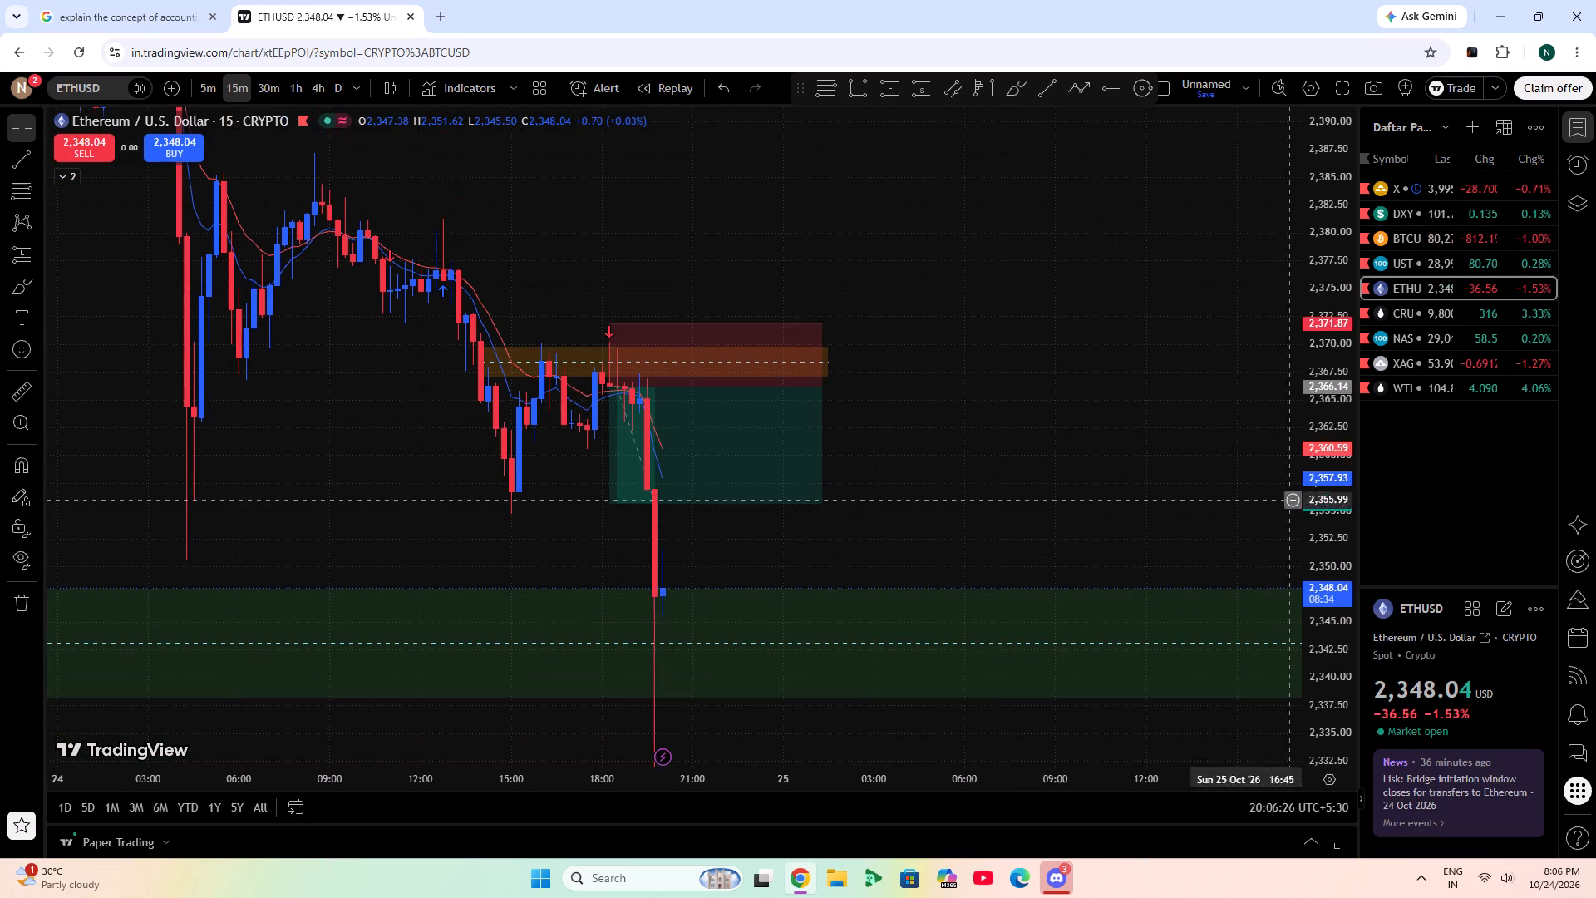
Inspect the target, stop and risk/reward figures of the ETHUSD short position drawing.
click(738, 387)
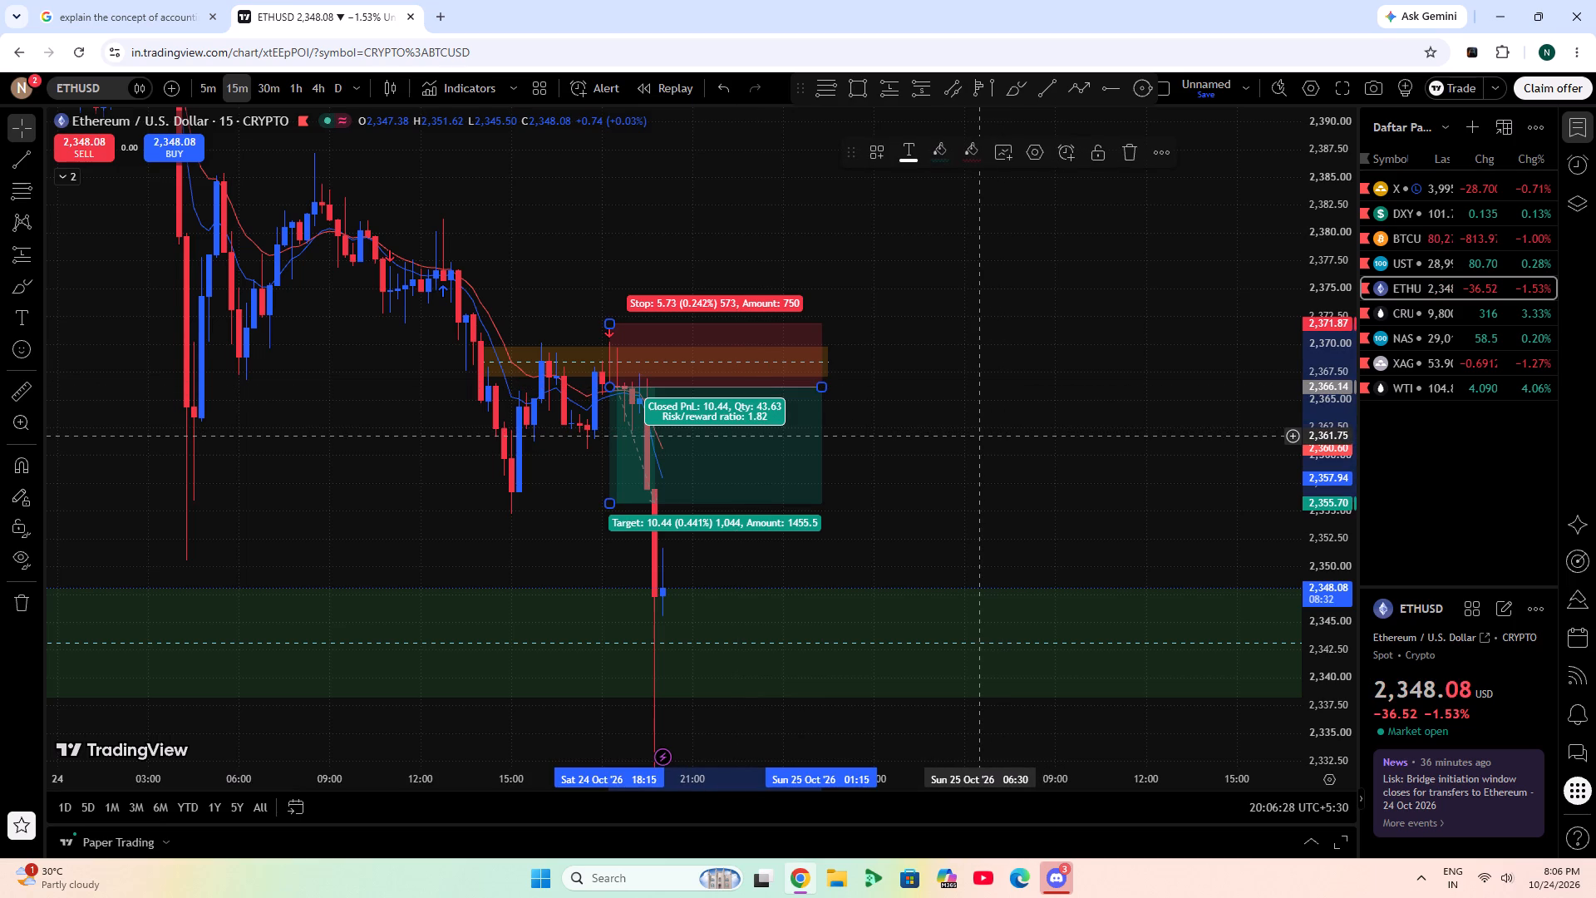
click(979, 436)
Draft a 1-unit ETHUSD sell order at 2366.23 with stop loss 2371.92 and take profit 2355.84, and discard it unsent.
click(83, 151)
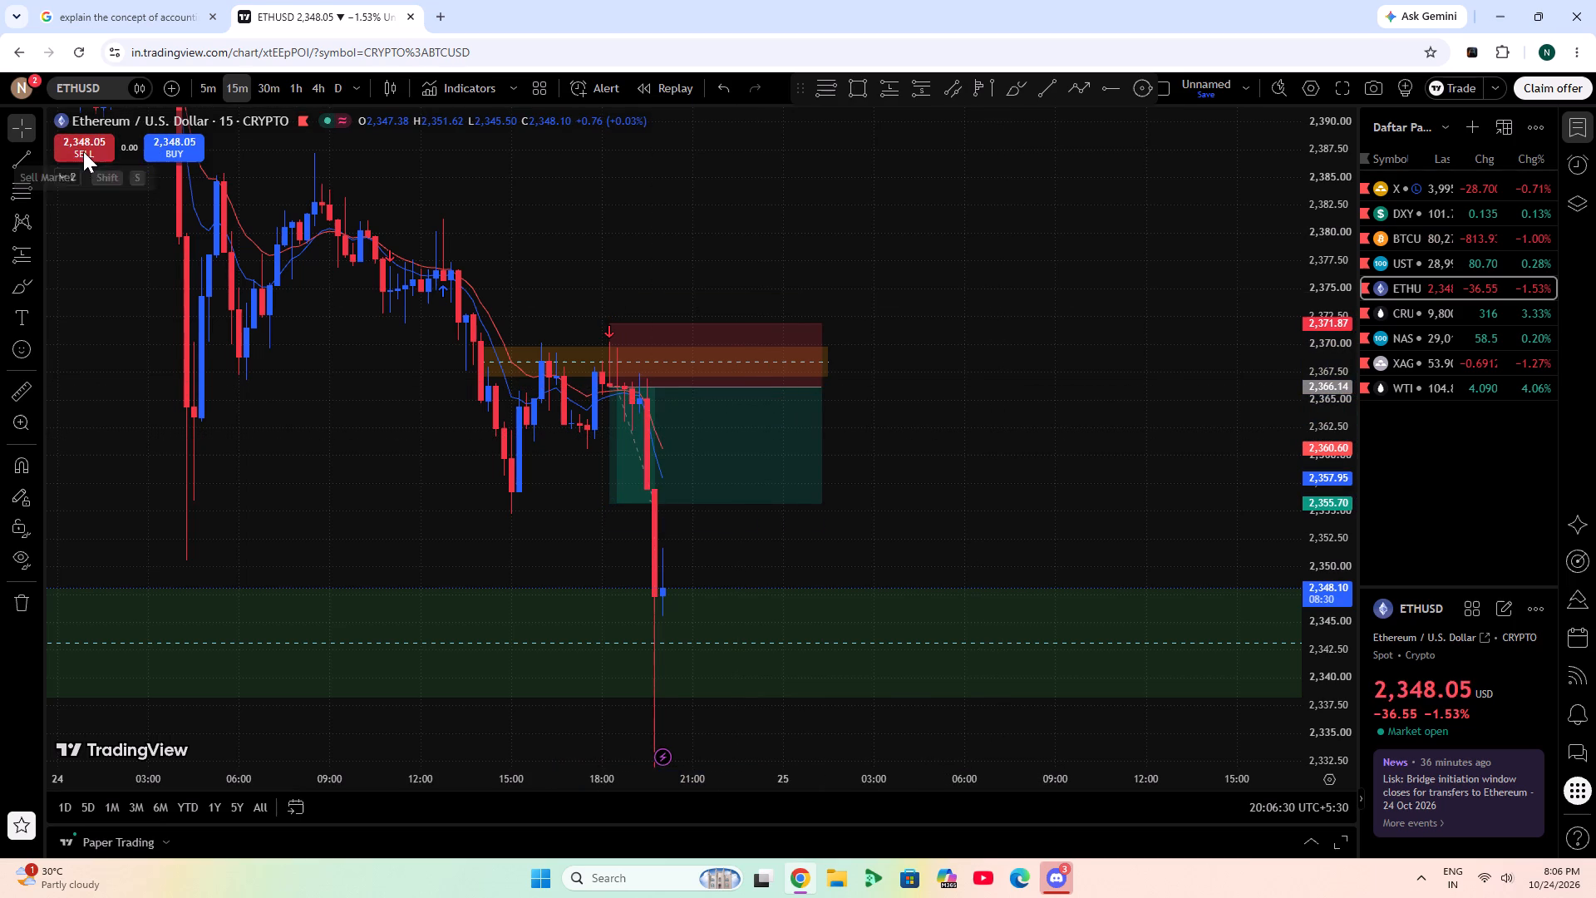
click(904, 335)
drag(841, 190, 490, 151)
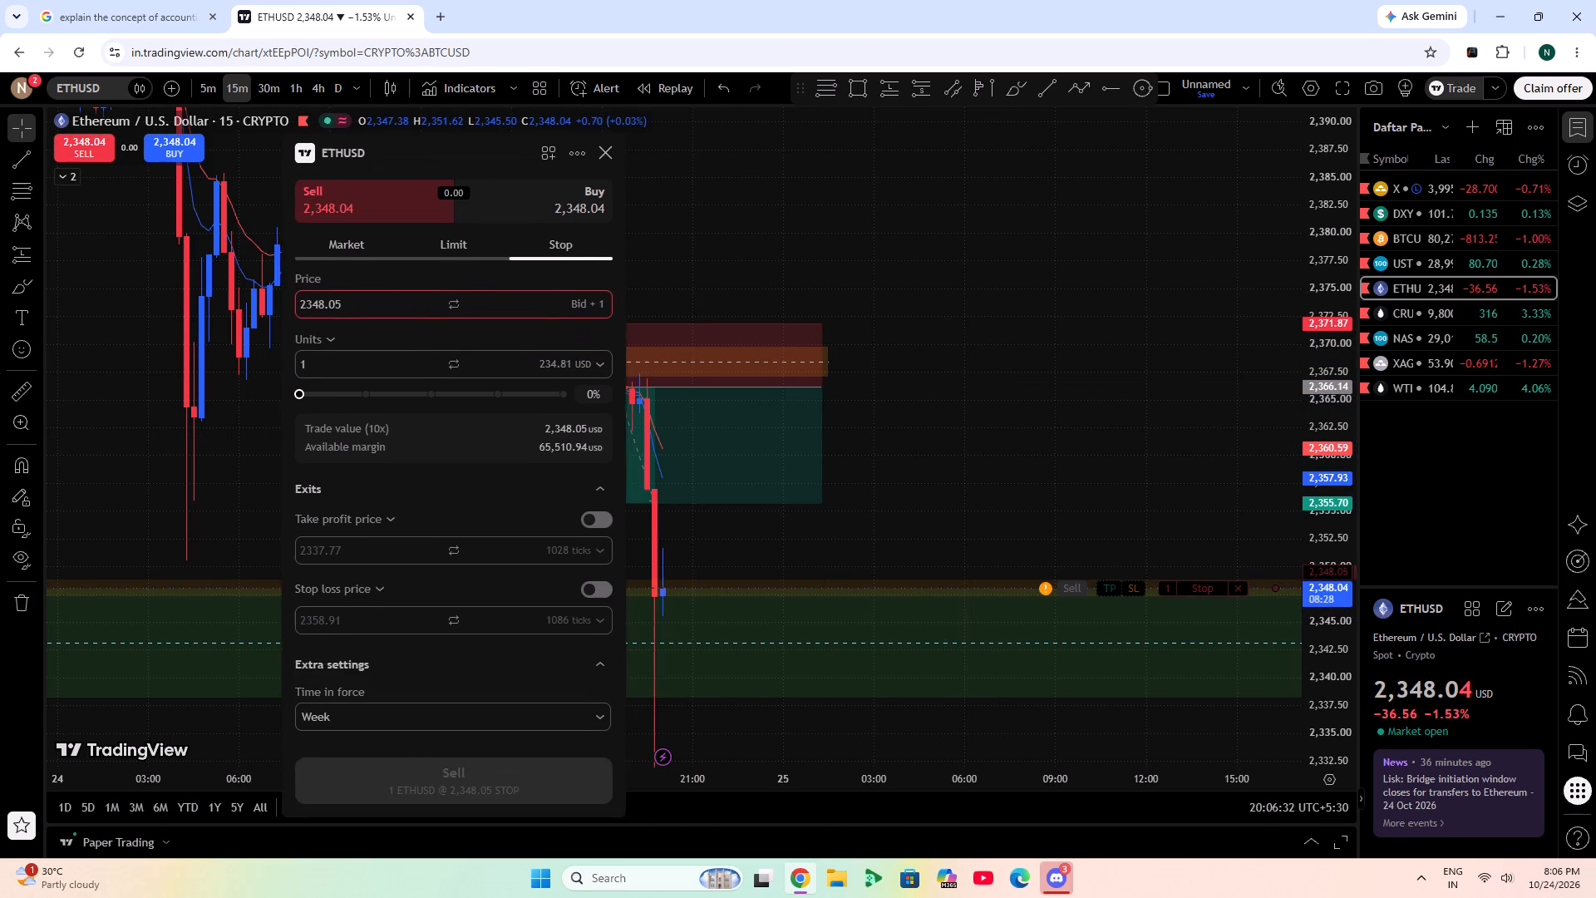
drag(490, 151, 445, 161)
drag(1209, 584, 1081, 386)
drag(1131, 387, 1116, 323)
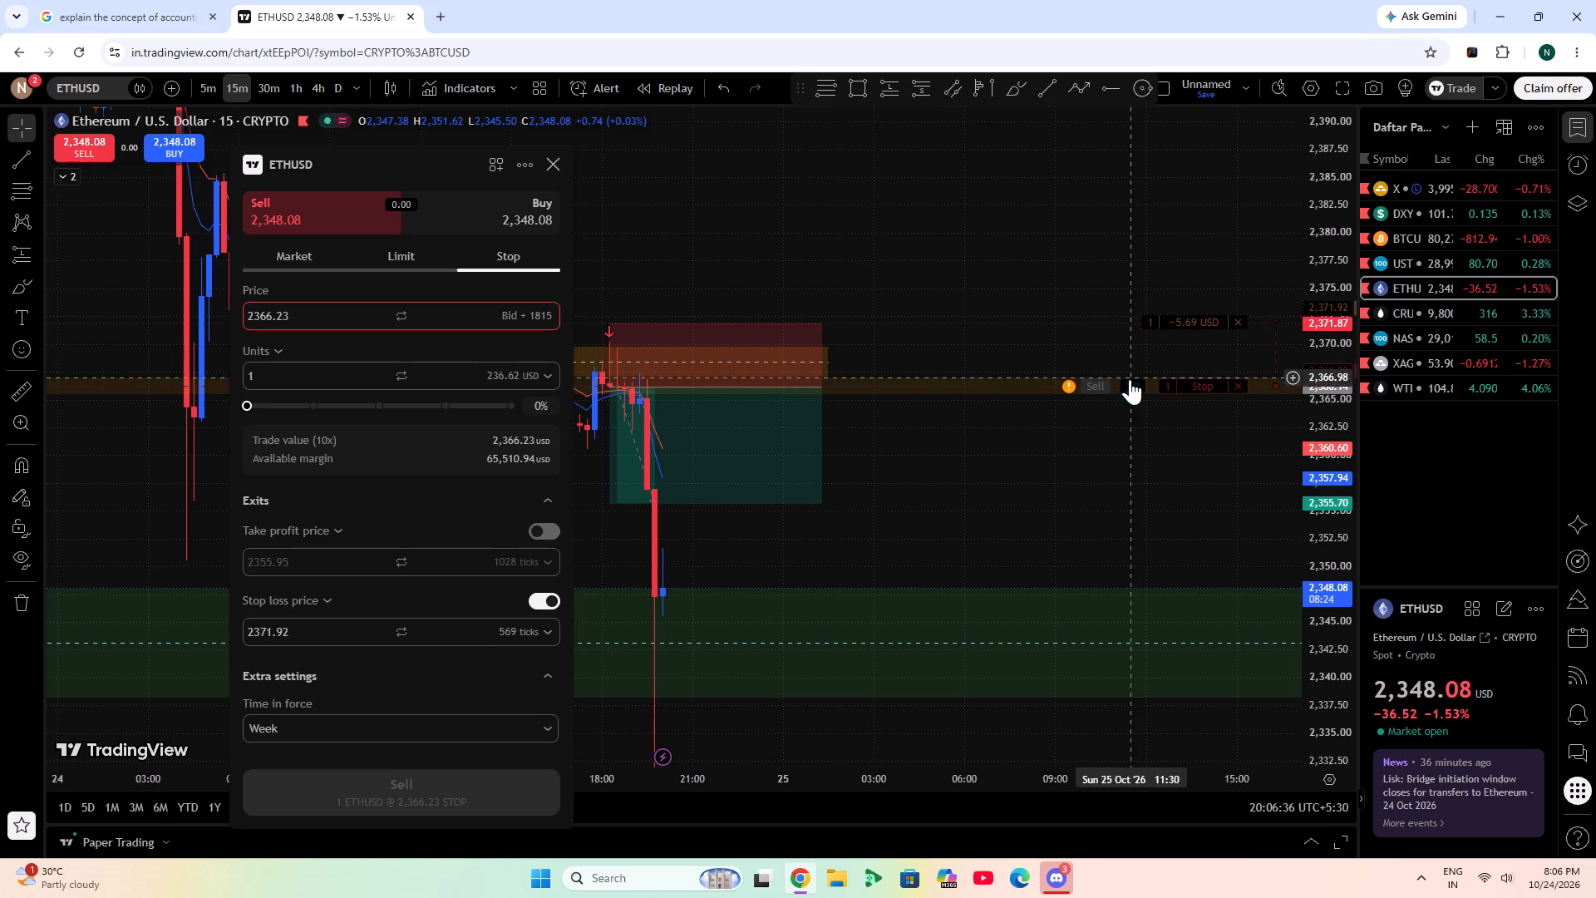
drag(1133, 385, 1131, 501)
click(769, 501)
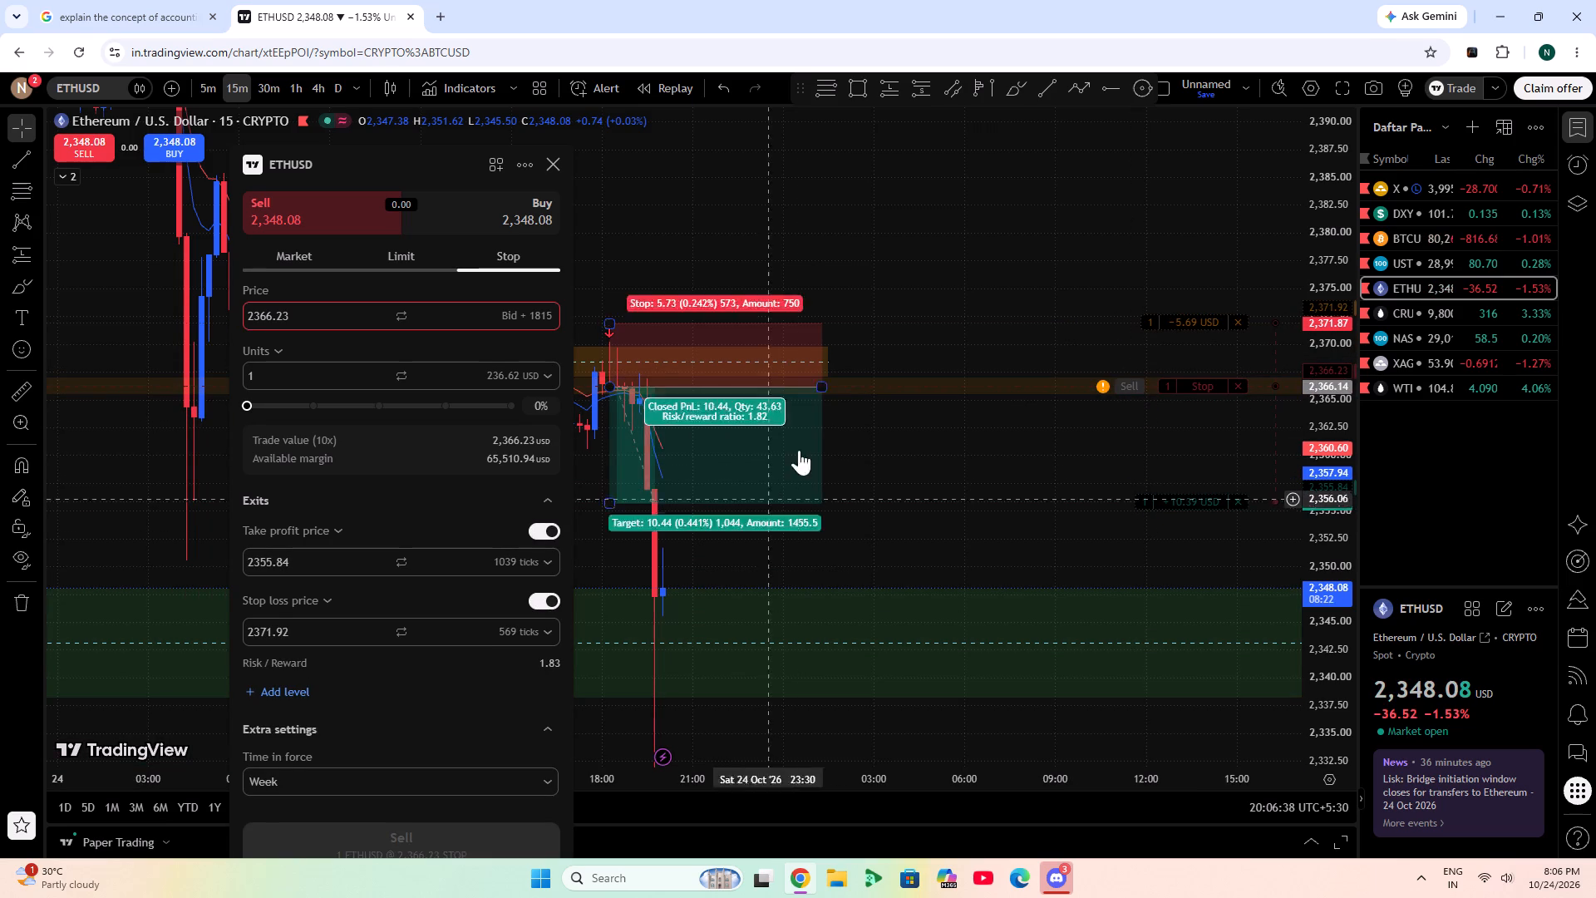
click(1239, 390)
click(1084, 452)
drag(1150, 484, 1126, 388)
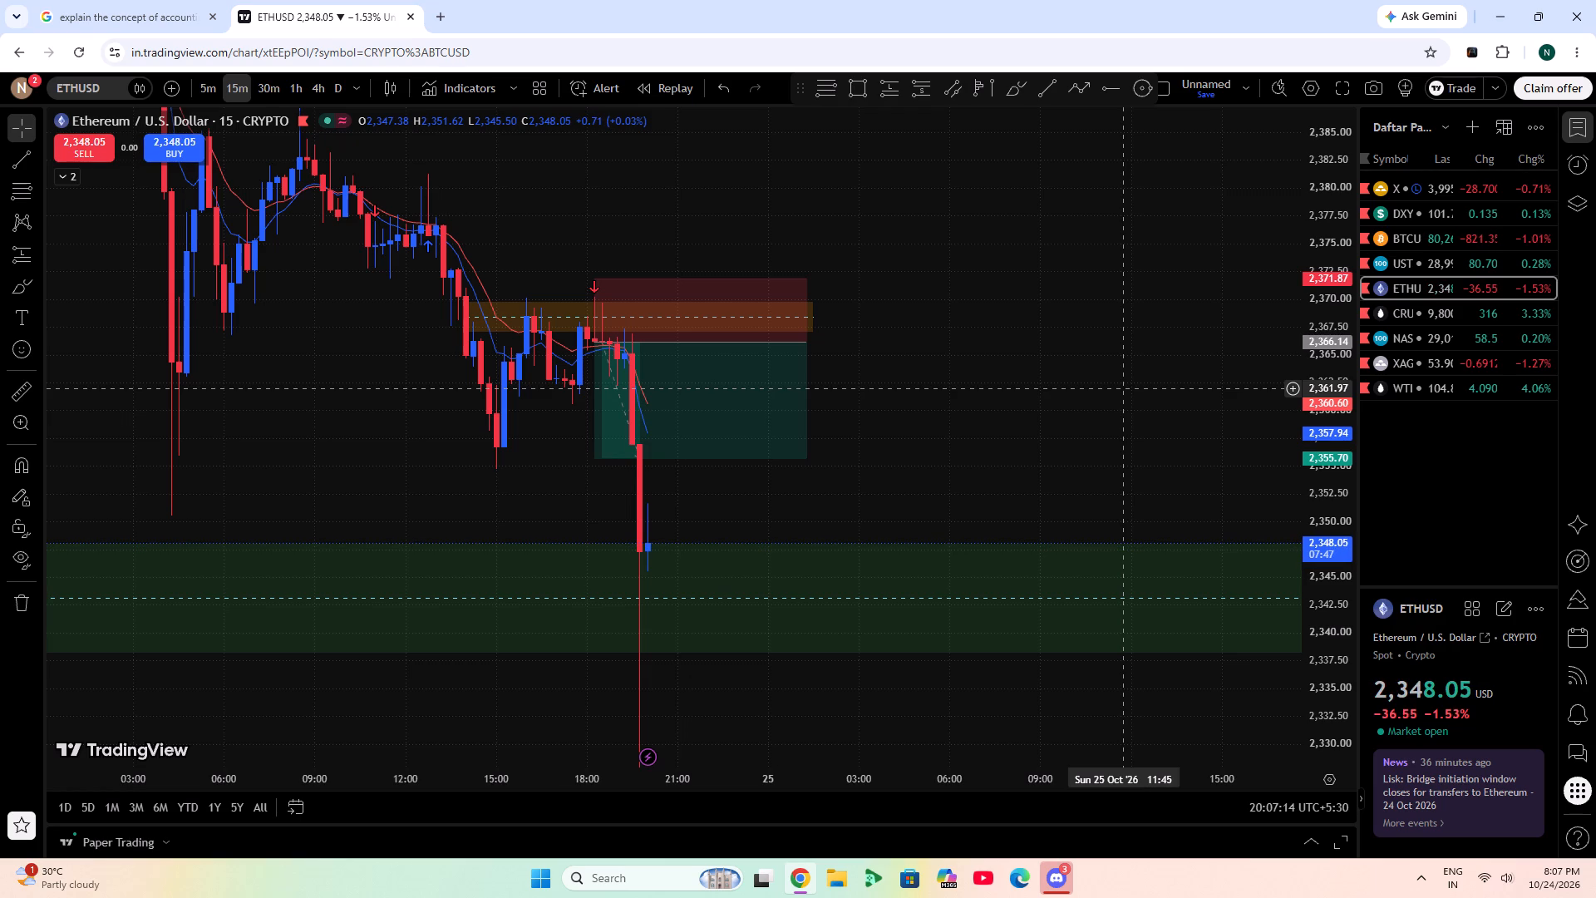
Reopen the Paper Trading area at a reduced height and review the balance history below the ETHUSD chart.
click(1298, 845)
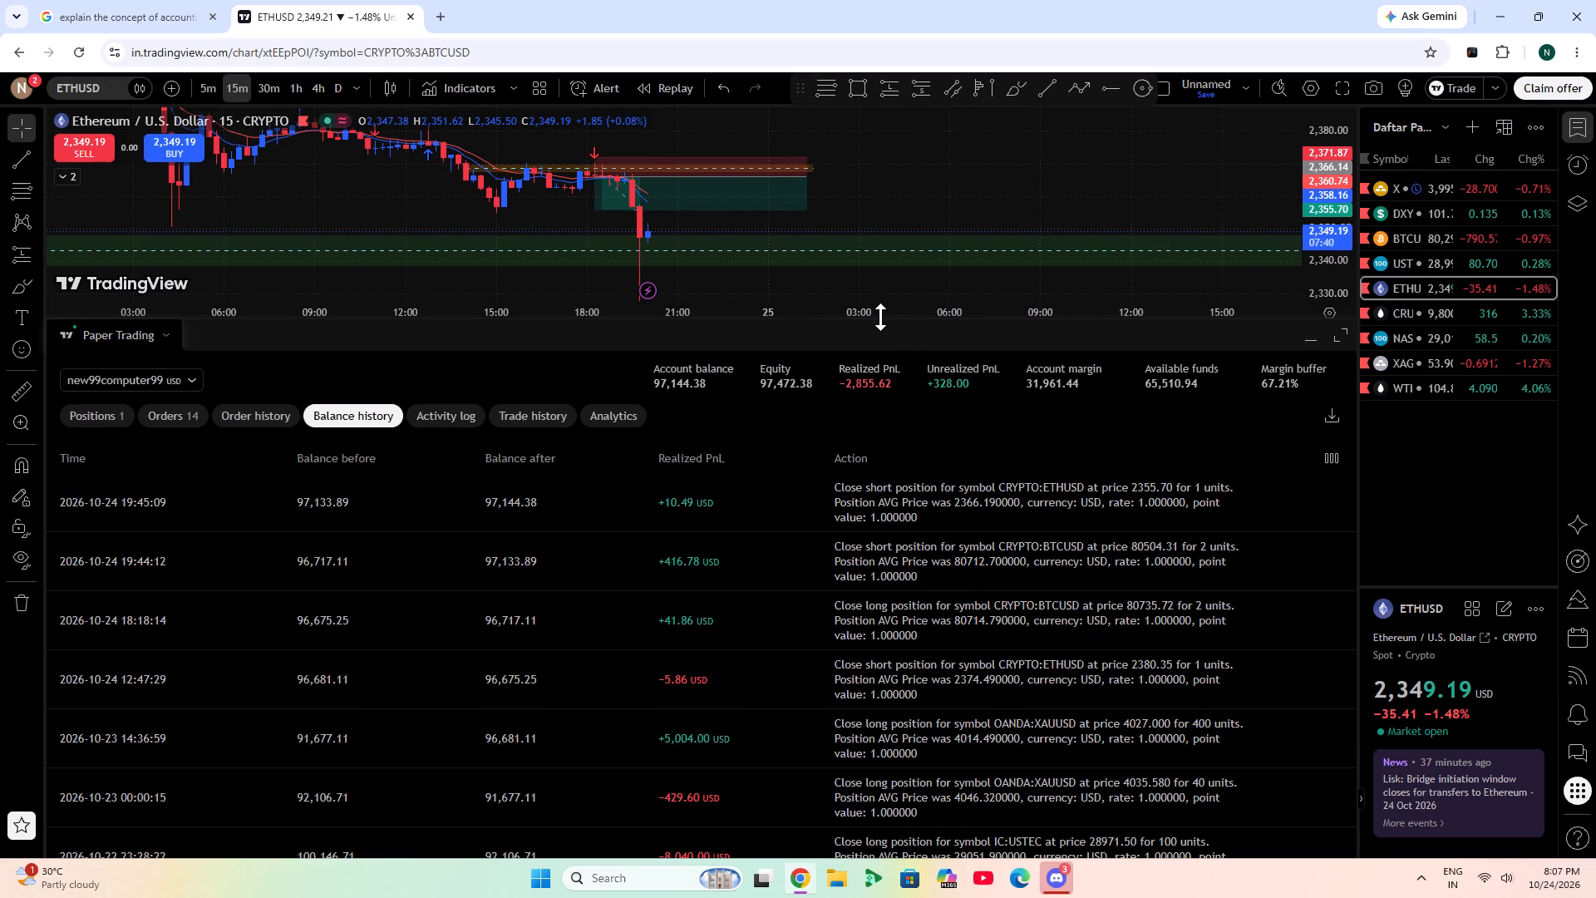
drag(880, 317, 880, 401)
scroll(891, 0, down, 4)
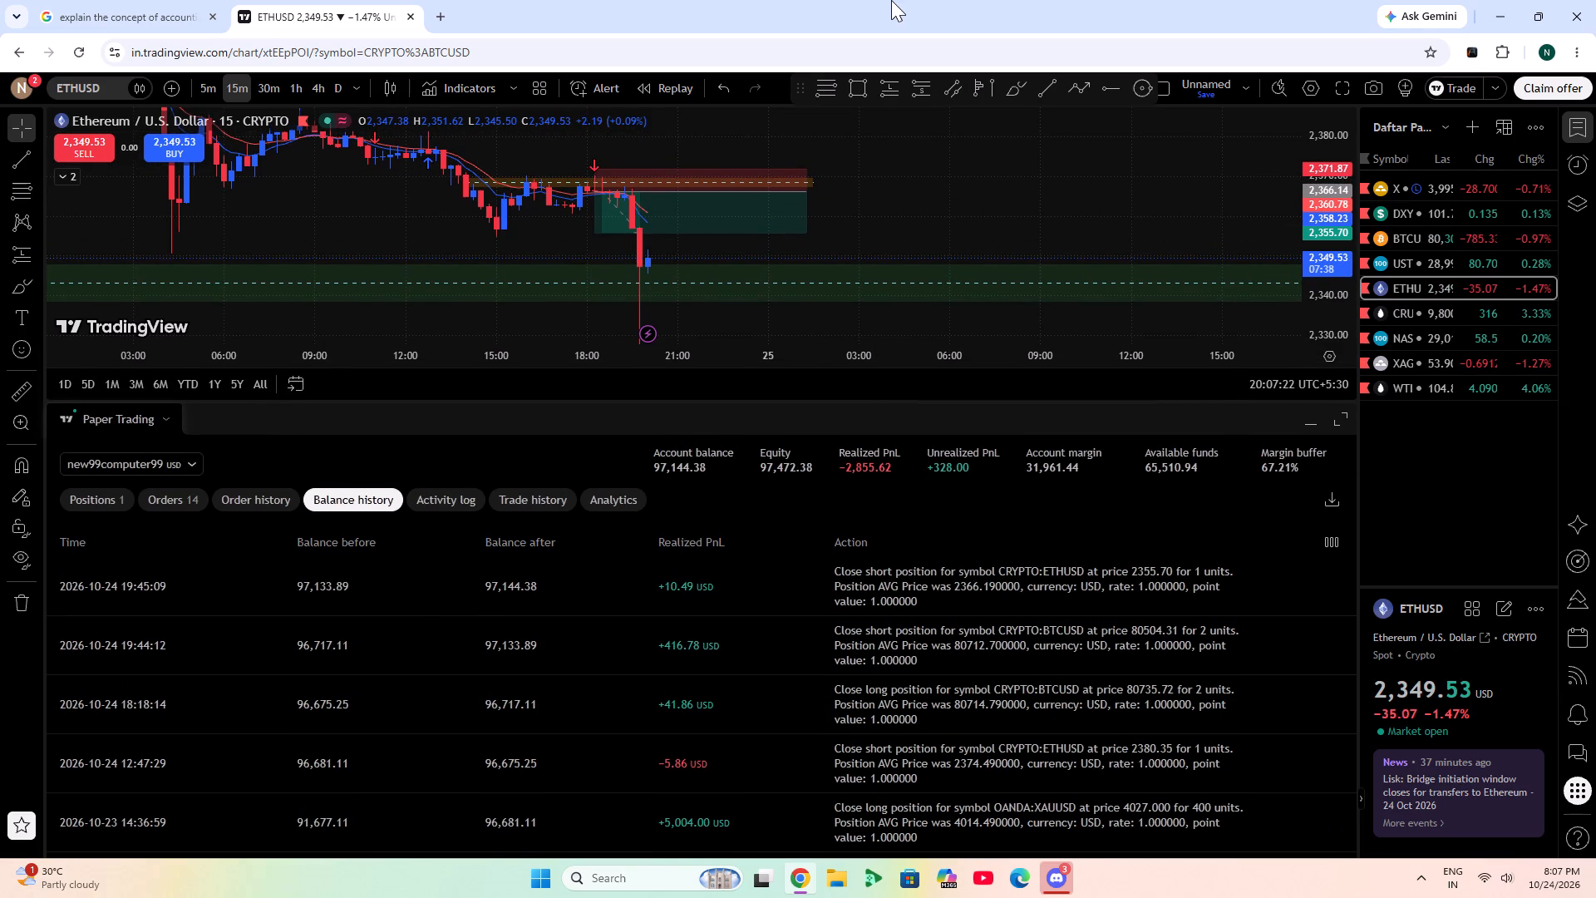
scroll(891, 0, down, 10)
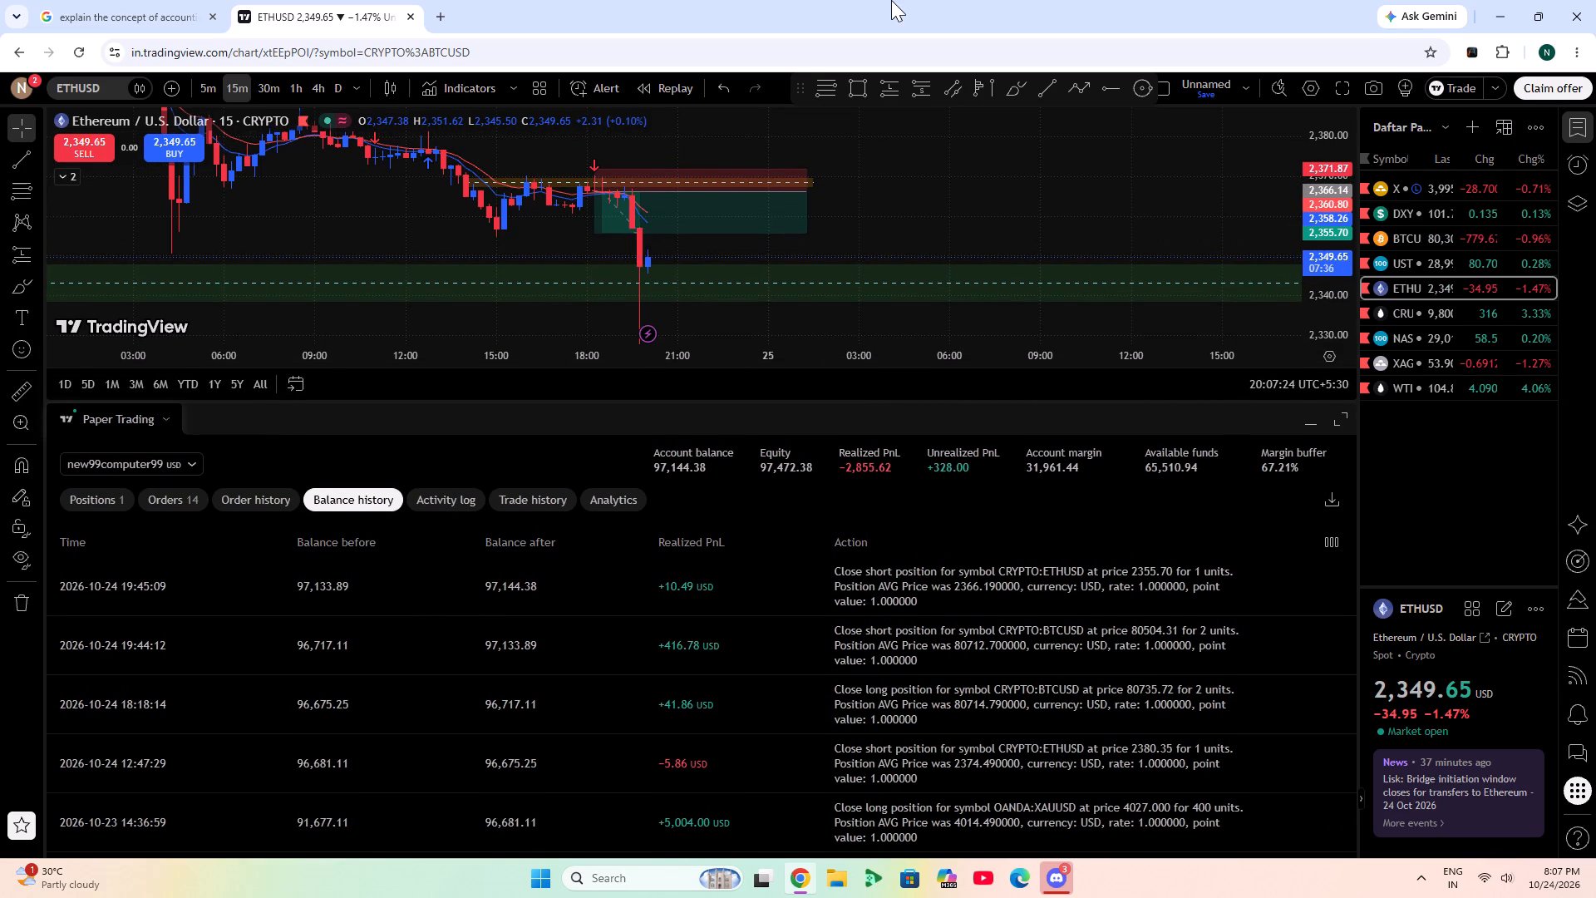
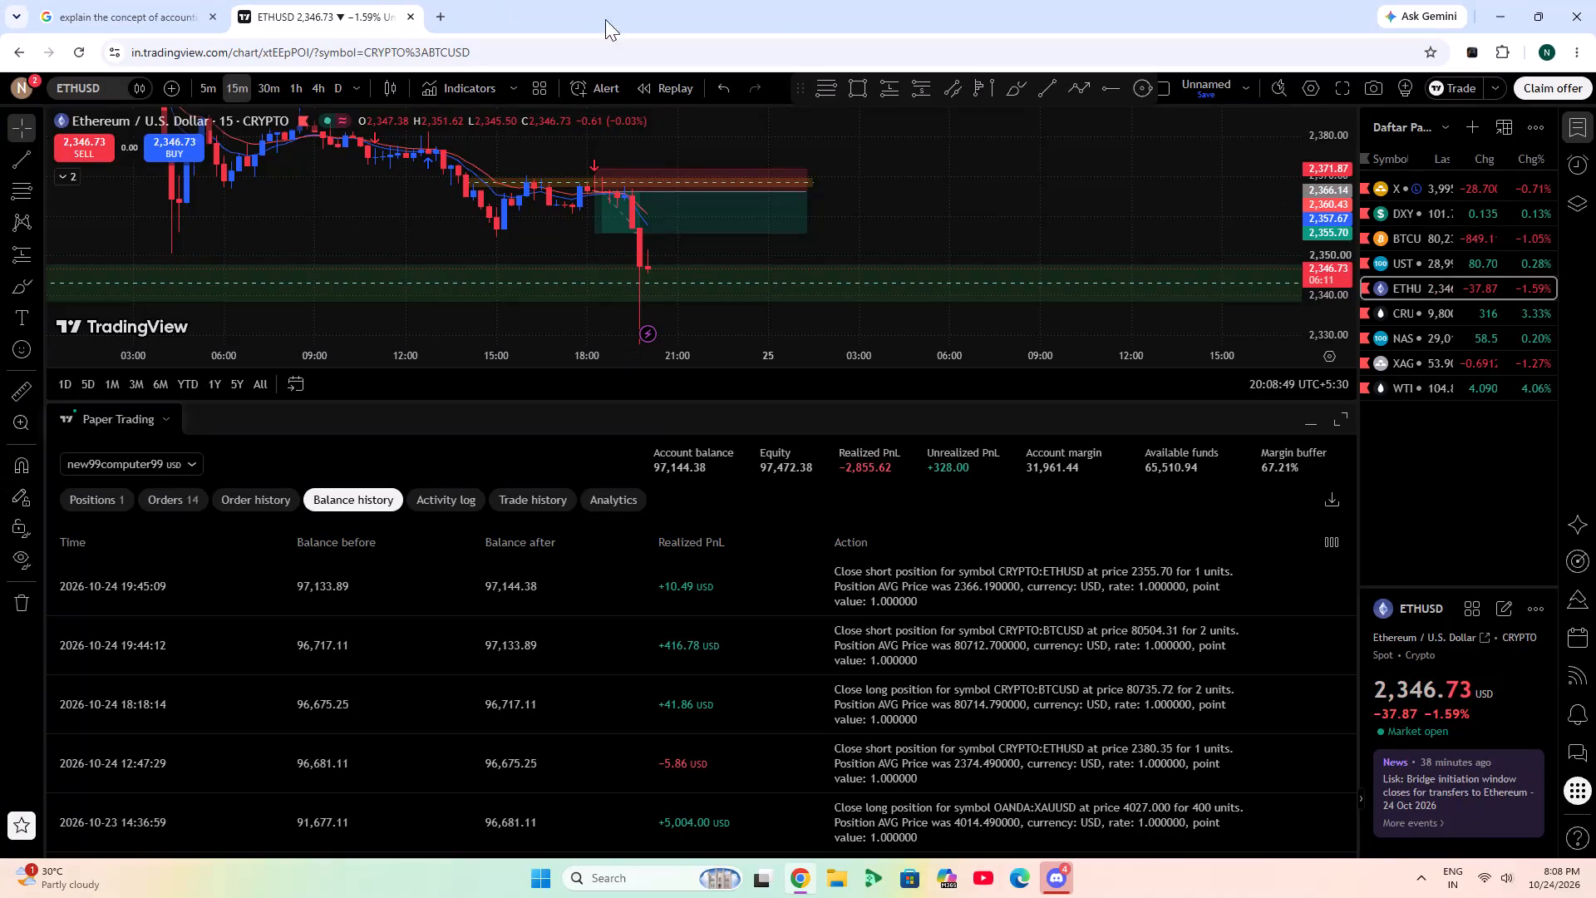
Collapse the Paper Trading area and examine the ETHUSD short position against the green support zone.
scroll(1320, 270, up, 4)
click(1320, 420)
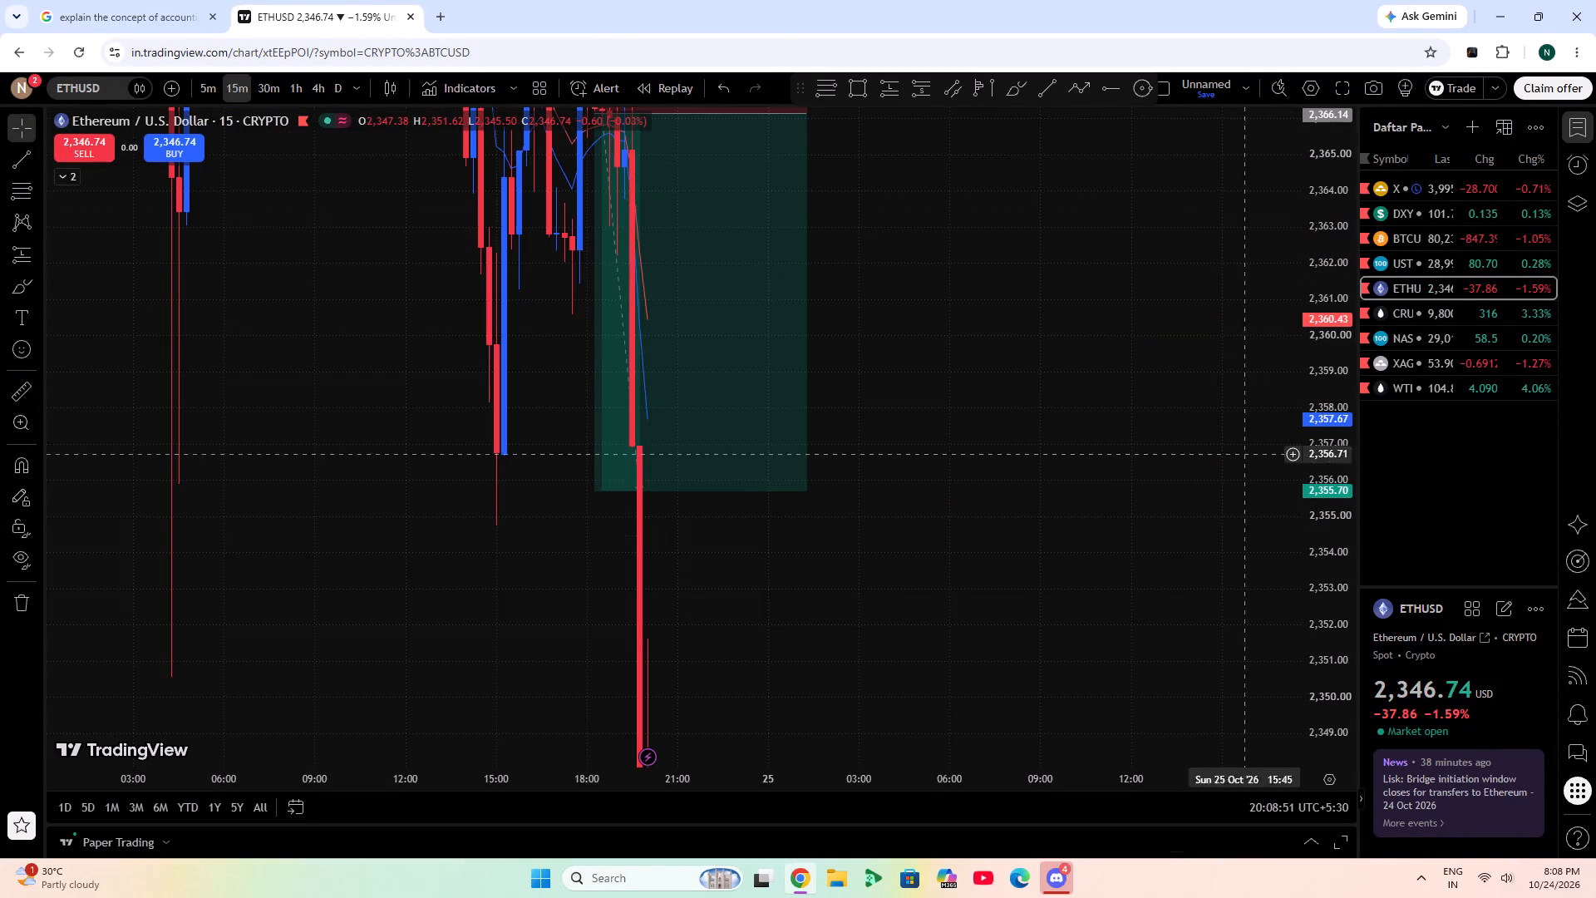
scroll(1174, 491, down, 5)
scroll(1325, 501, down, 12)
drag(1199, 506, 1092, 505)
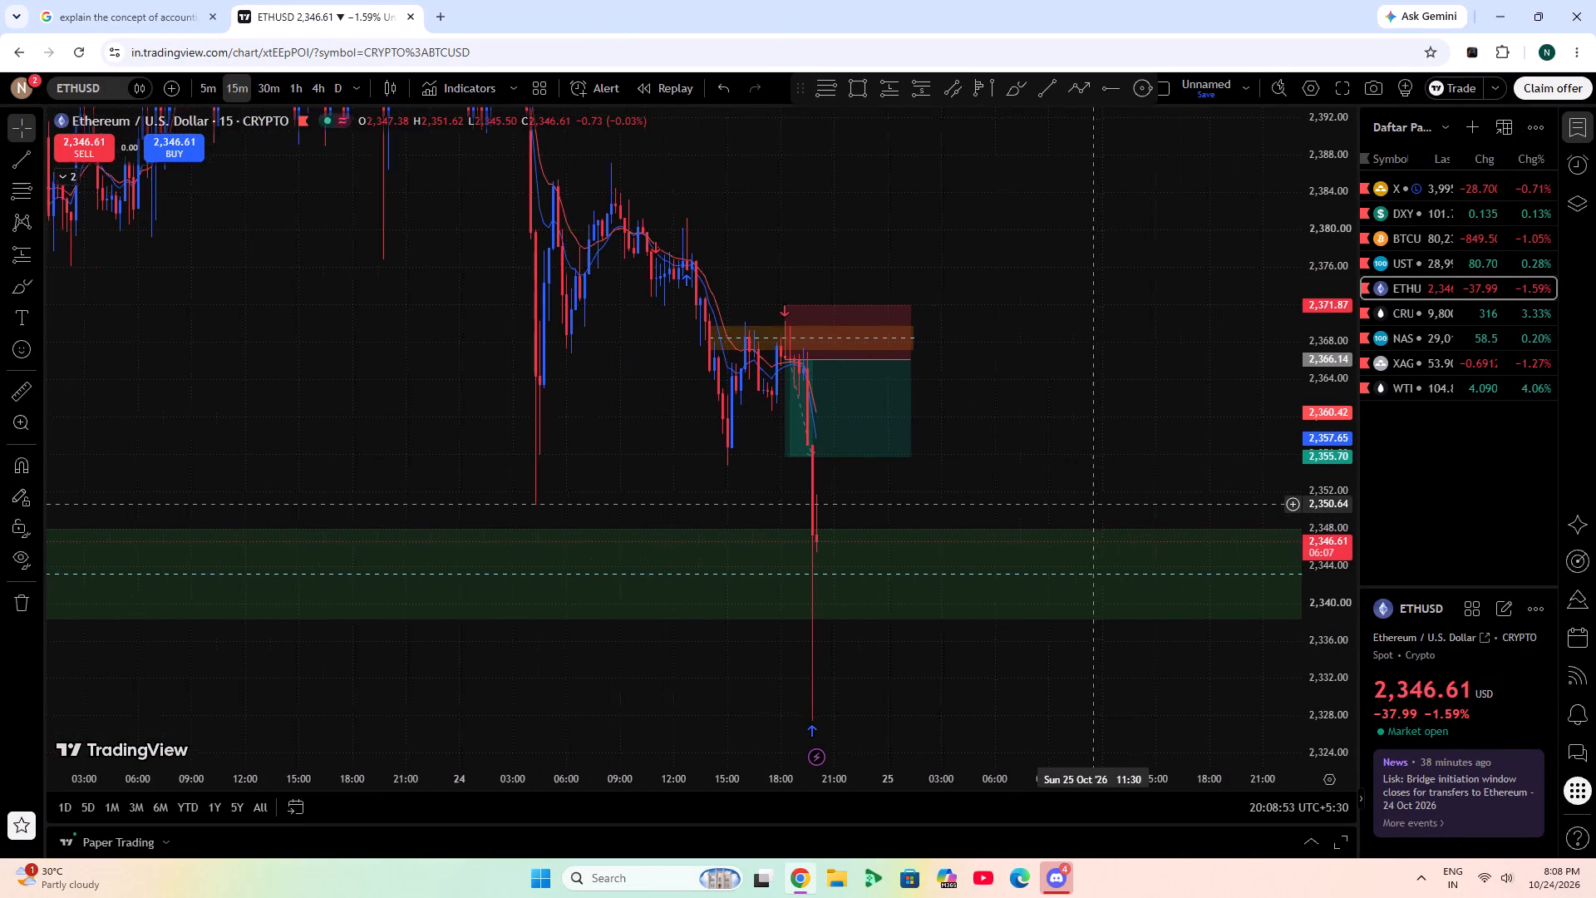
drag(1092, 505, 1091, 506)
Open the BTCUSD chart from the watchlist and set its timeframe to 4 hours.
click(1433, 230)
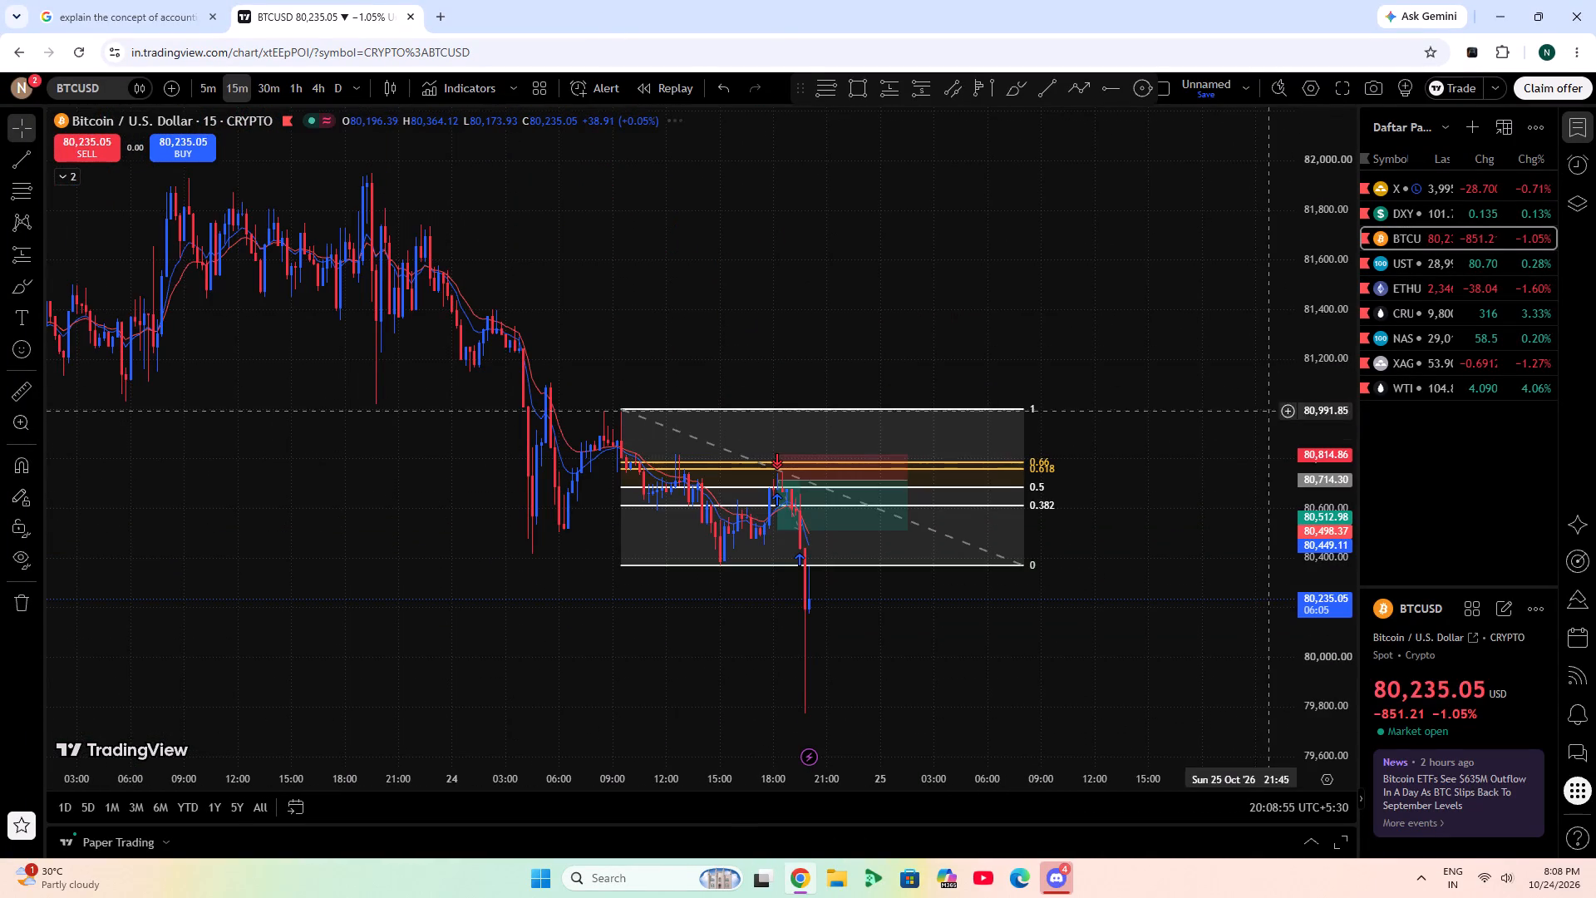
drag(259, 89, 244, 96)
click(254, 92)
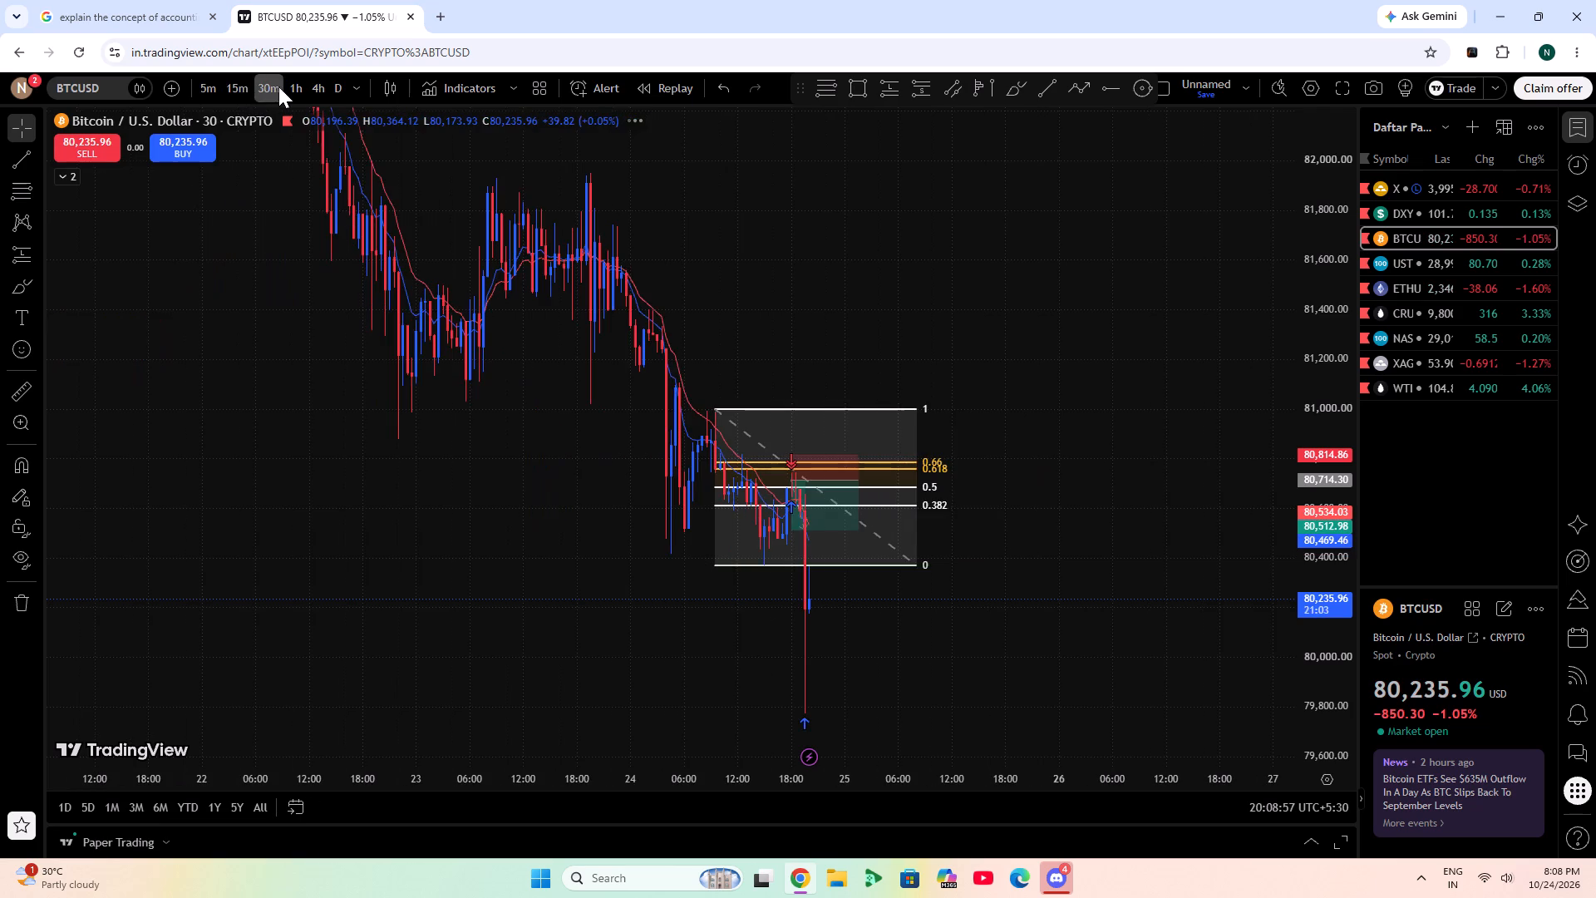
click(290, 84)
click(332, 84)
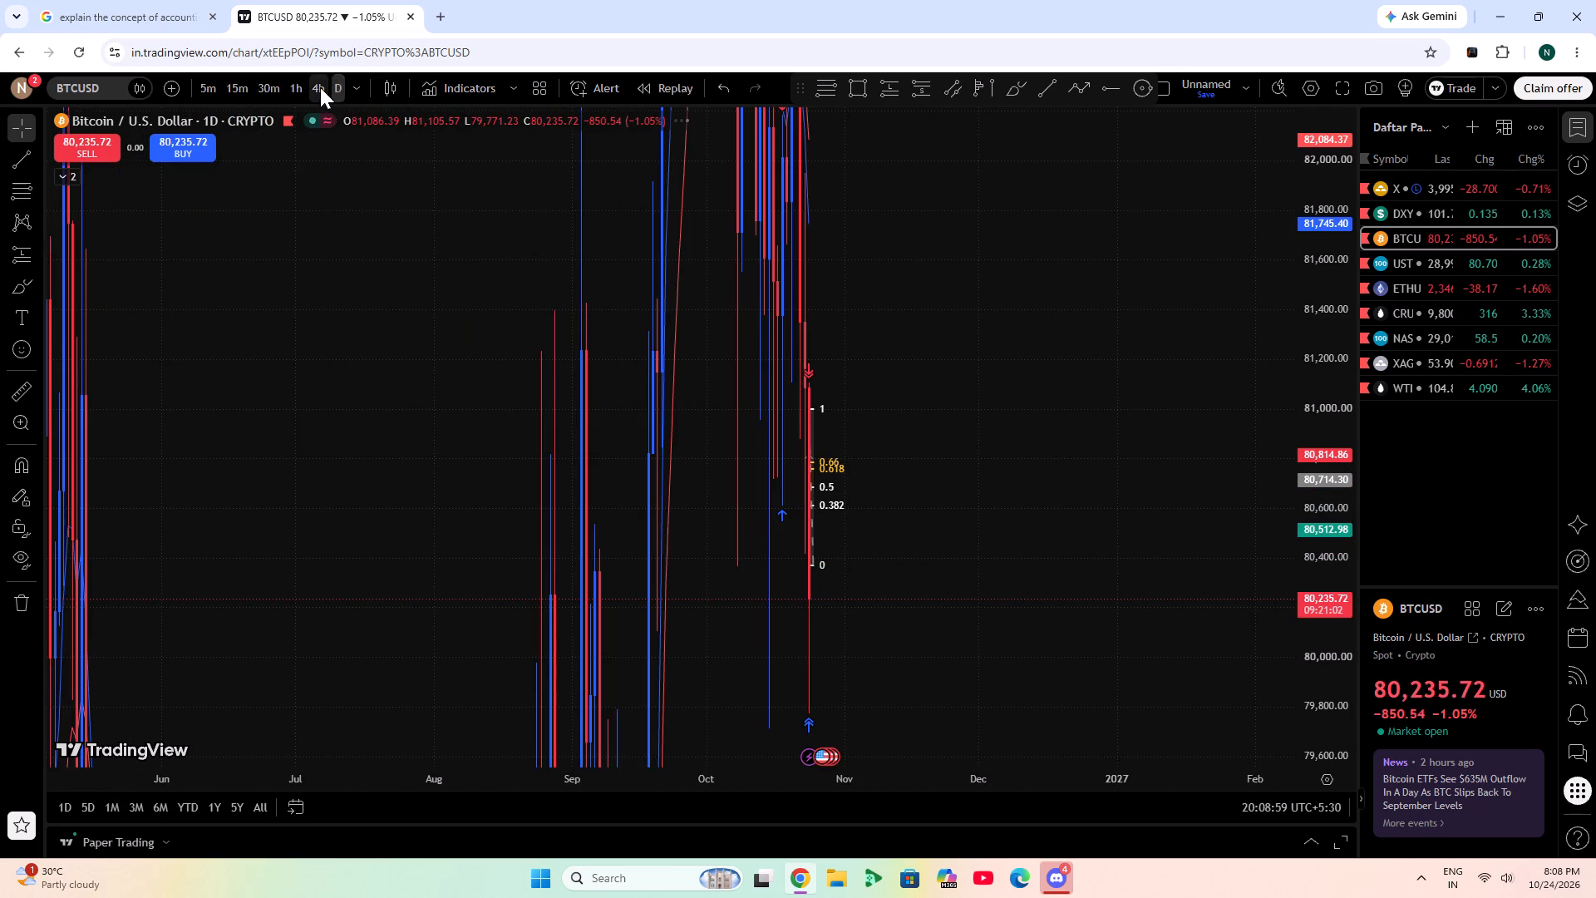
click(318, 87)
Remove the drawings, including the Fibonacci retracement and short position, from the BTCUSD chart.
scroll(490, 374, up, 6)
scroll(696, 446, down, 4)
scroll(1308, 468, down, 5)
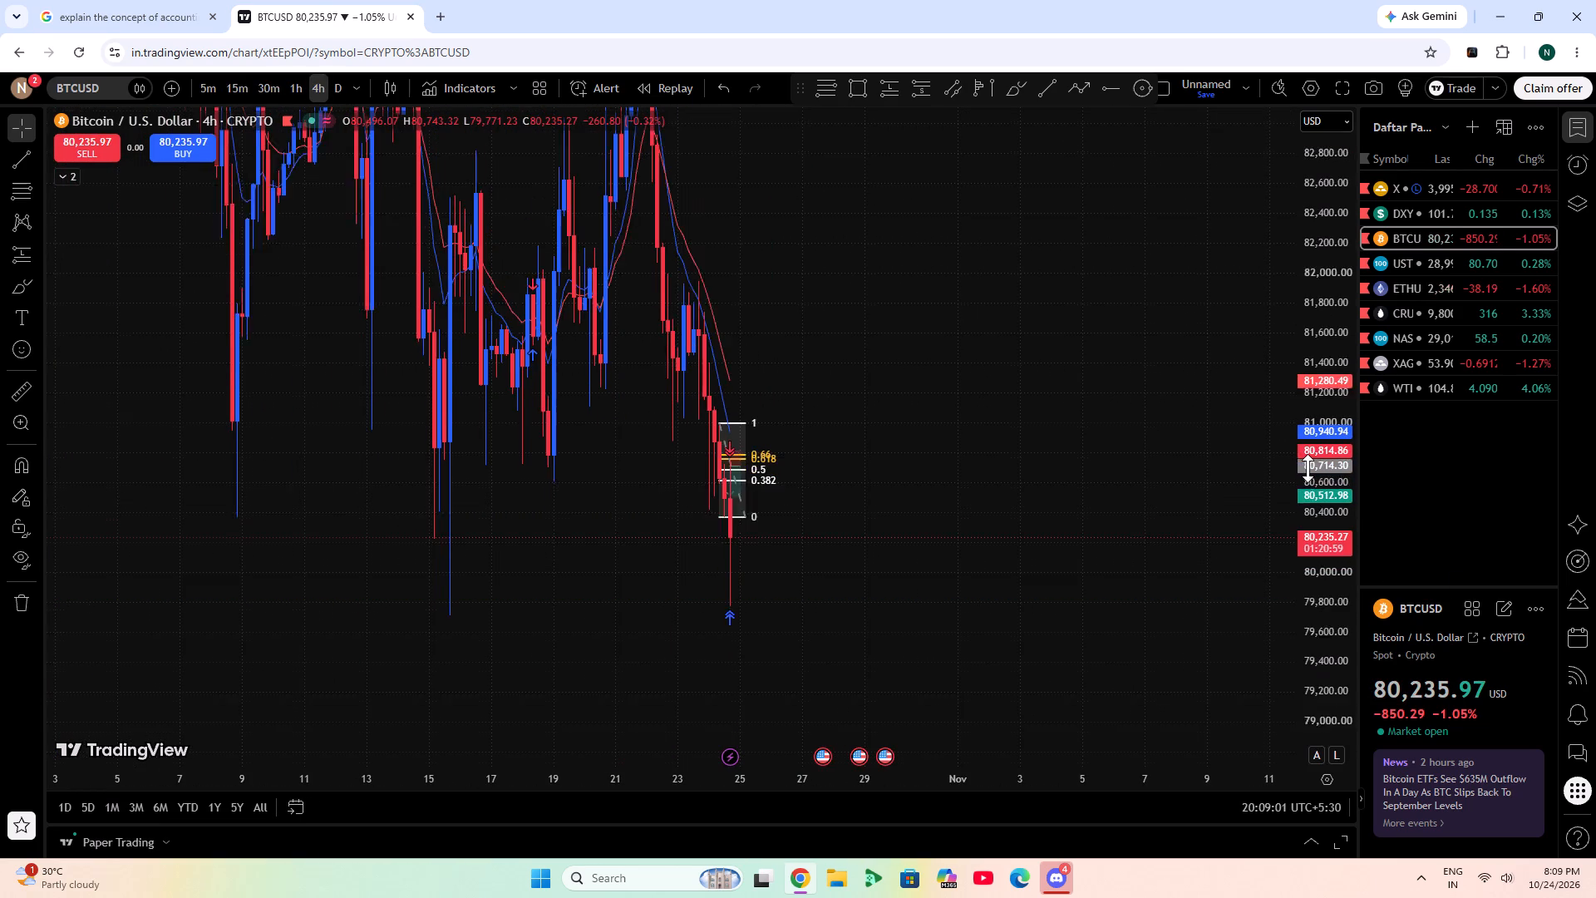
scroll(1308, 468, down, 9)
drag(1070, 428, 1021, 476)
click(850, 486)
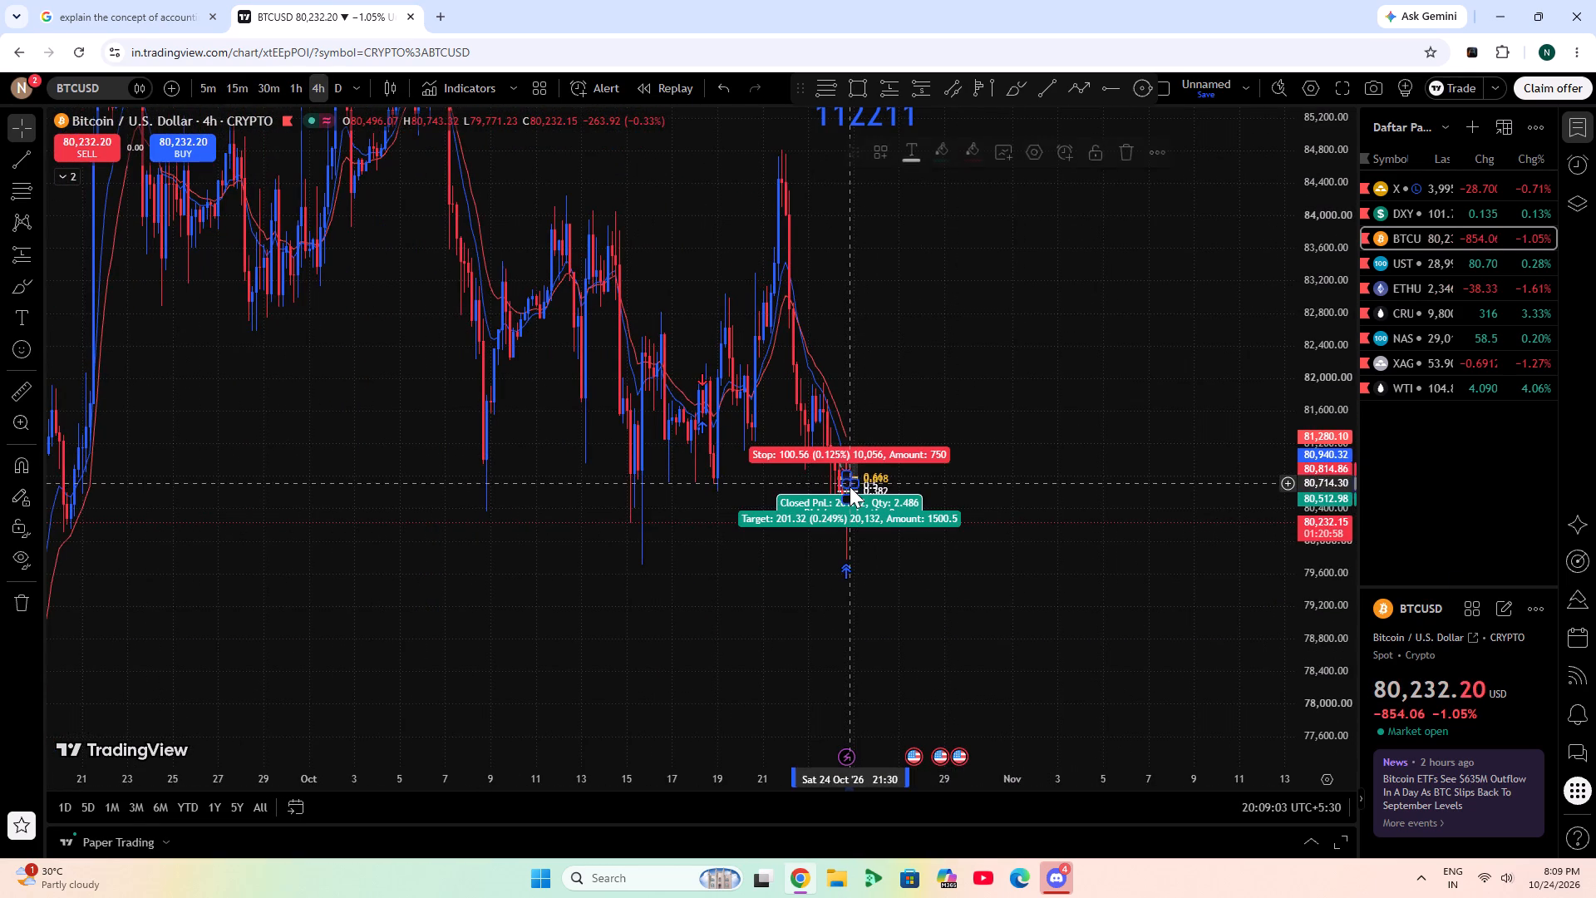
click(2, 610)
click(67, 601)
click(21, 613)
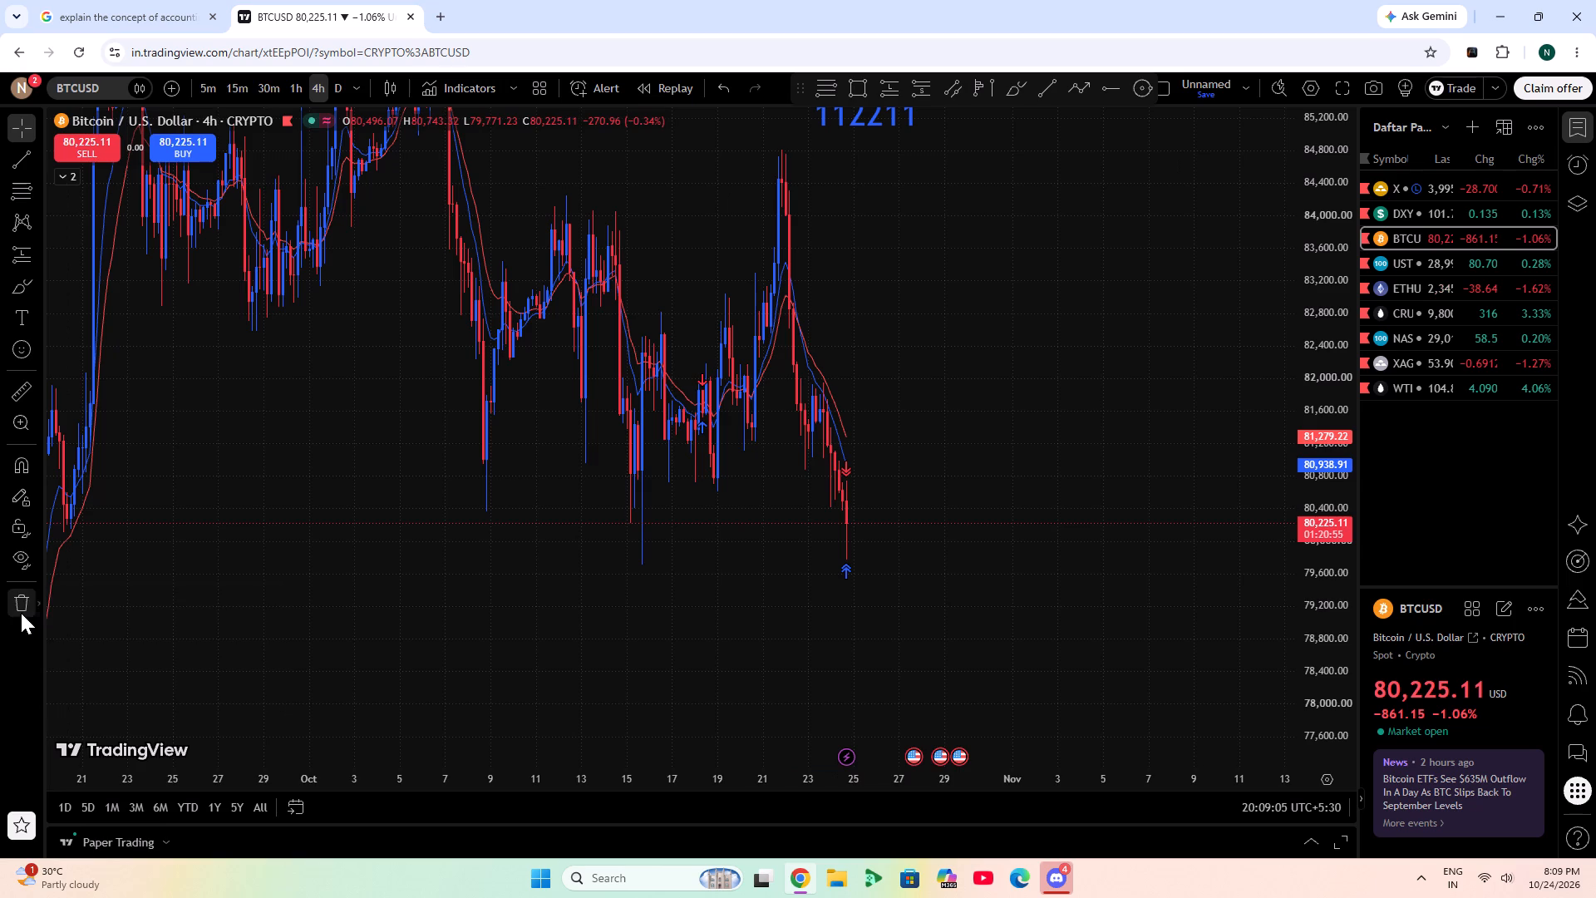
click(478, 395)
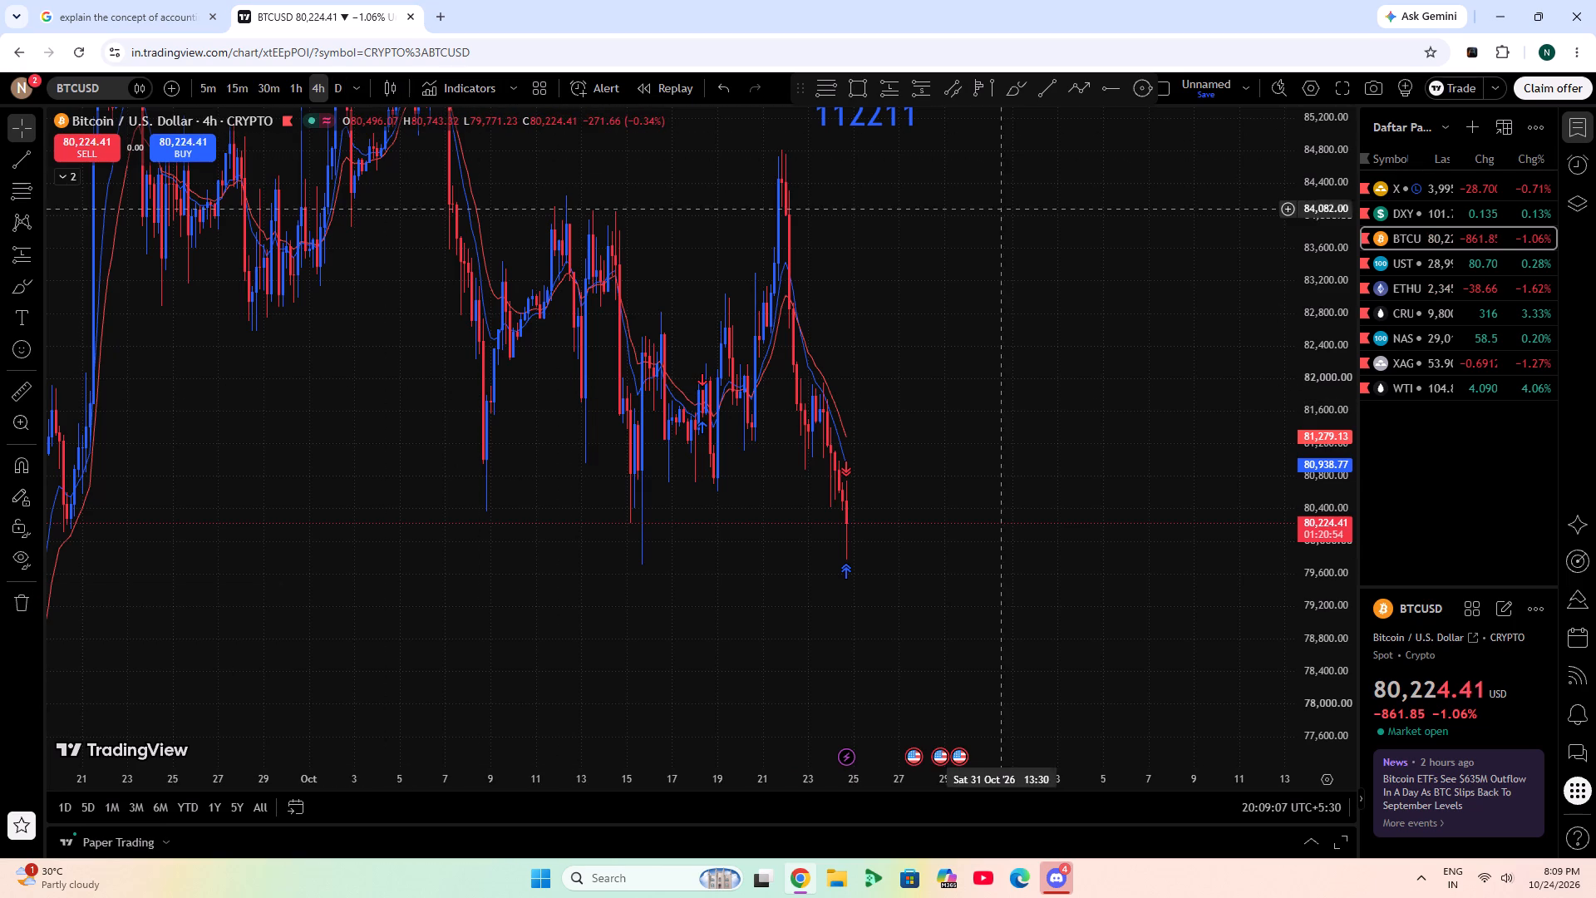
Draw a rectangle zone from 7 October to 11 November between about 80,313 and 79,935 at the recent lows.
drag(987, 196, 921, 215)
click(848, 89)
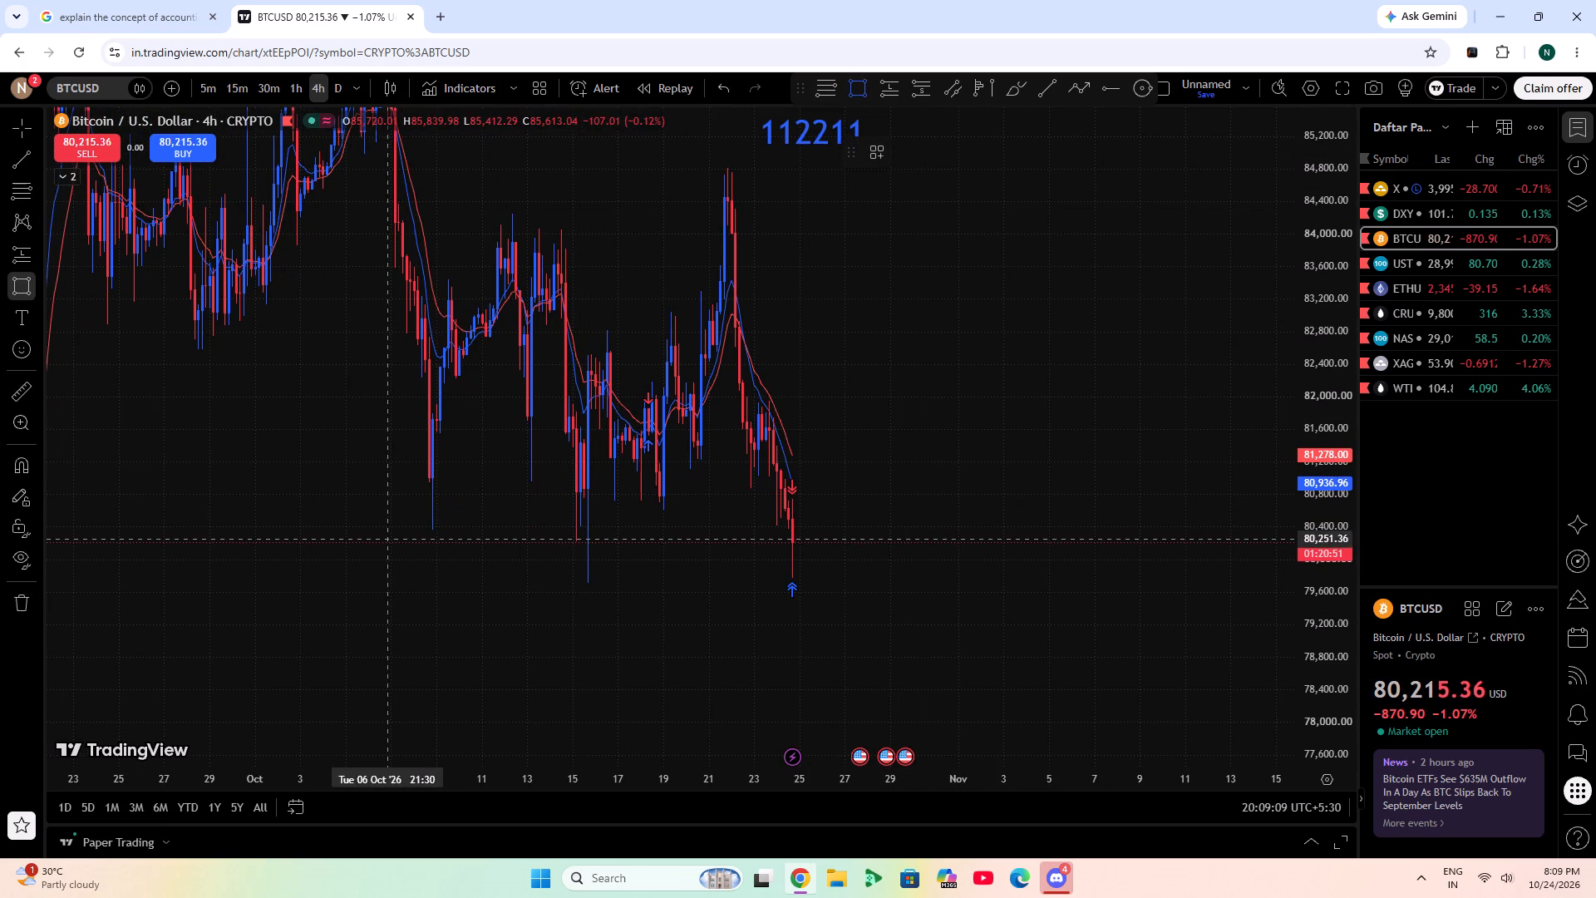
click(392, 534)
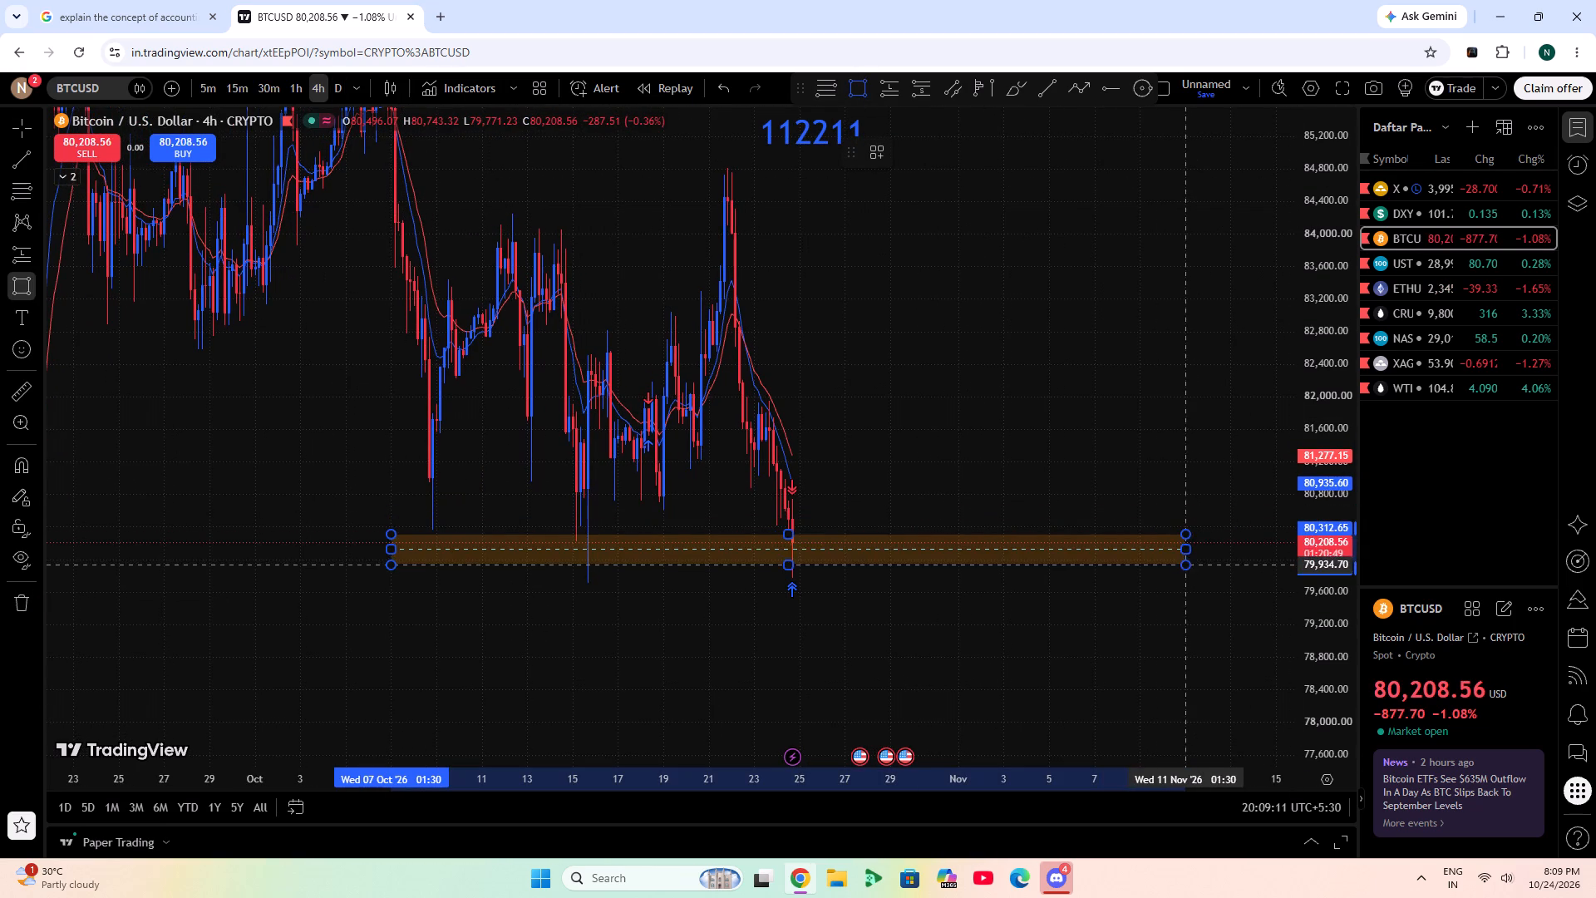
click(1185, 565)
Extend the zone's start back to 19 September and shift it up to span about 80,159 to 80,537.
drag(993, 416, 1190, 465)
click(584, 595)
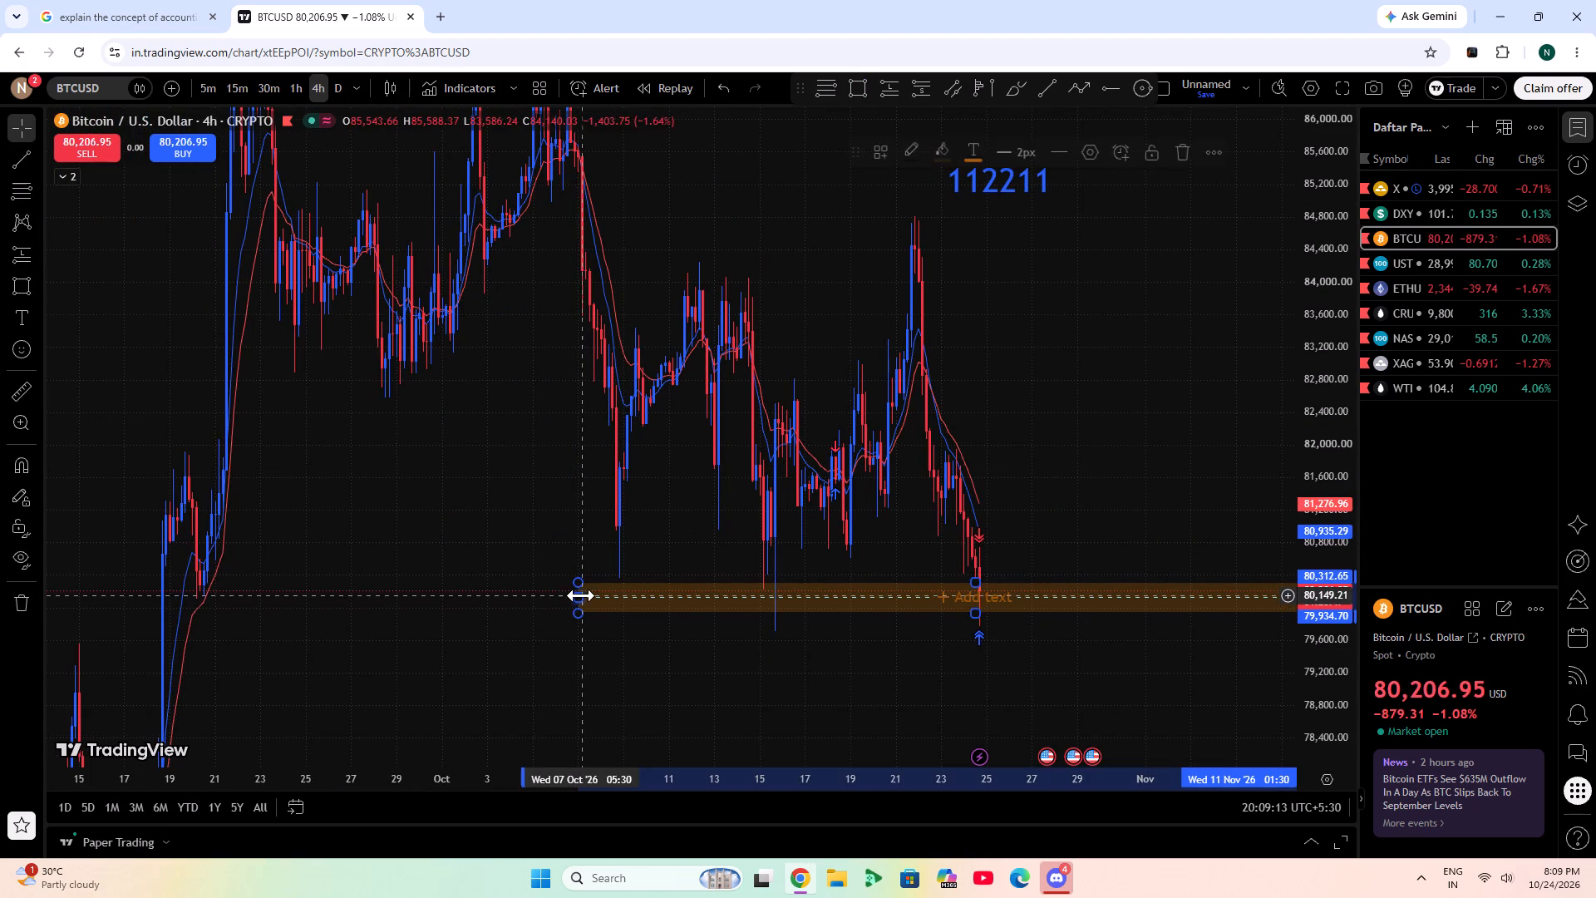
drag(581, 595, 185, 582)
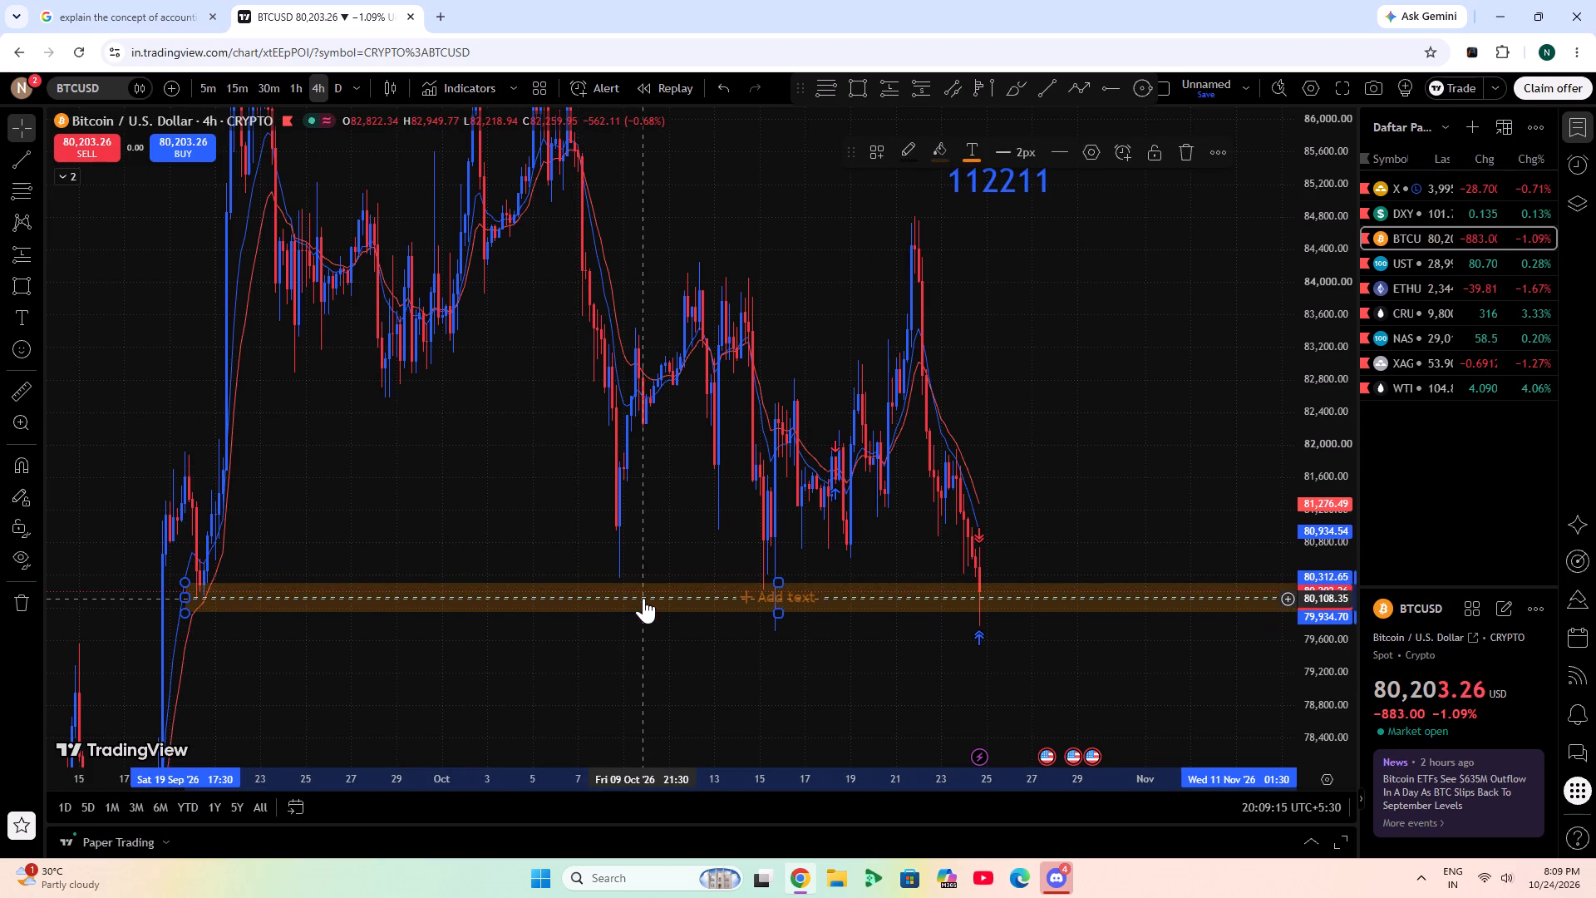
drag(643, 598, 645, 580)
Examine how the zone lines up with earlier BTCUSD price action on the 4-hour chart.
drag(679, 644, 534, 638)
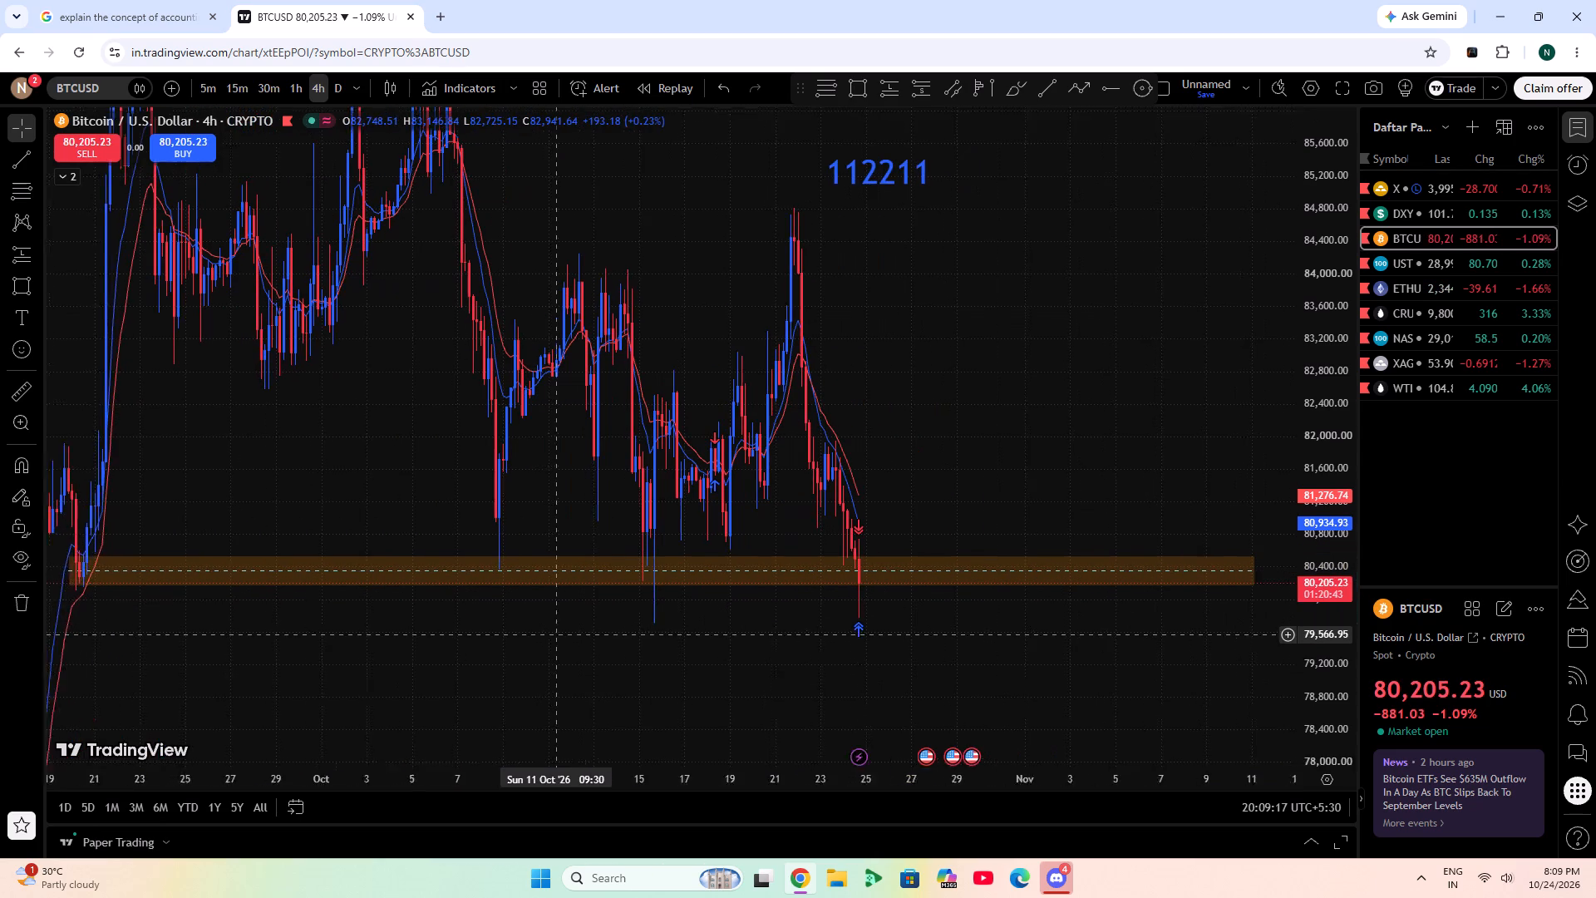
drag(534, 638, 480, 638)
scroll(1333, 608, down, 4)
scroll(894, 624, down, 6)
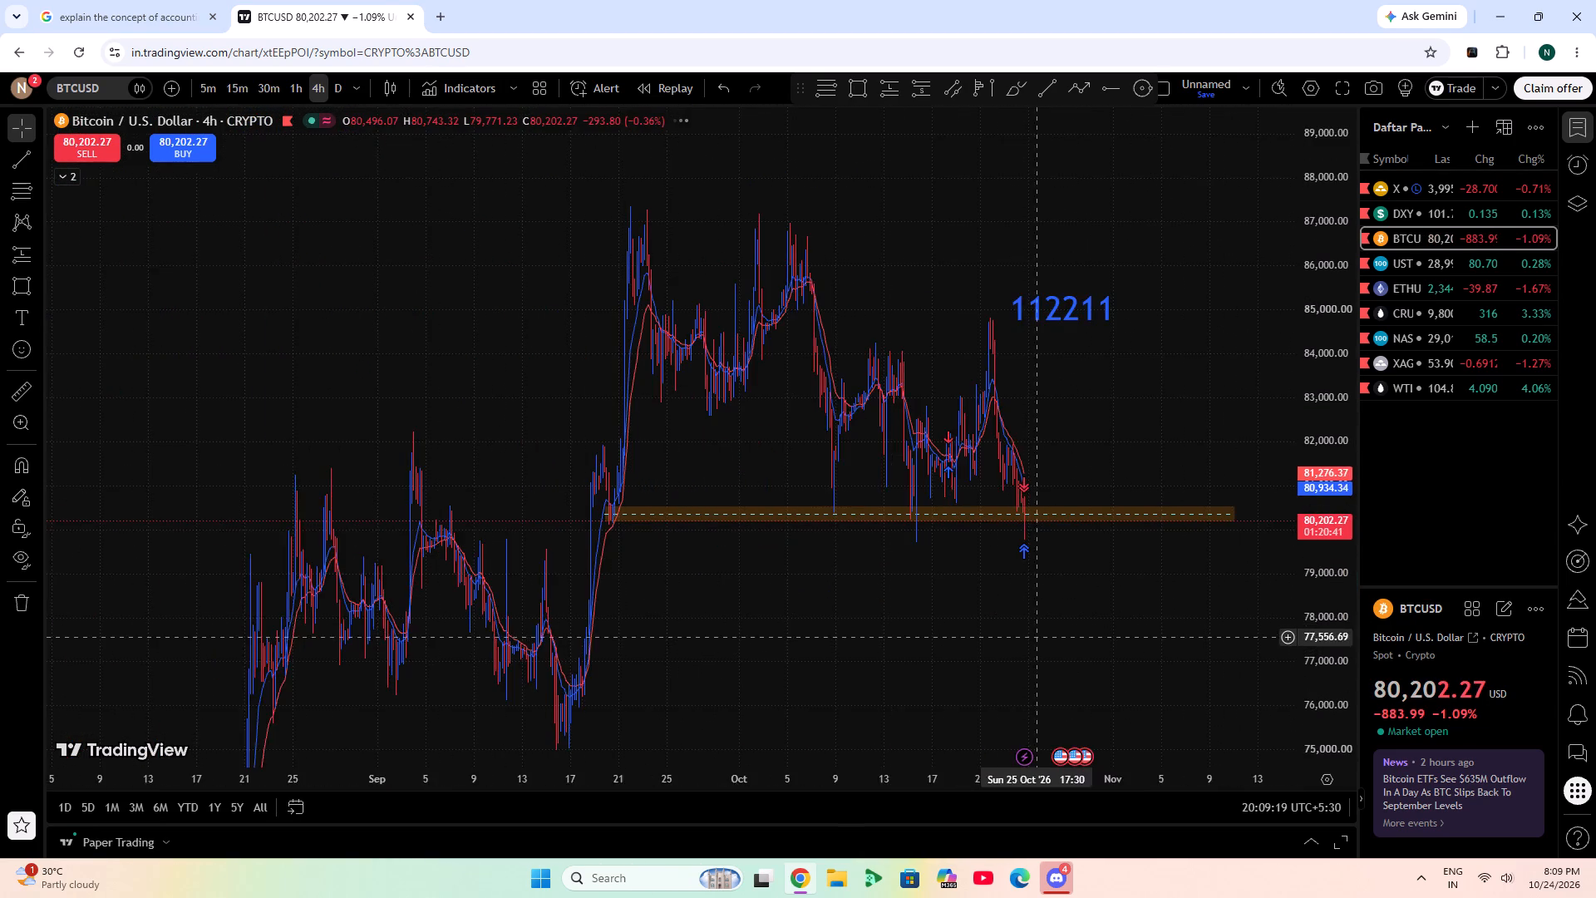
drag(1039, 635, 844, 558)
scroll(1080, 693, up, 3)
drag(930, 589, 1036, 667)
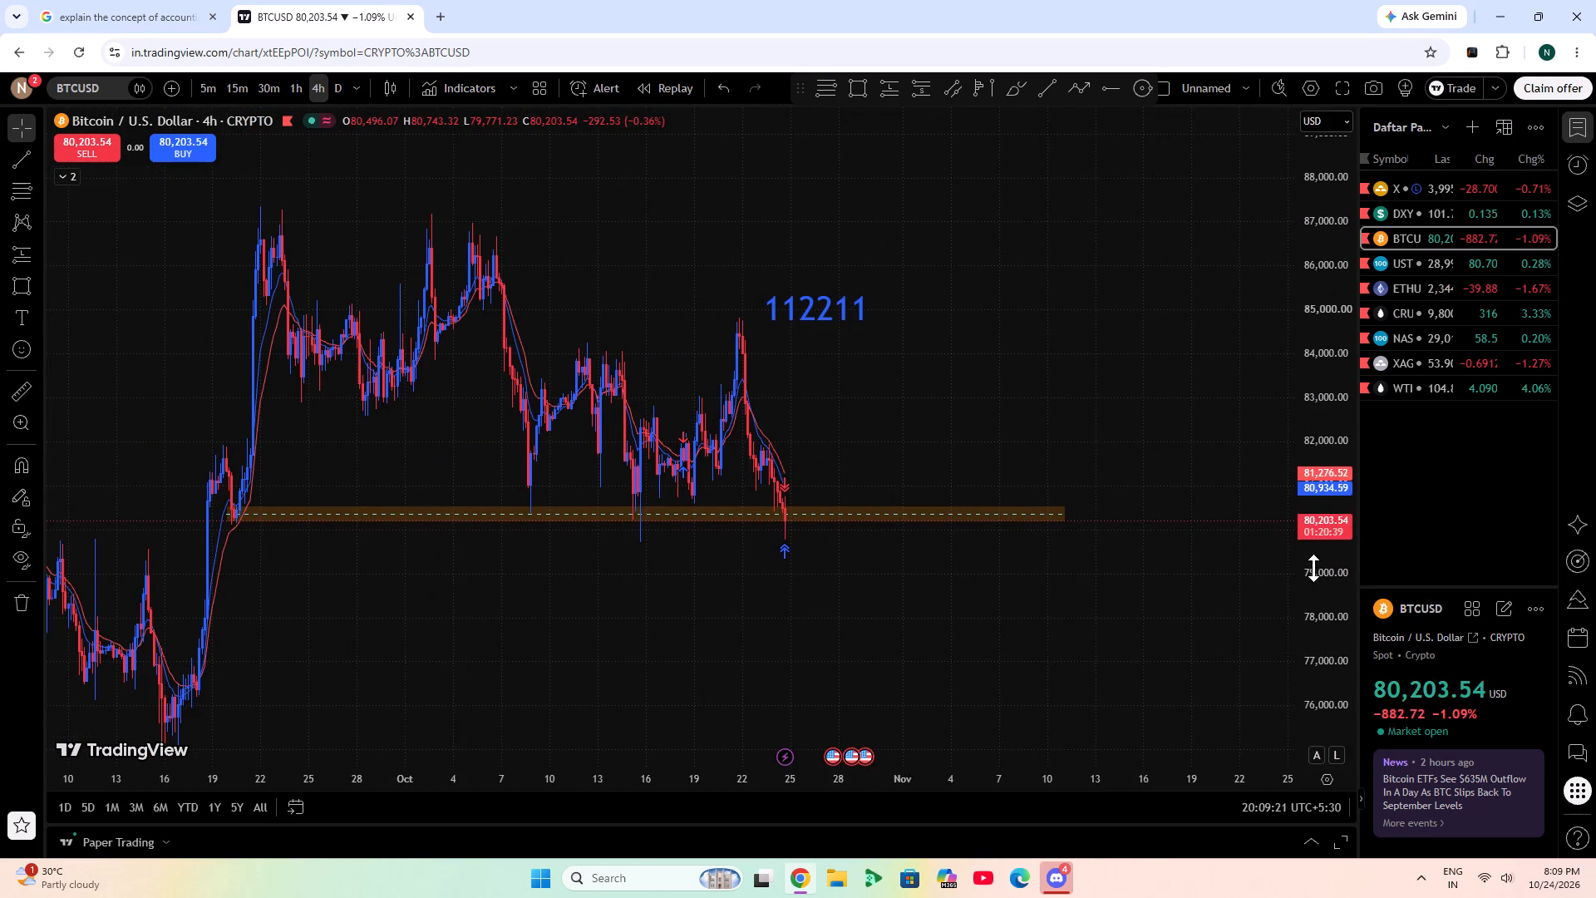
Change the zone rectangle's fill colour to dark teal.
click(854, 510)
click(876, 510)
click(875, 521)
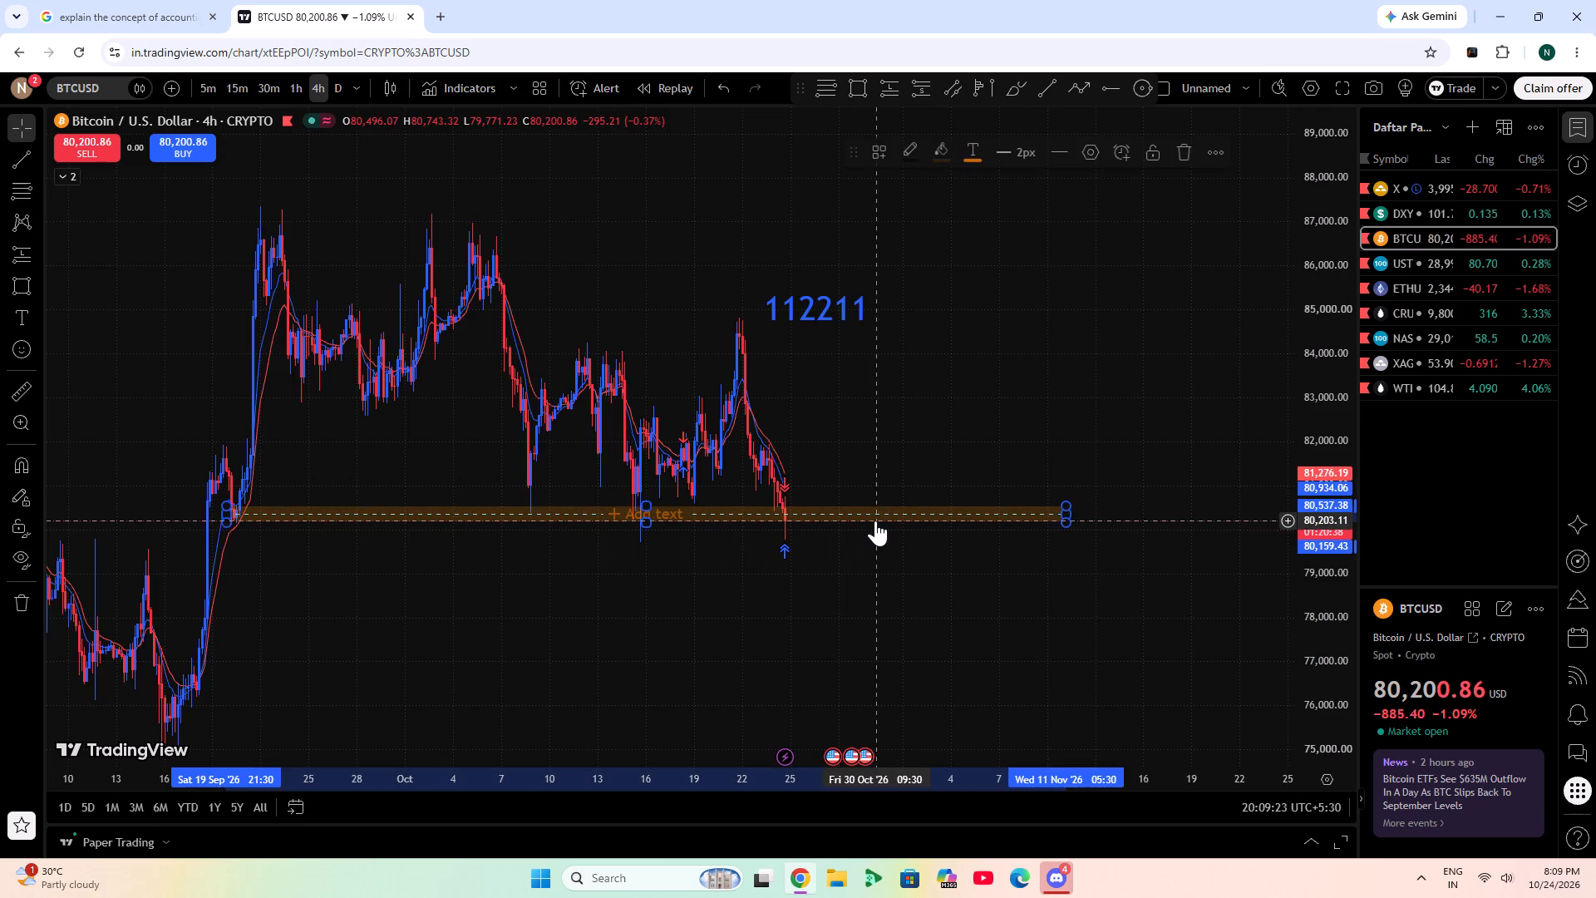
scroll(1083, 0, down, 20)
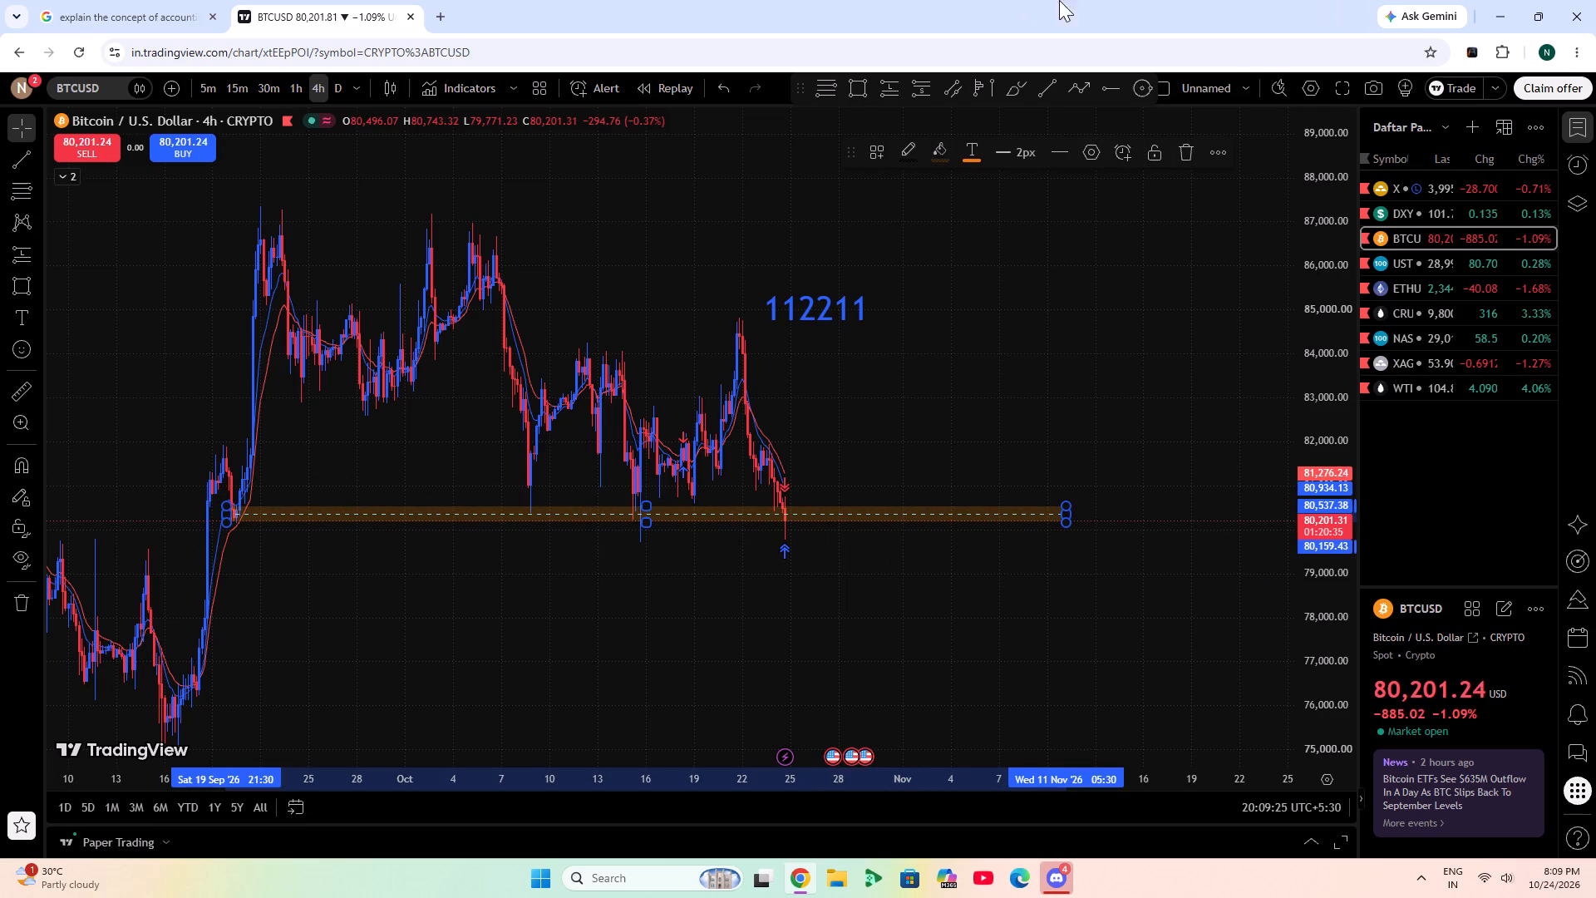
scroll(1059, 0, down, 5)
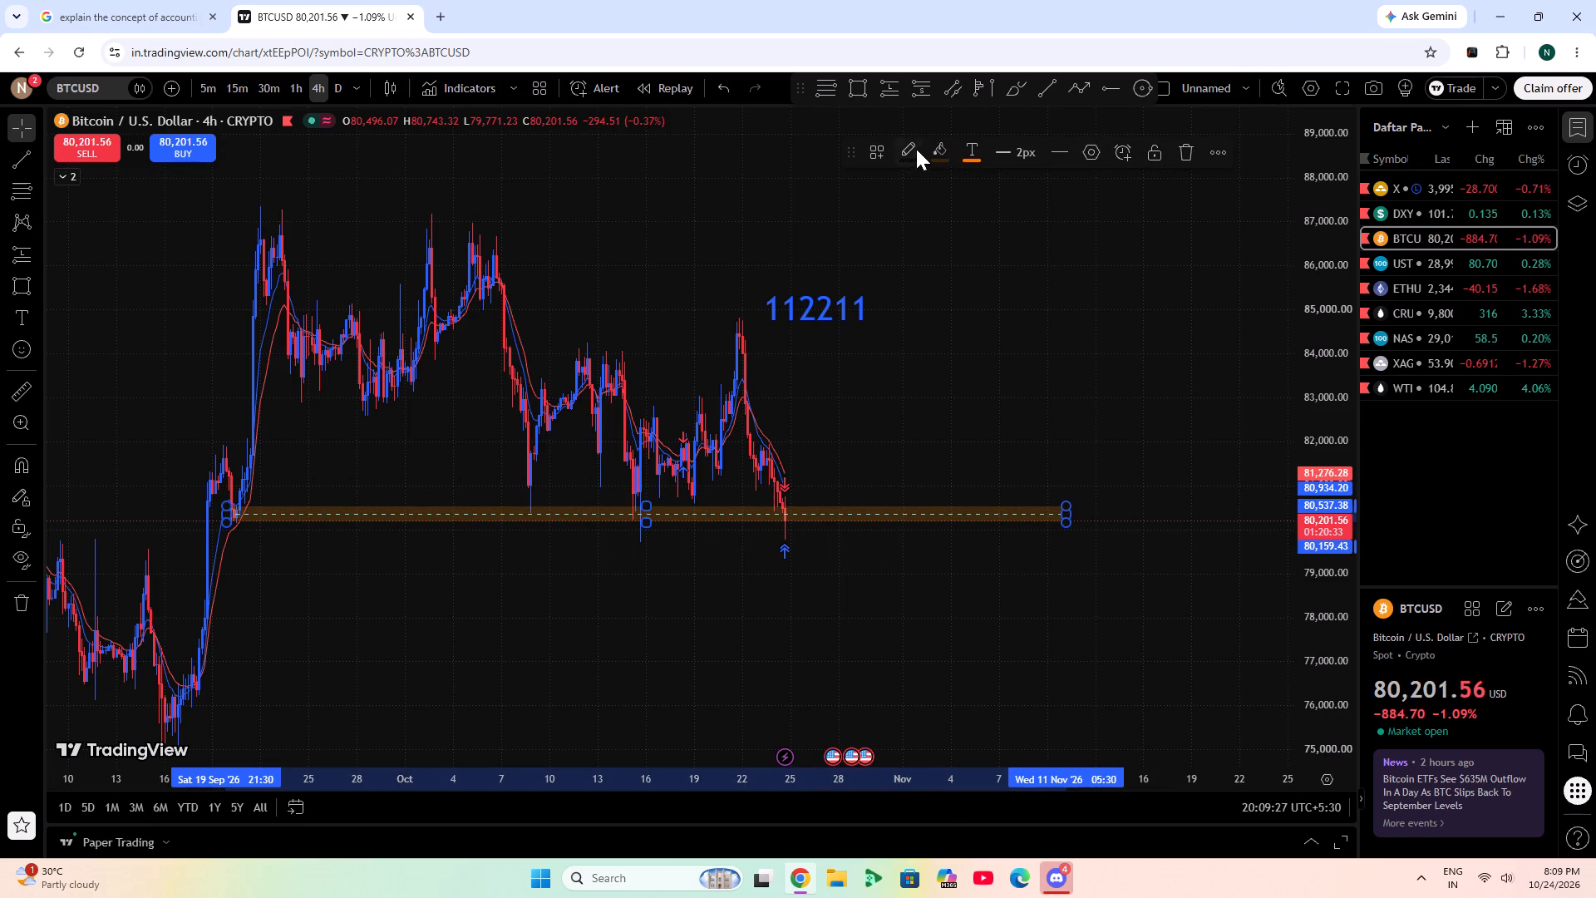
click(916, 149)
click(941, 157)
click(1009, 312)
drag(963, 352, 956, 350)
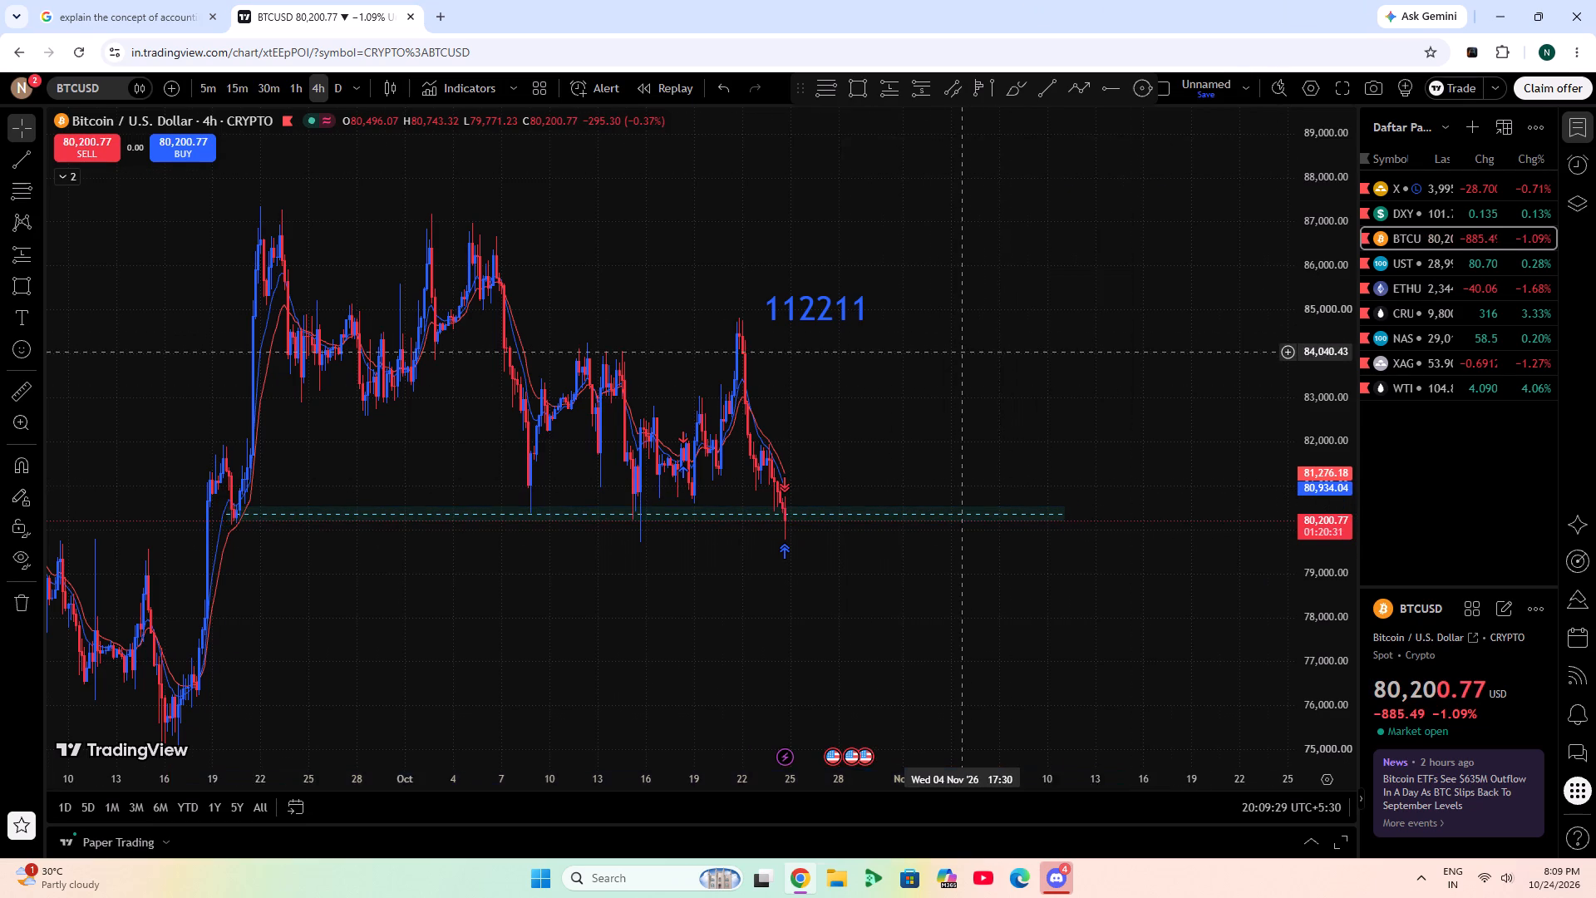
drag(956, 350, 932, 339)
Change the zone rectangle's fill colour to dark green.
click(890, 506)
click(944, 138)
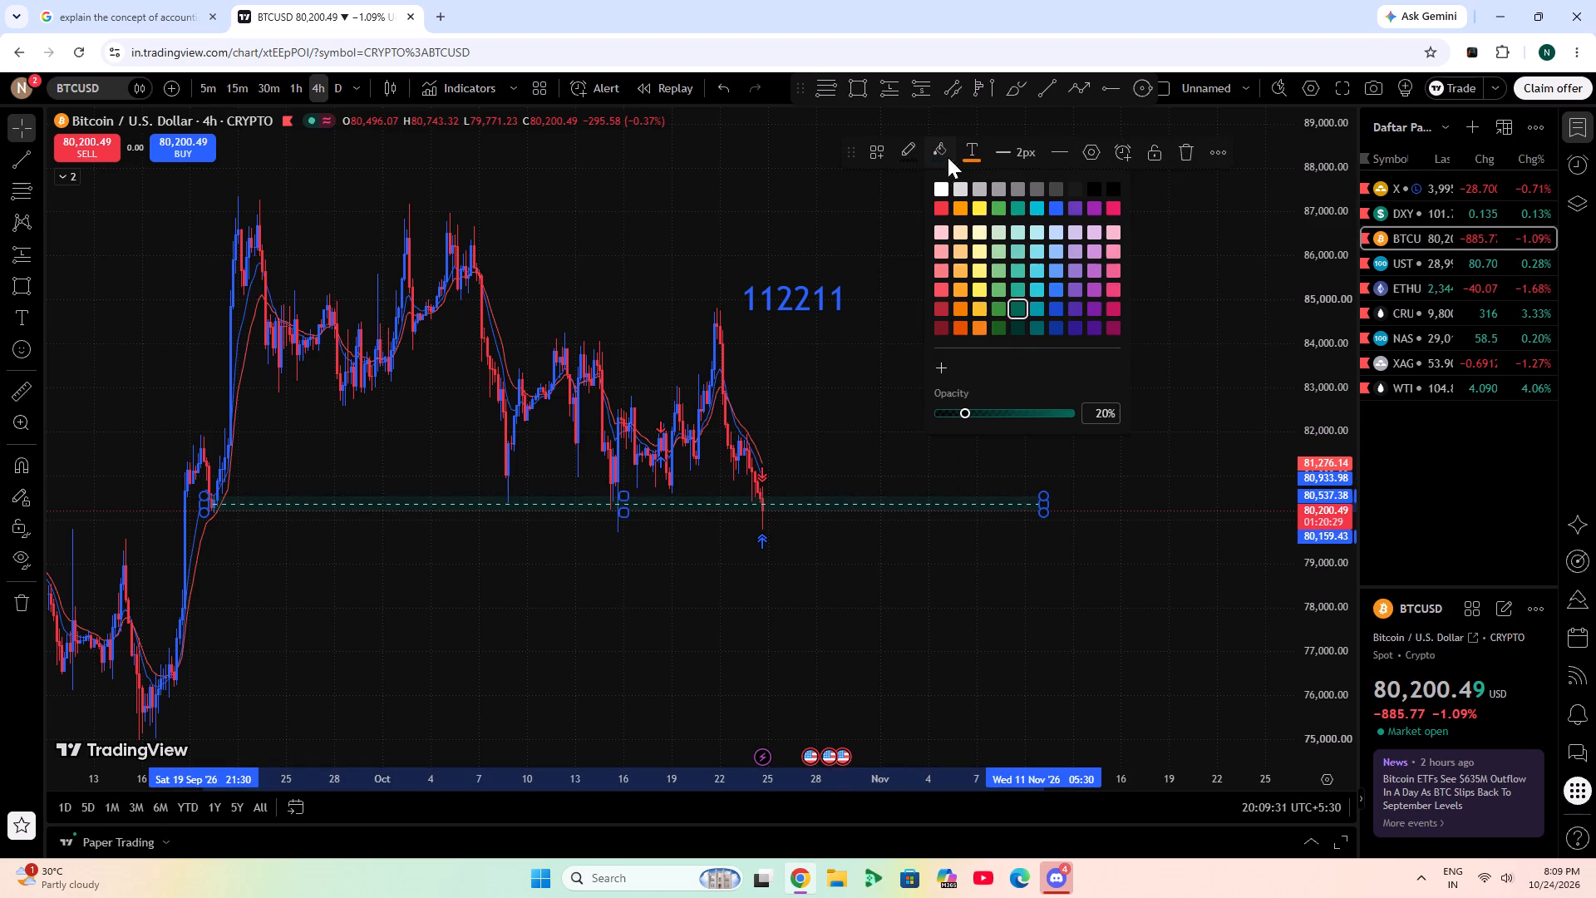
click(1002, 310)
click(959, 331)
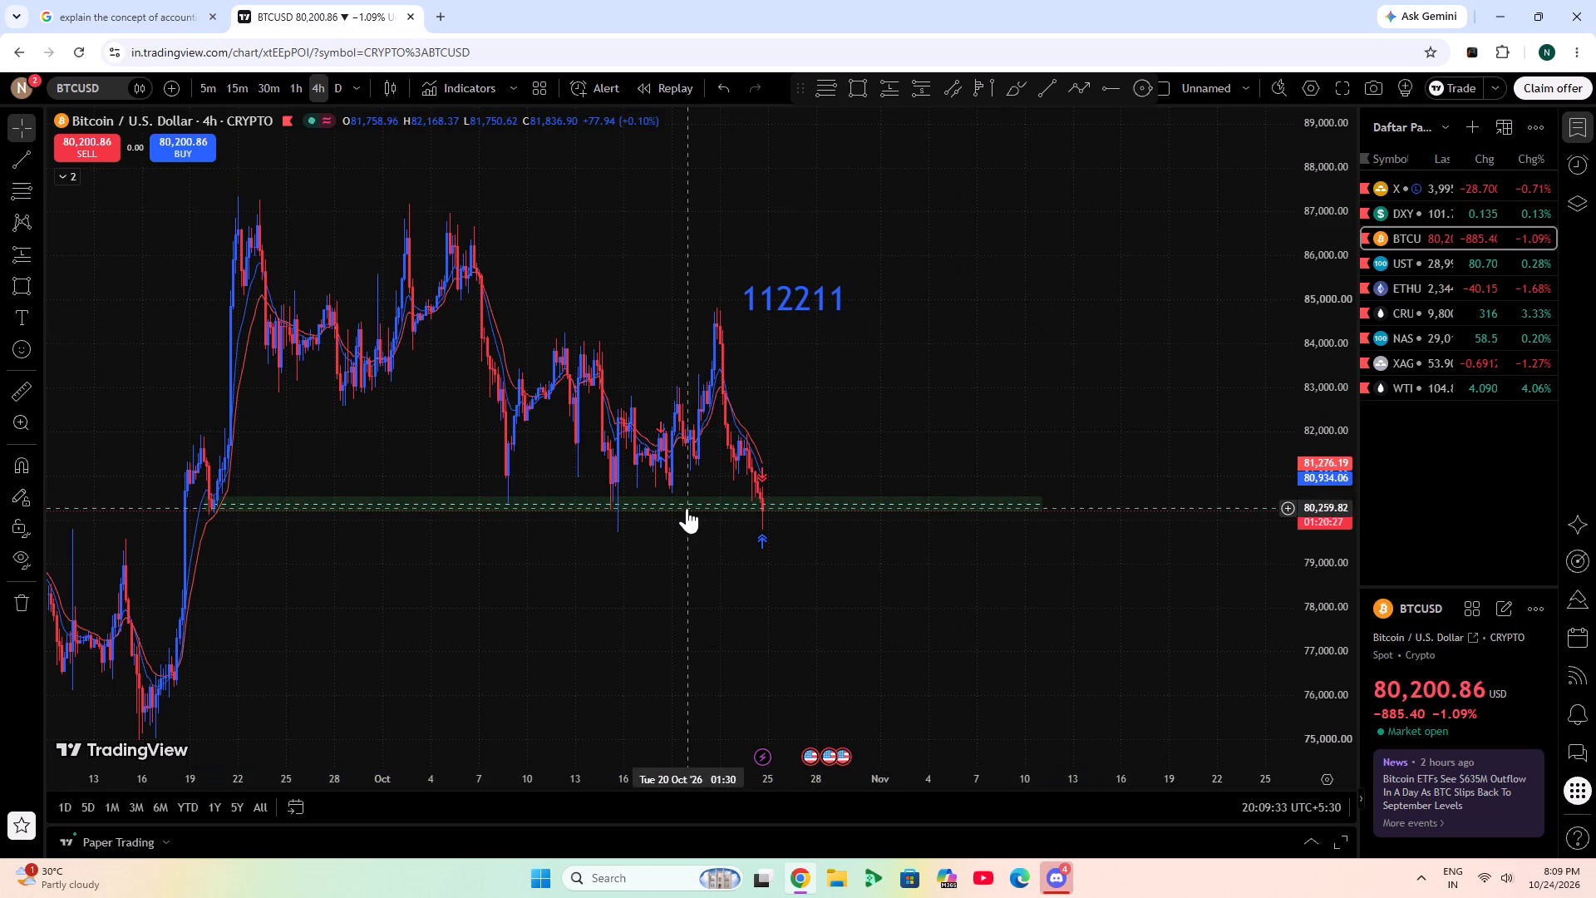
Add a text label reading "bullish zone" on the green zone just after the latest candle.
click(33, 322)
click(810, 483)
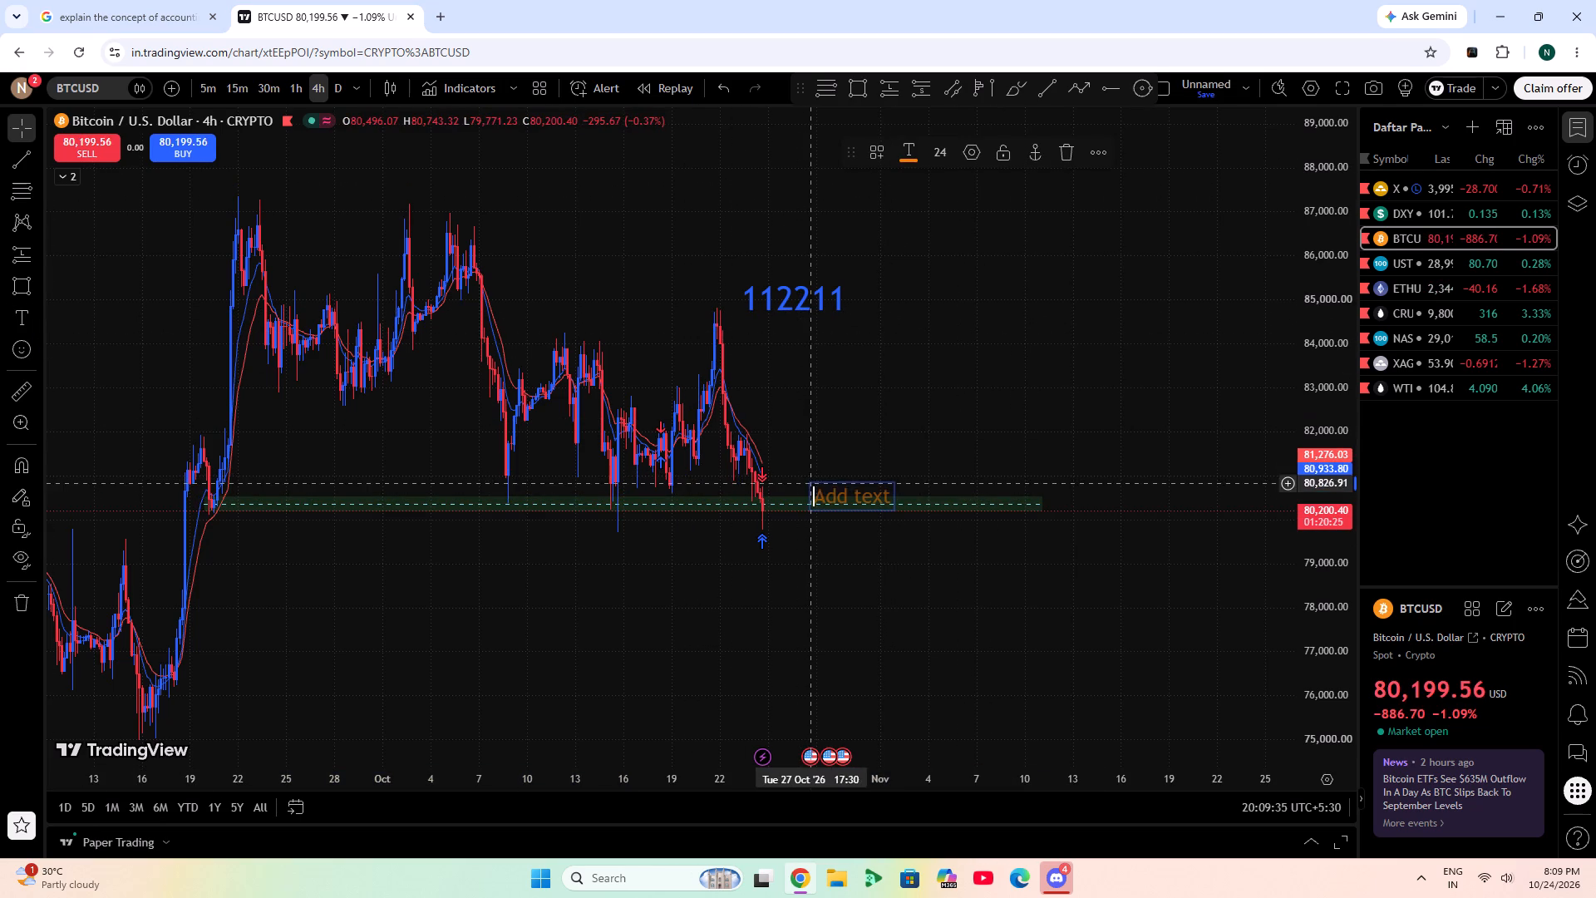
text(bullish)
key(space)
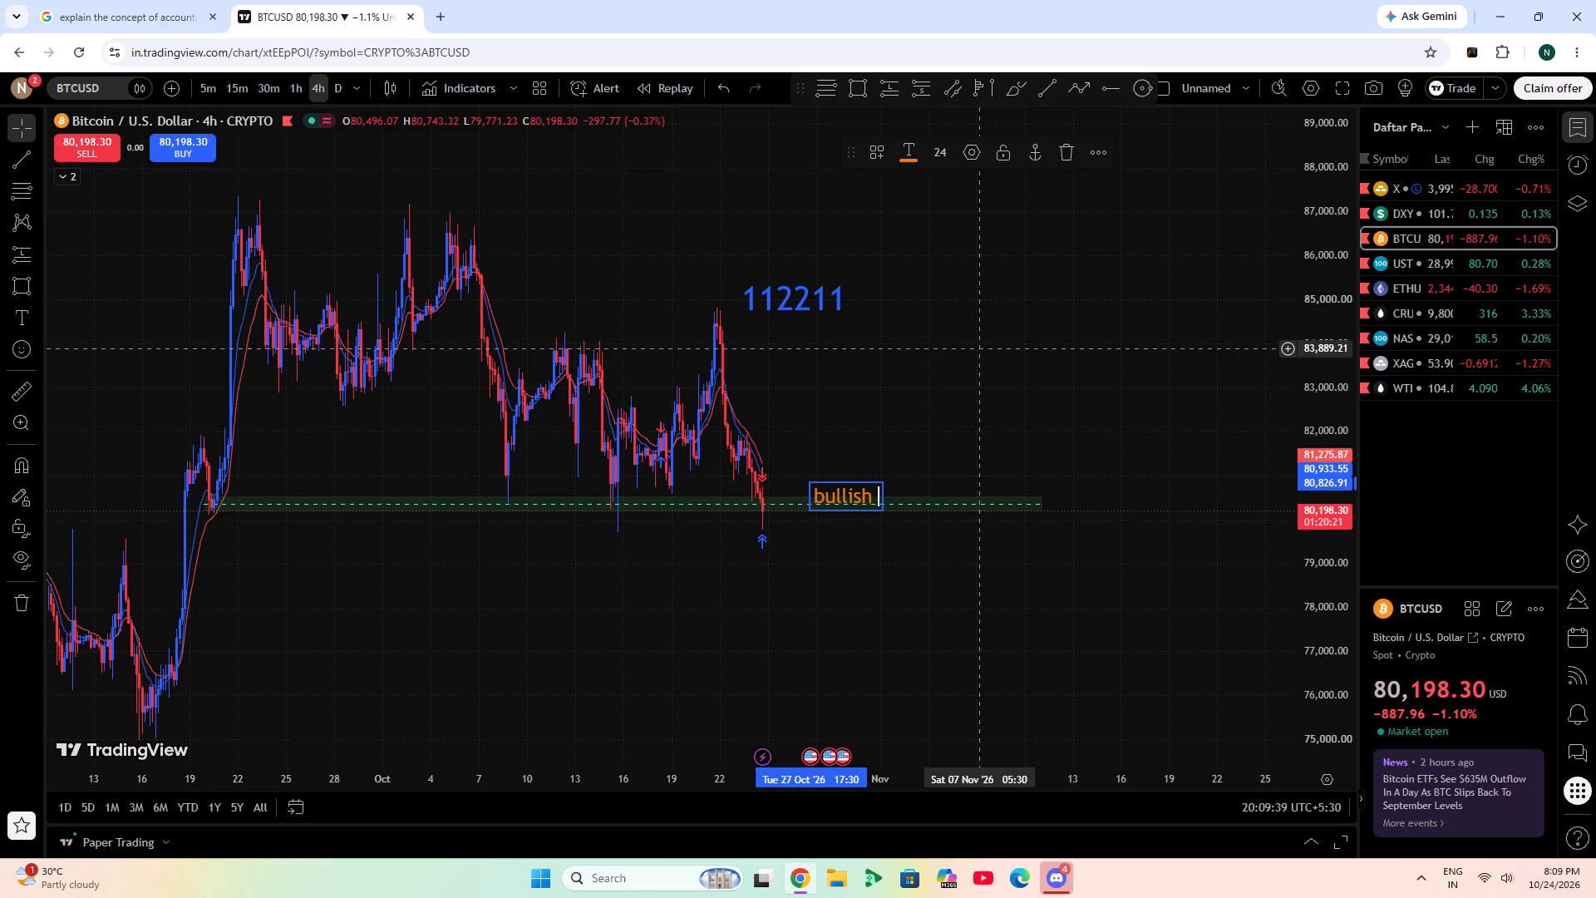
text(zone)
key(space)
click(979, 348)
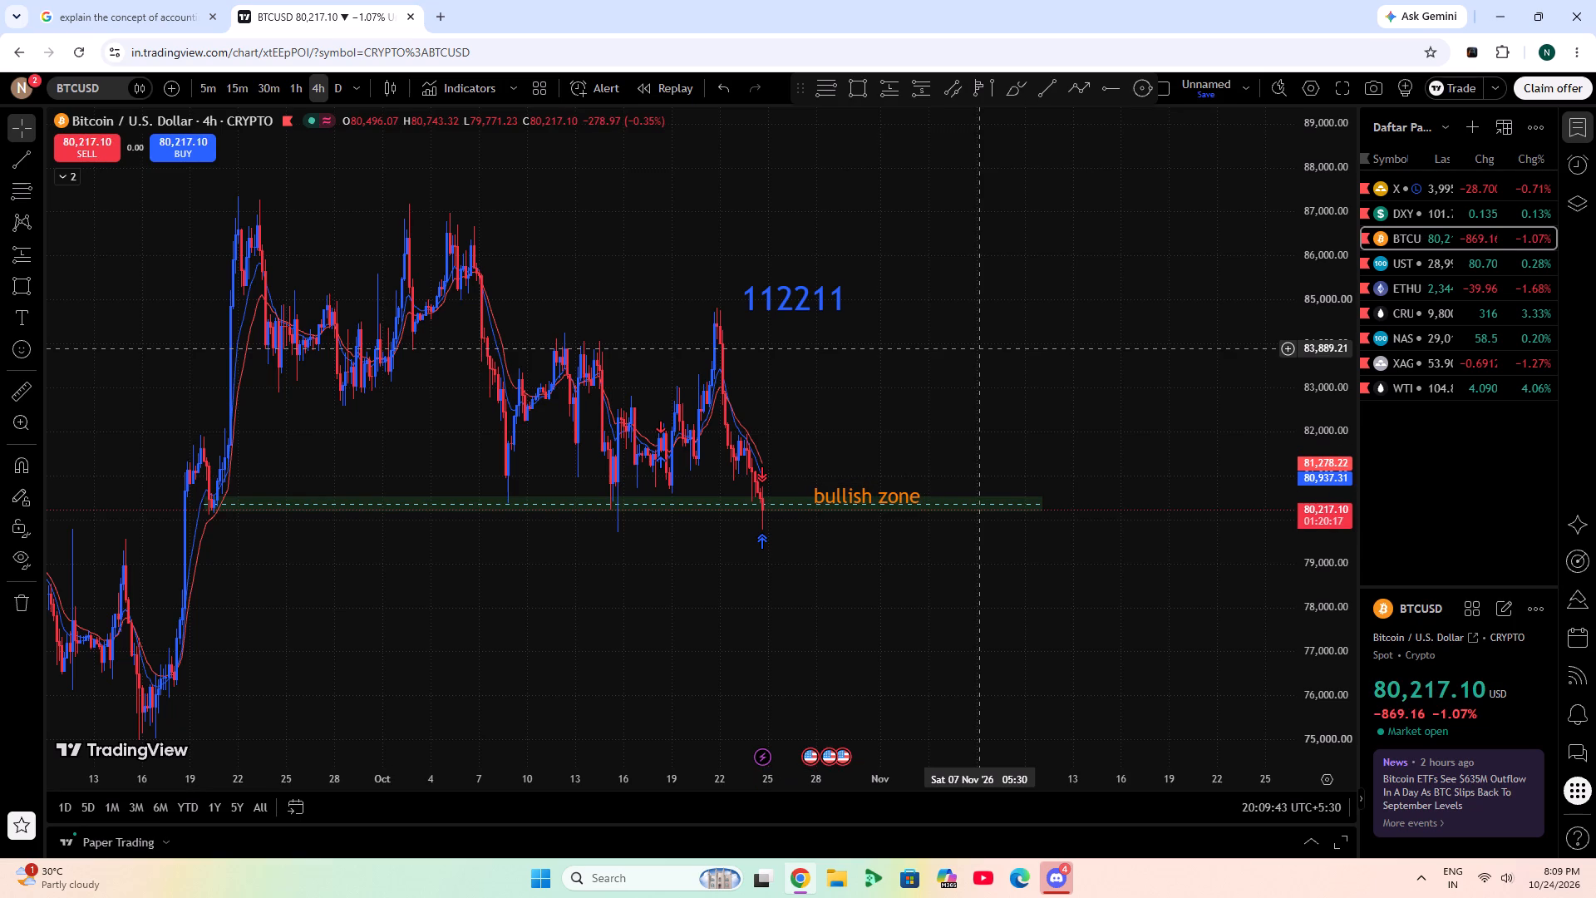
Move the "bullish zone" label just below the green zone, beside the latest candle.
drag(879, 500, 830, 511)
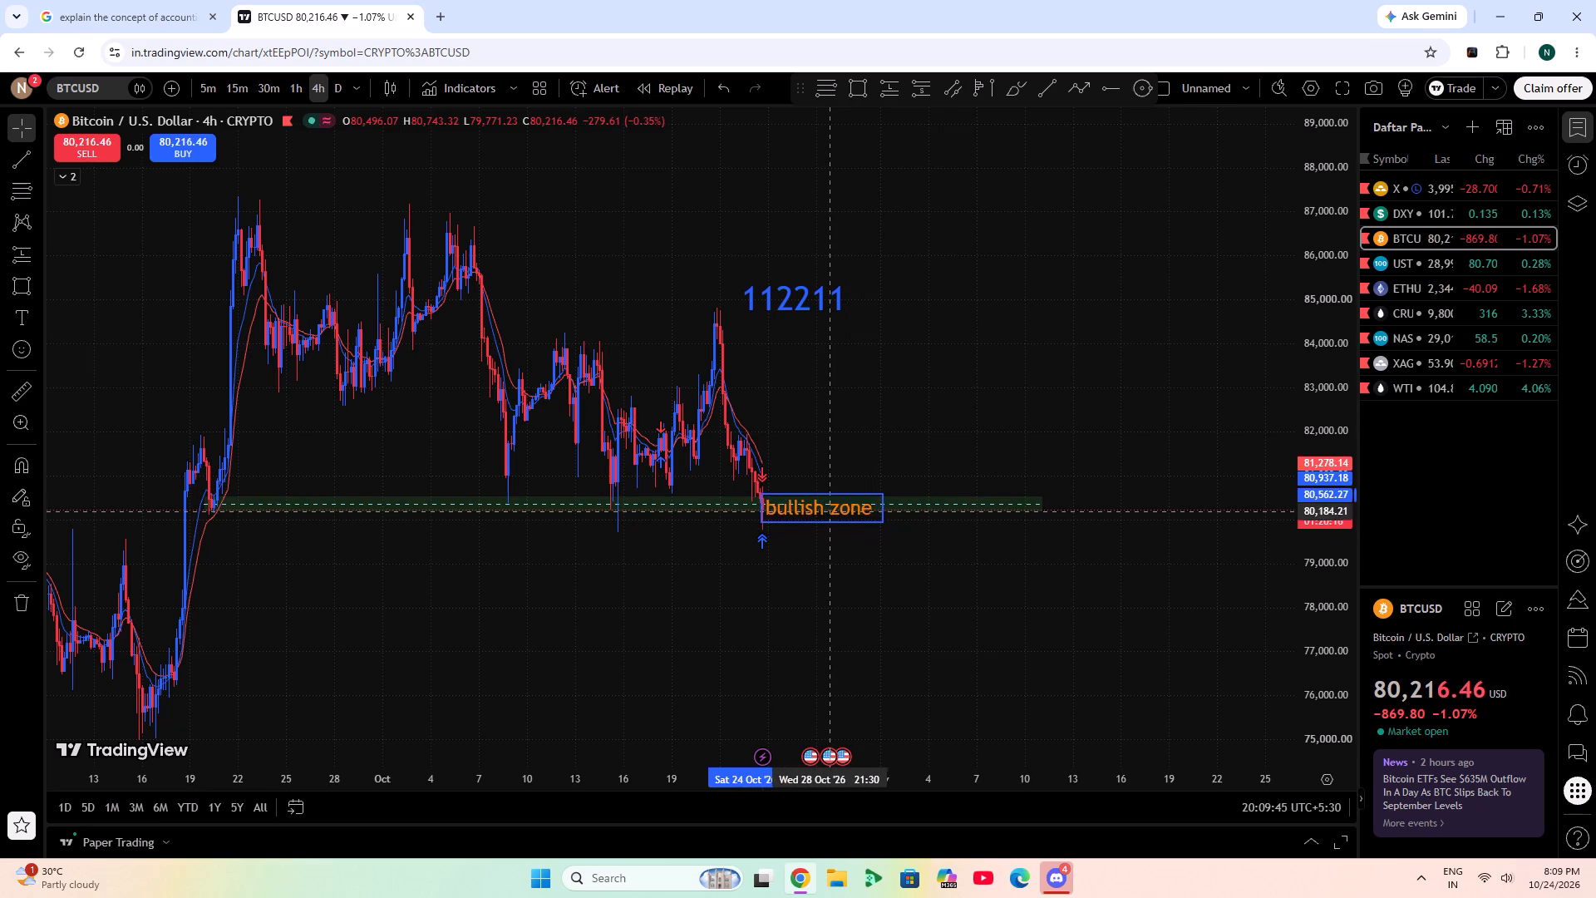
drag(830, 511, 832, 508)
click(837, 560)
drag(835, 498, 838, 511)
click(834, 558)
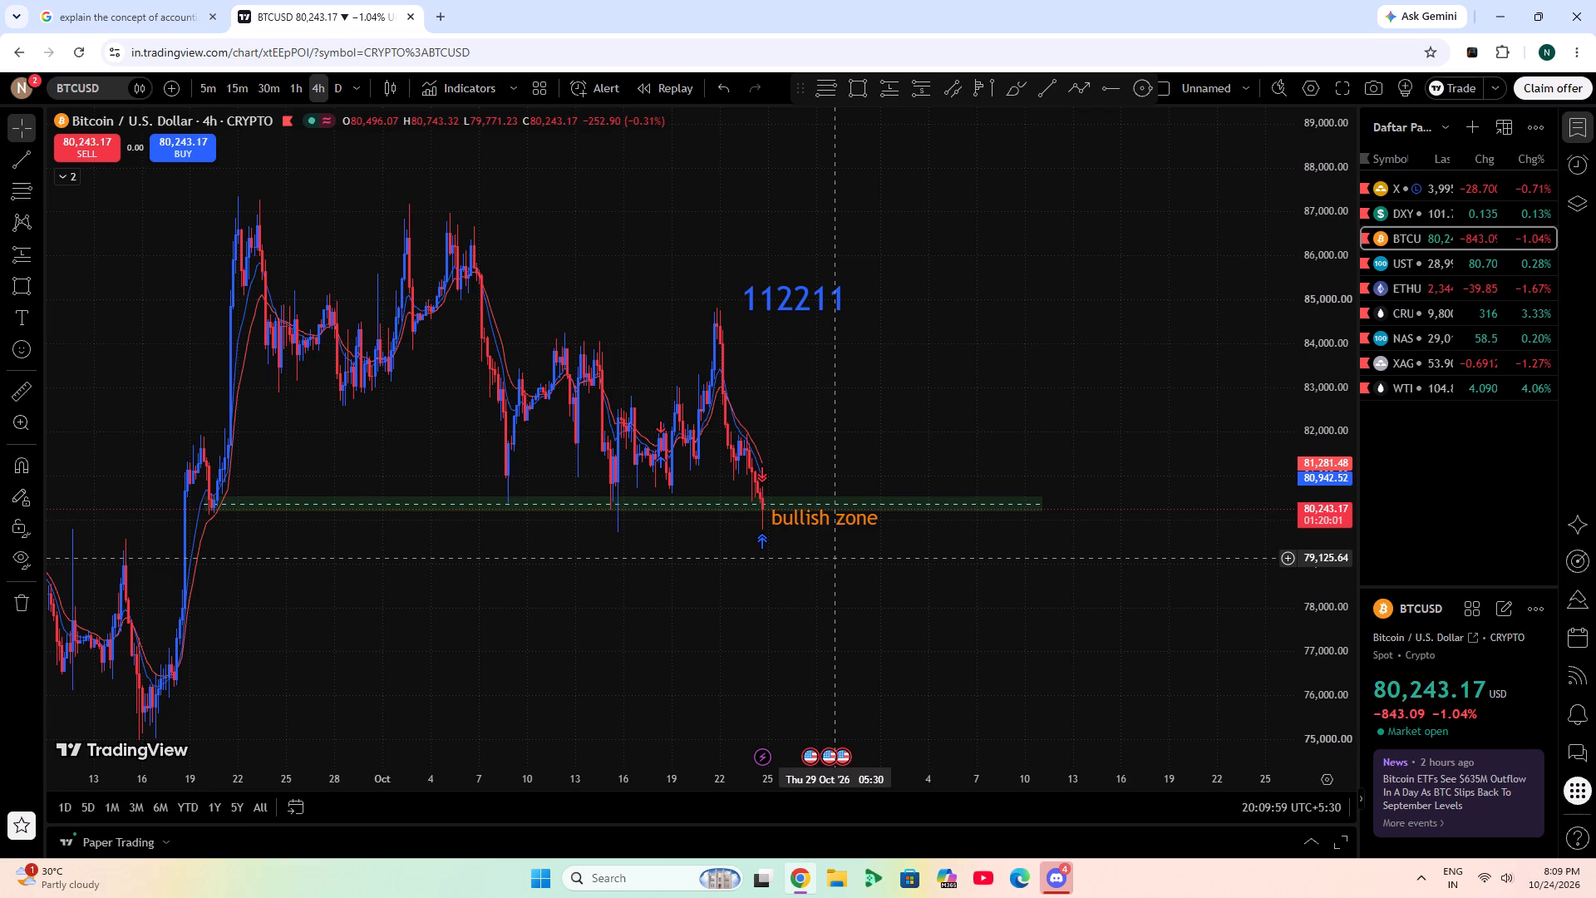
Unlock the "112211" text and move it out of the visible chart area.
click(736, 307)
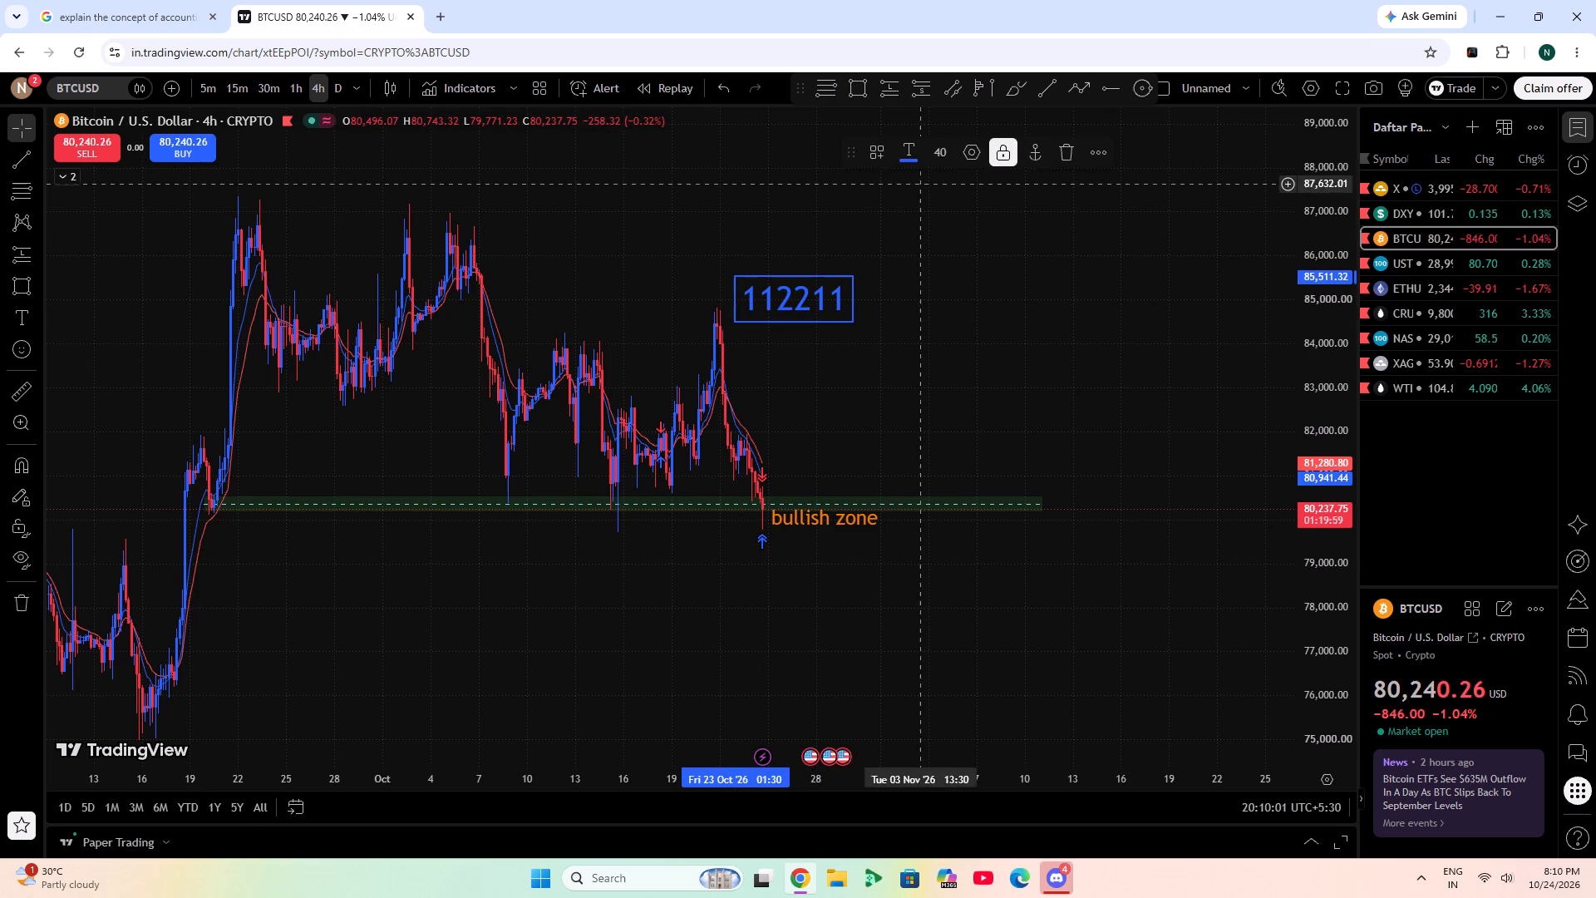
click(1007, 165)
drag(801, 302, 1382, 450)
click(1162, 372)
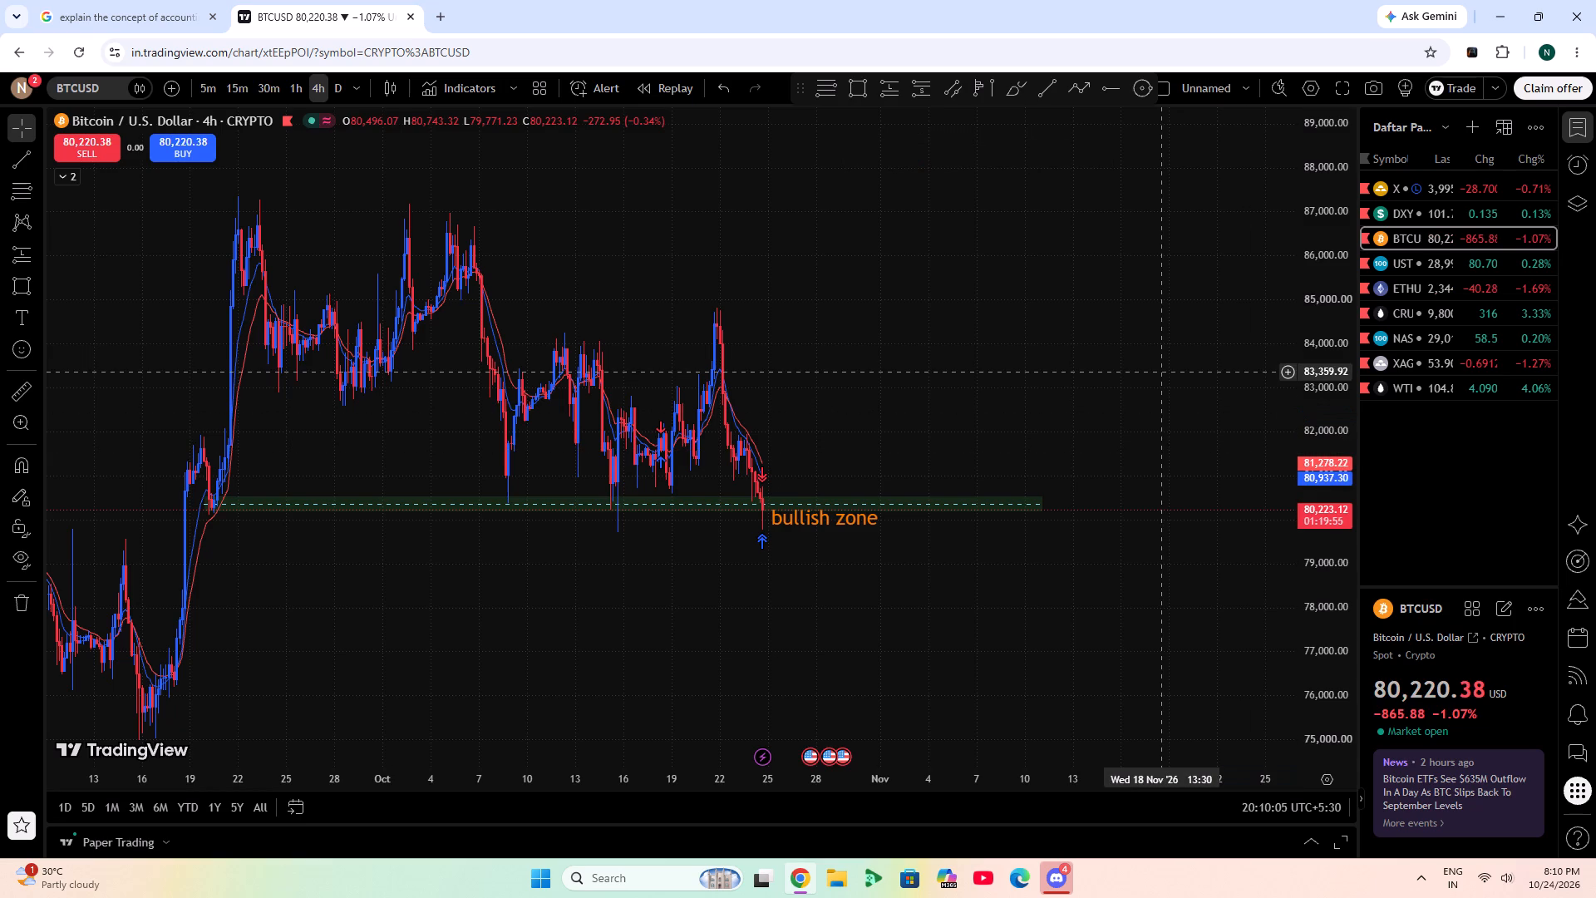
Change the zone label's text to "4h bullish zone" and settle it just below the green zone.
click(836, 528)
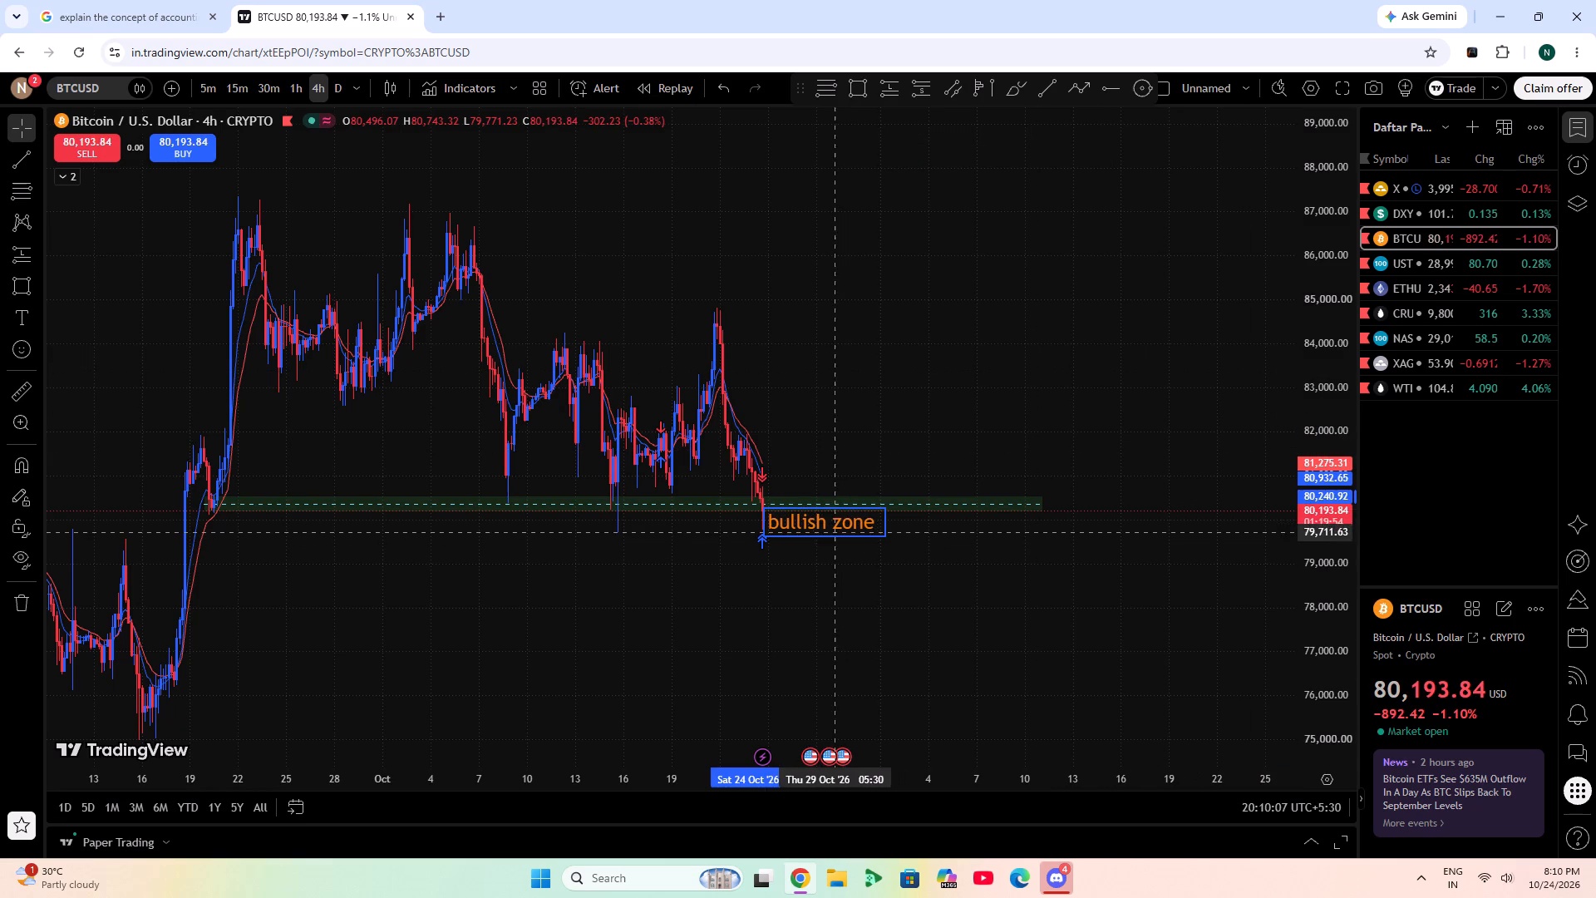
click(770, 521)
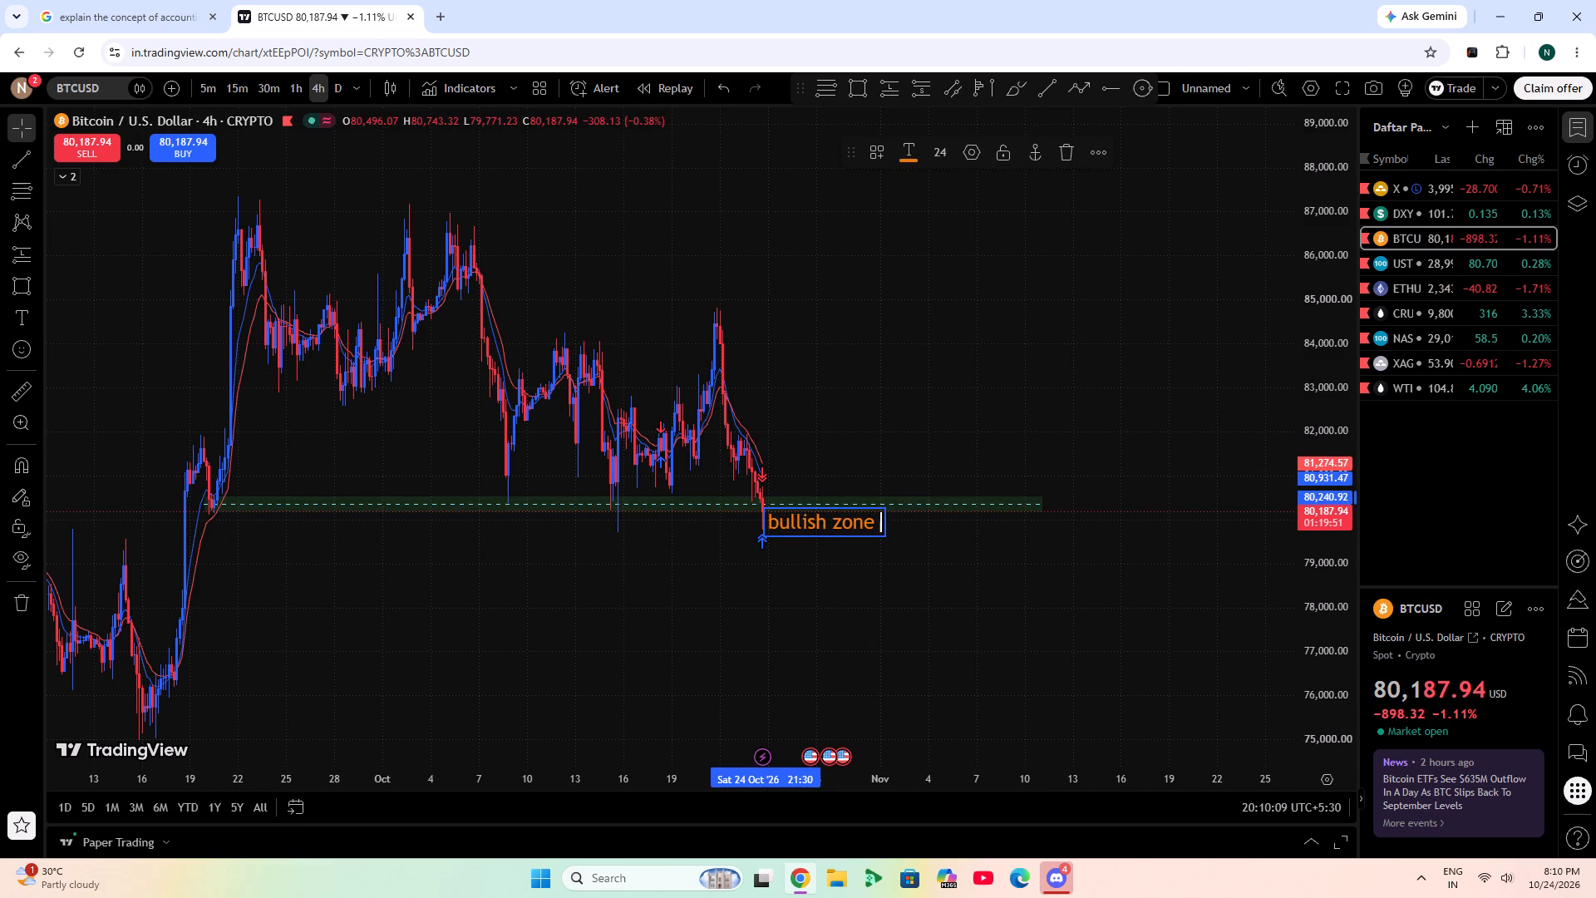
key(Left)
key(Left)
key(Left)
key(Left)
key(Left)
key(Left)
key(Left)
key(Left)
key(Left)
key(Left)
key(Left)
key(Left)
key(Left)
key(Left)
key(Left)
key(Left)
key(Left)
key(Left)
key(Left)
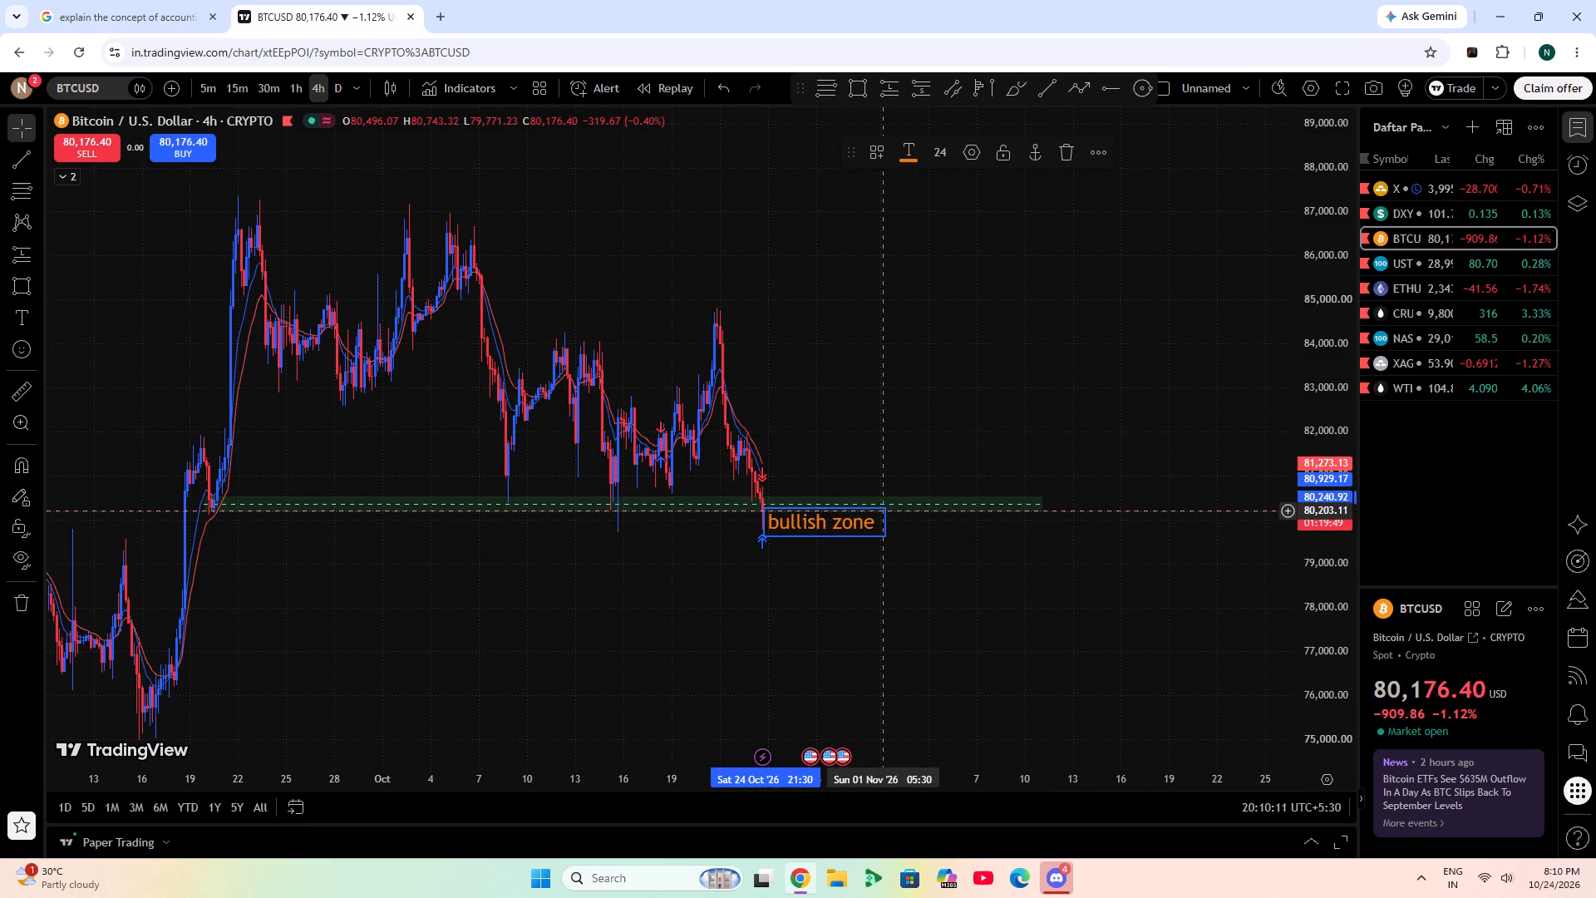
key(5)
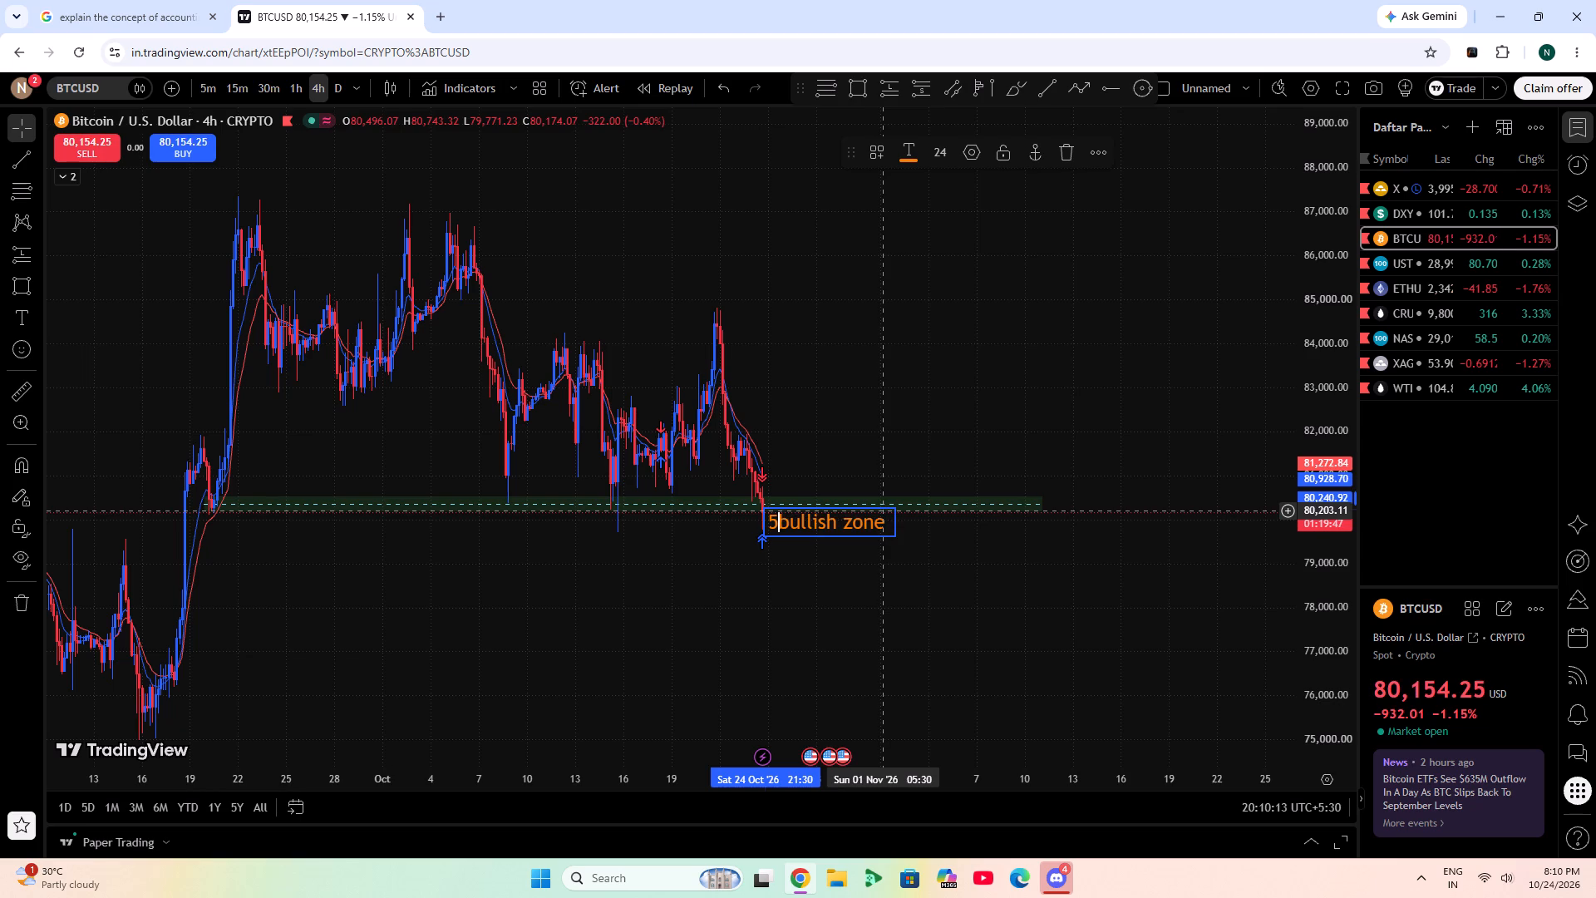
key(BackSpace)
text(4h)
key(space)
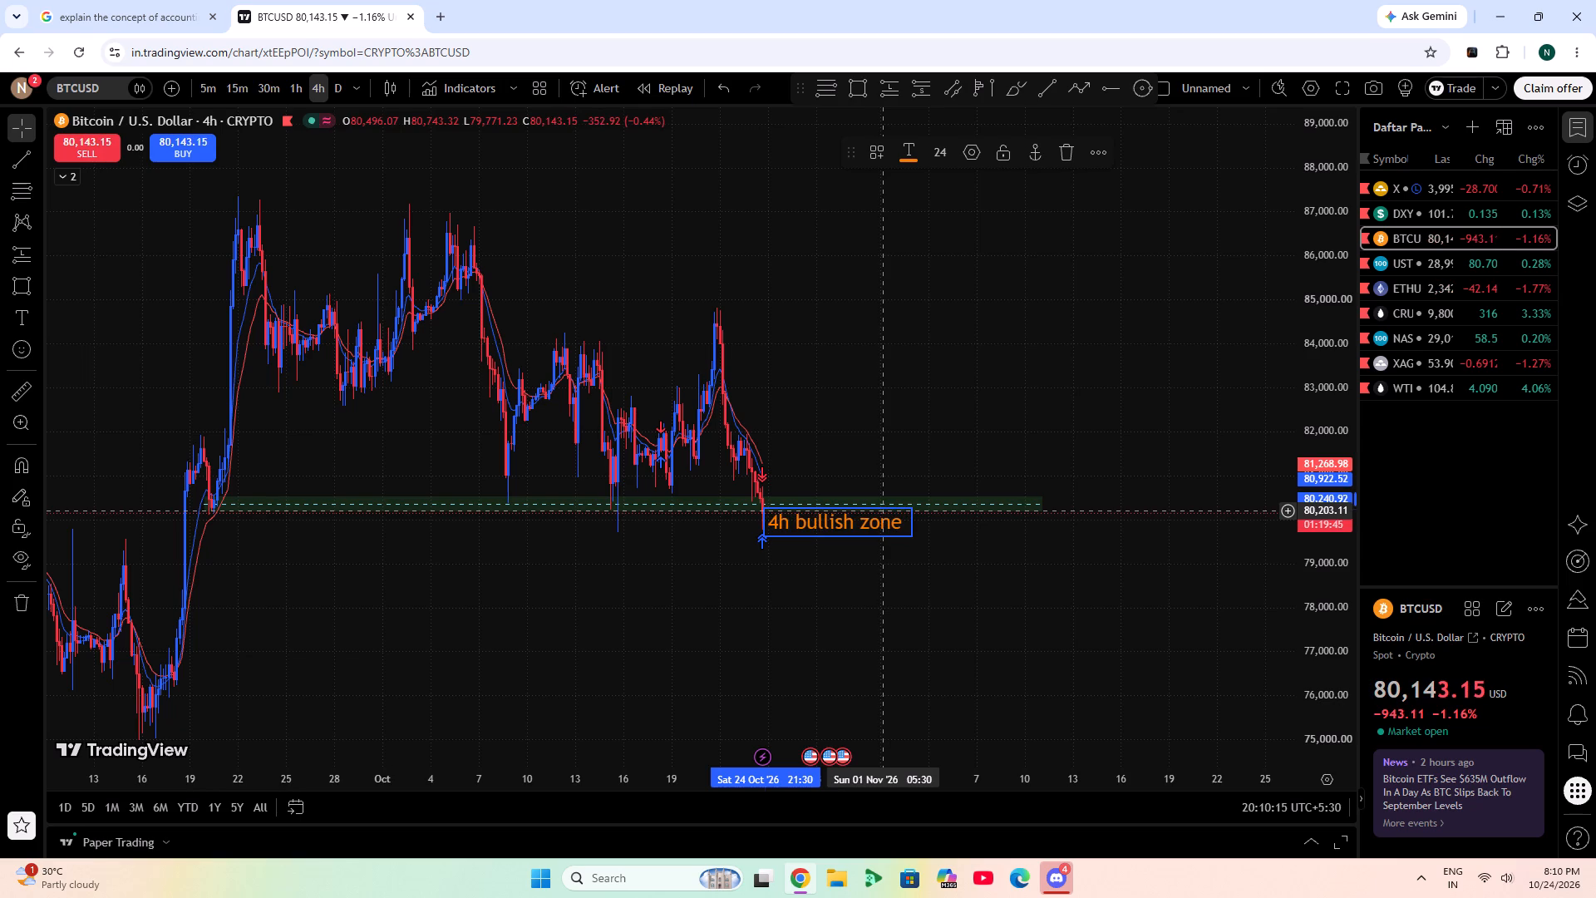
click(883, 363)
drag(834, 521, 844, 525)
click(866, 456)
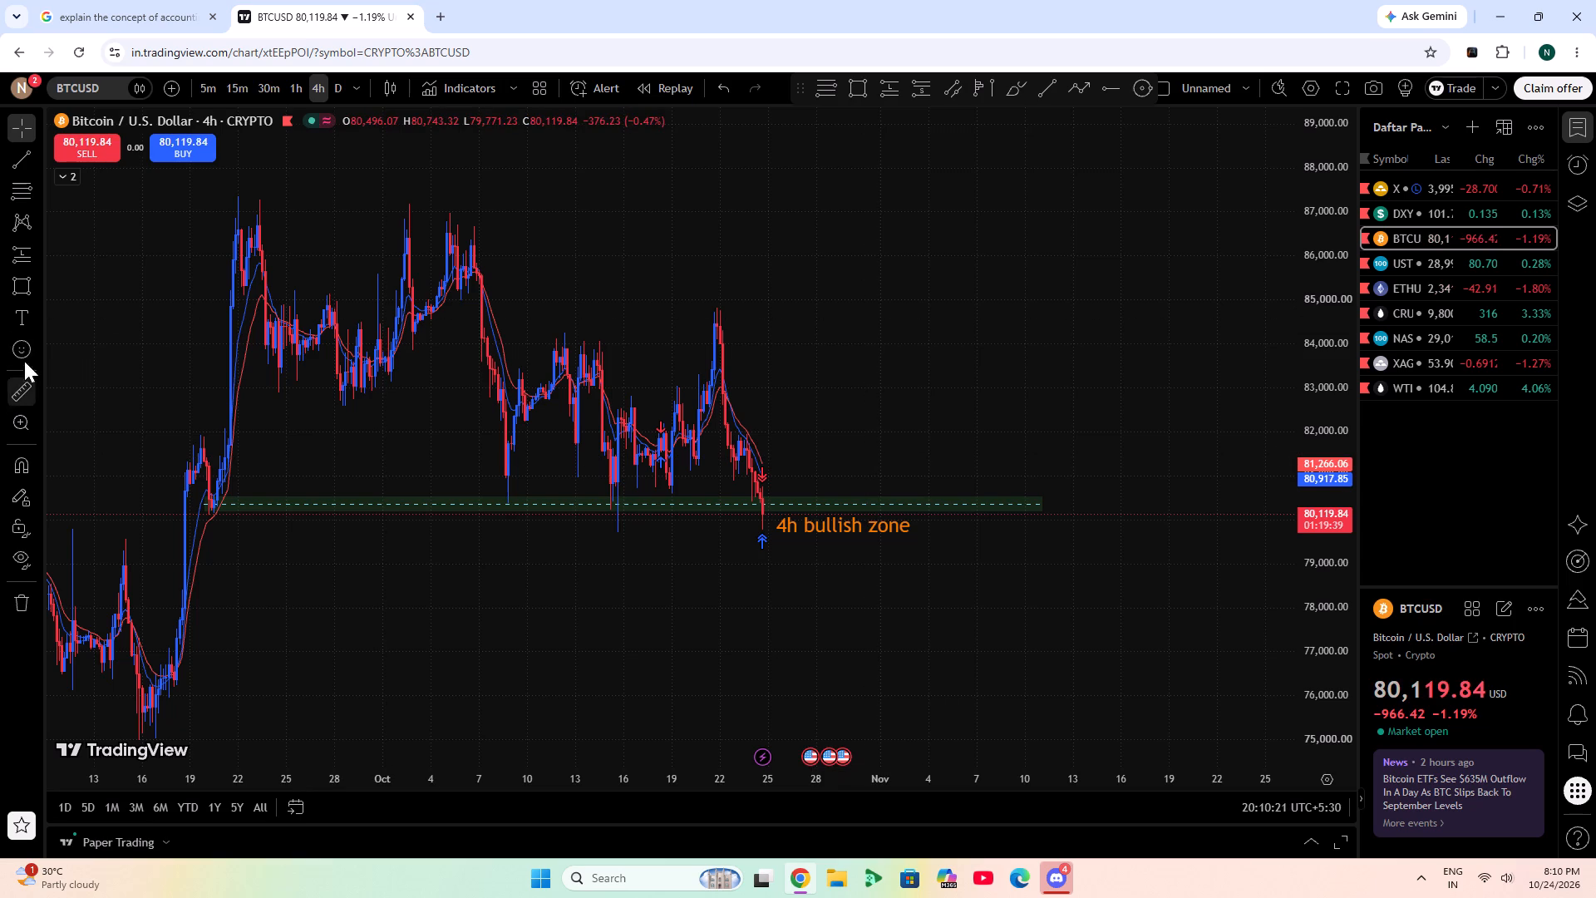
Add a text label reading "btc" in the empty area after the latest candle, near 86,600, at font size 40.
click(19, 317)
click(825, 228)
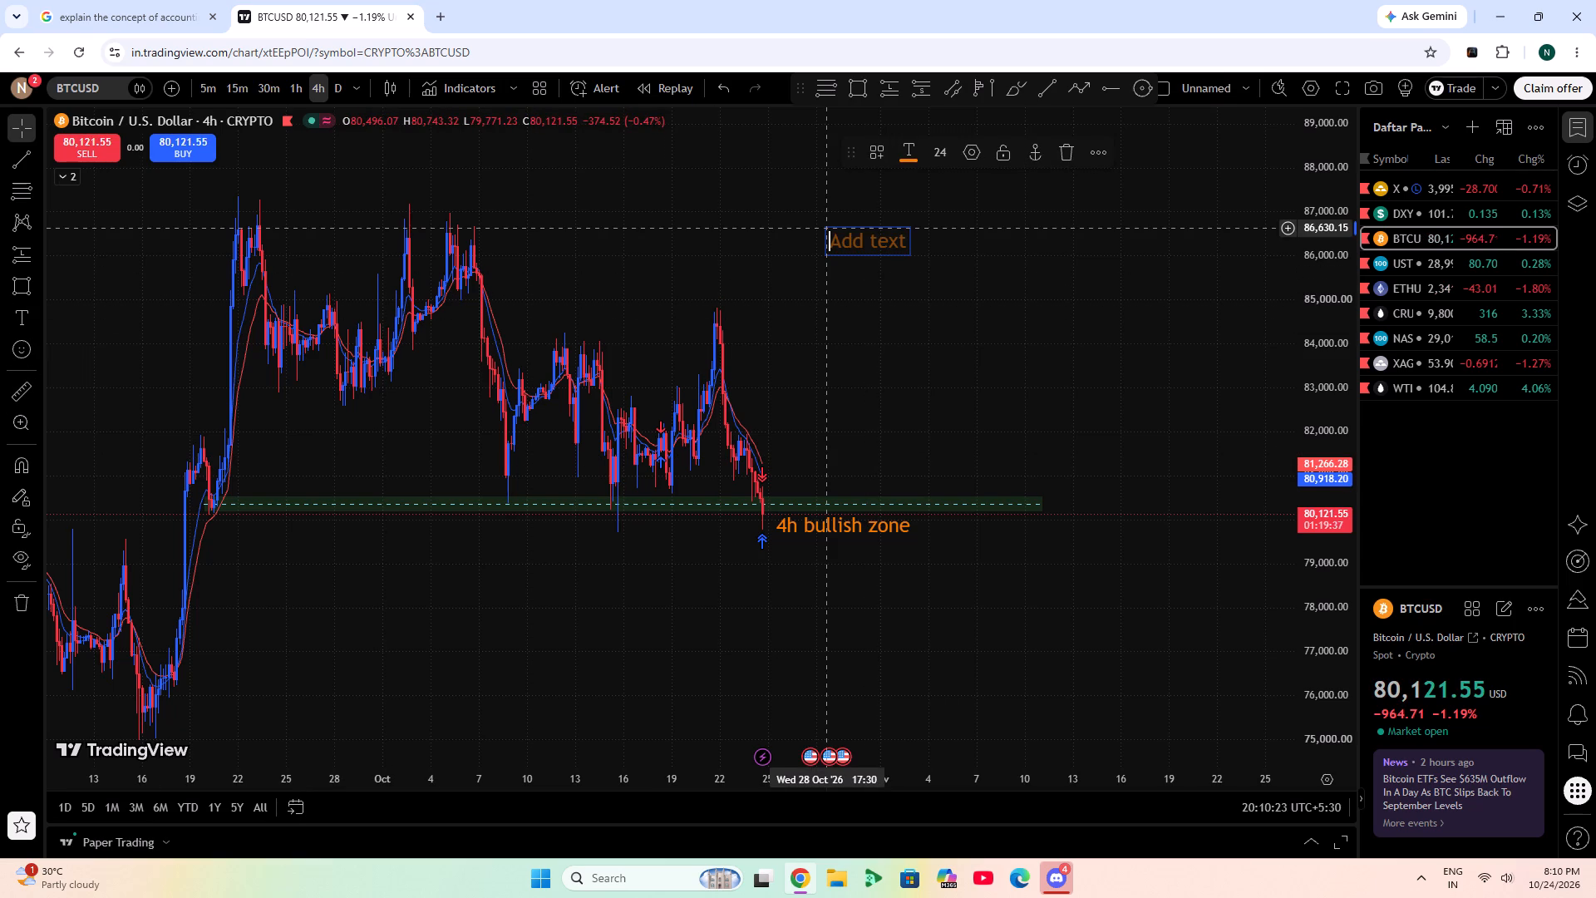
text(btf)
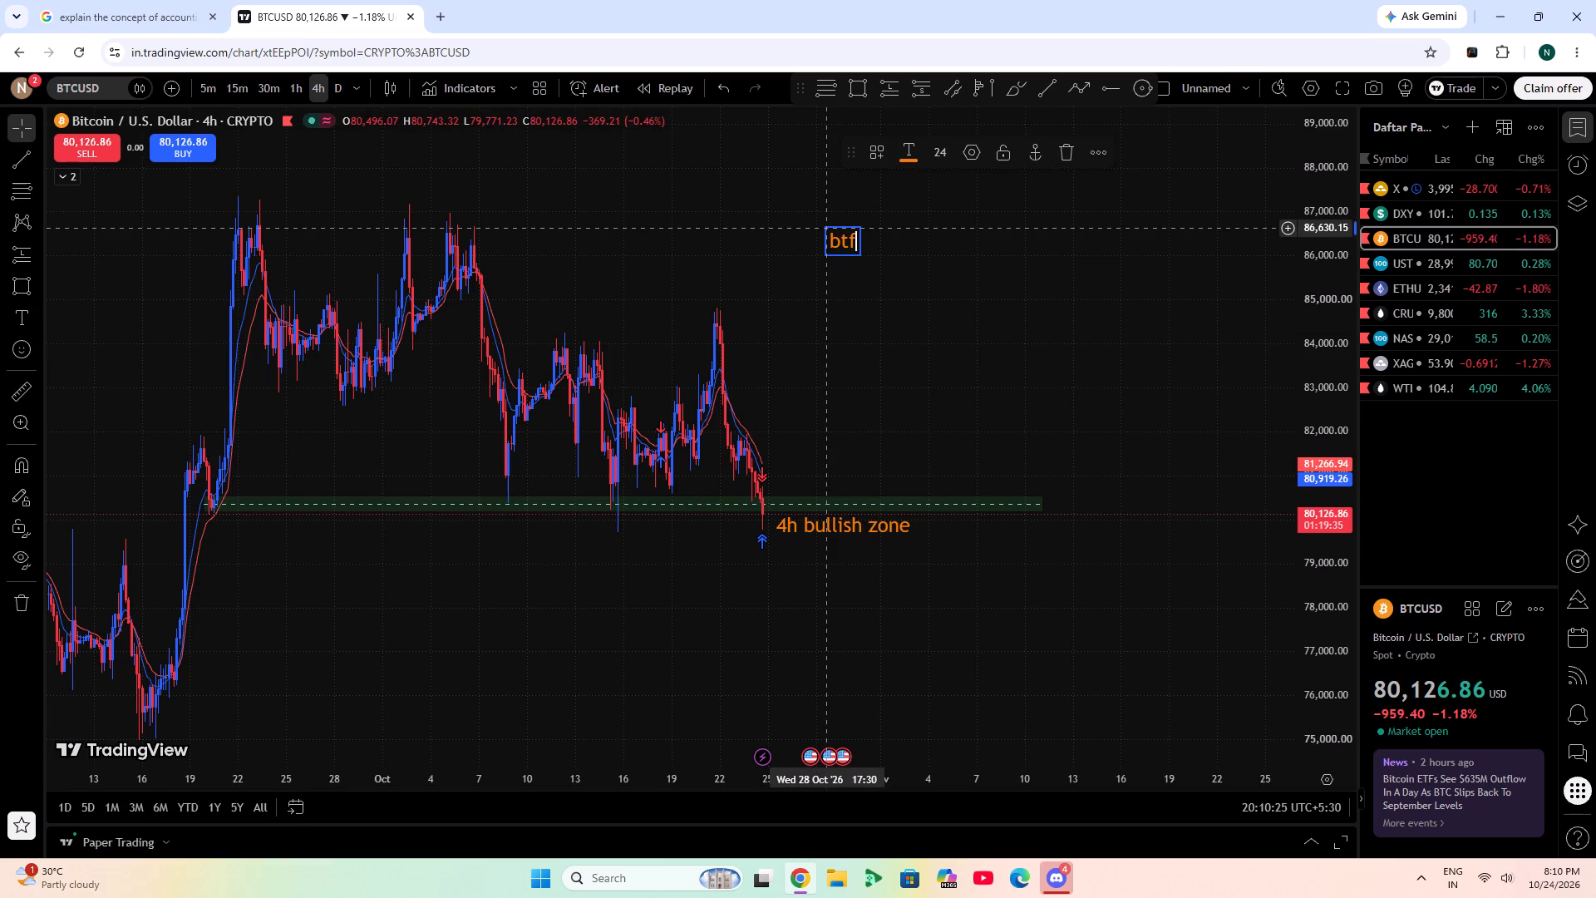
key(BackSpace)
key(c)
click(933, 164)
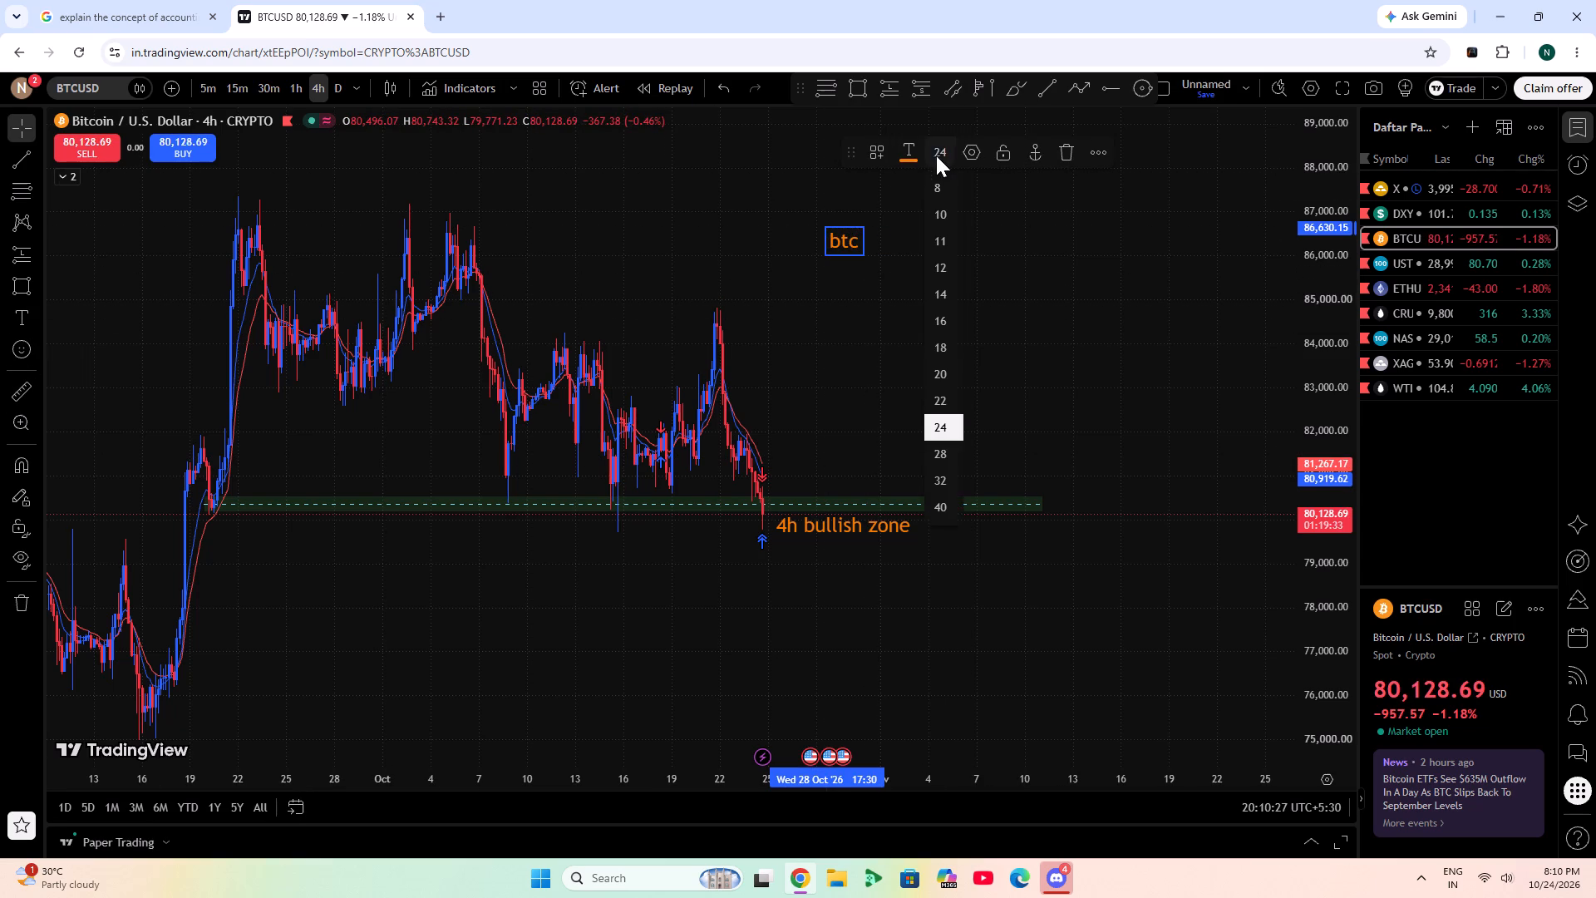
click(952, 506)
click(1057, 358)
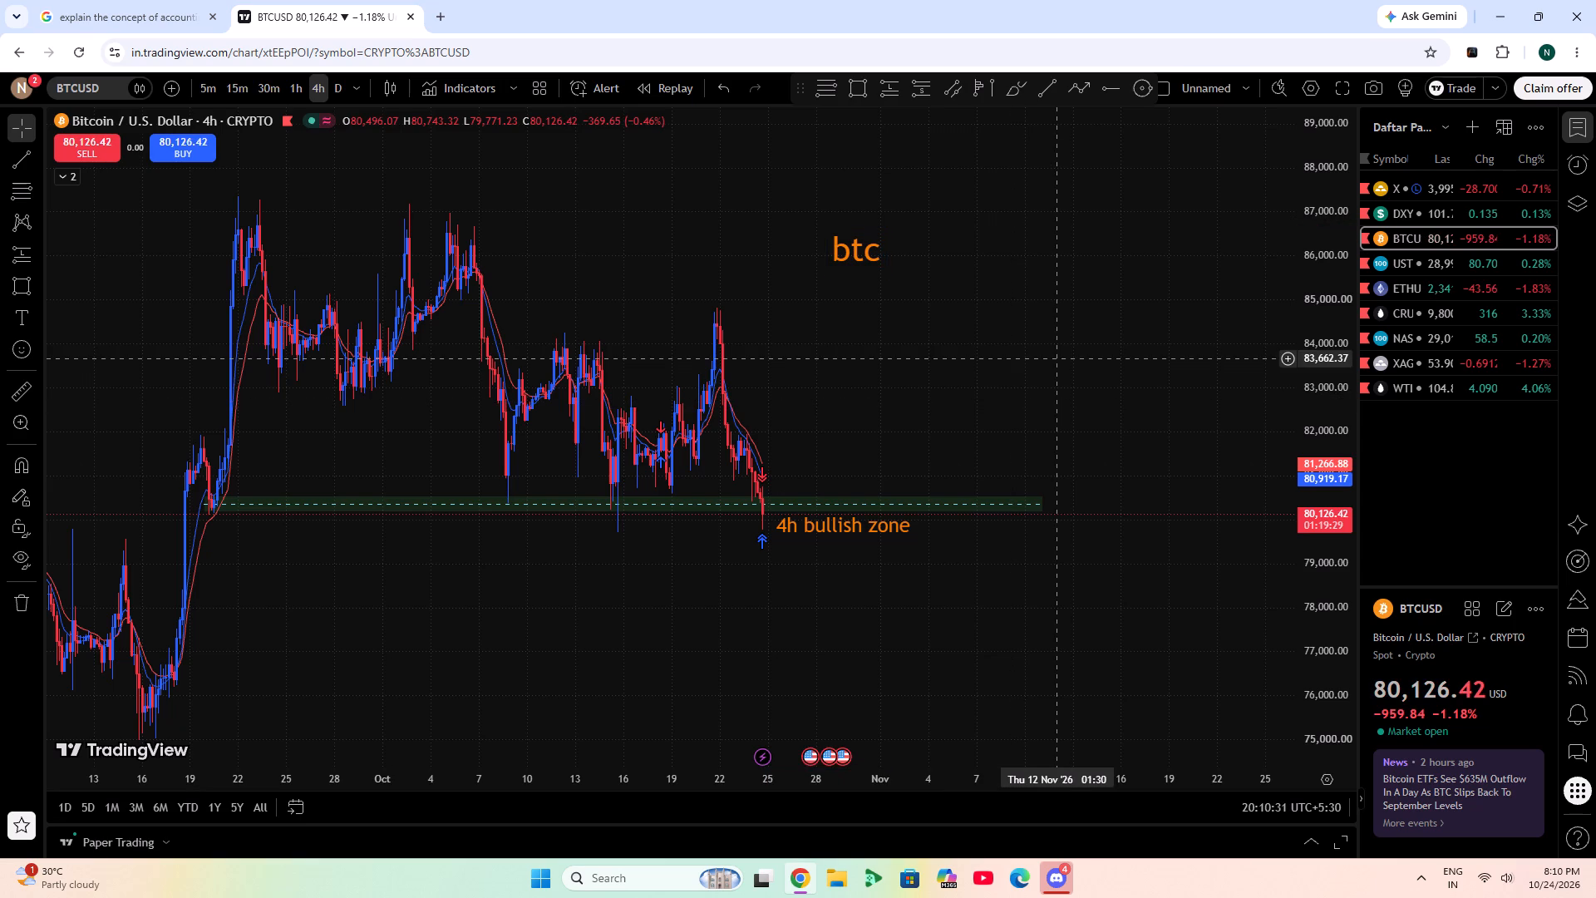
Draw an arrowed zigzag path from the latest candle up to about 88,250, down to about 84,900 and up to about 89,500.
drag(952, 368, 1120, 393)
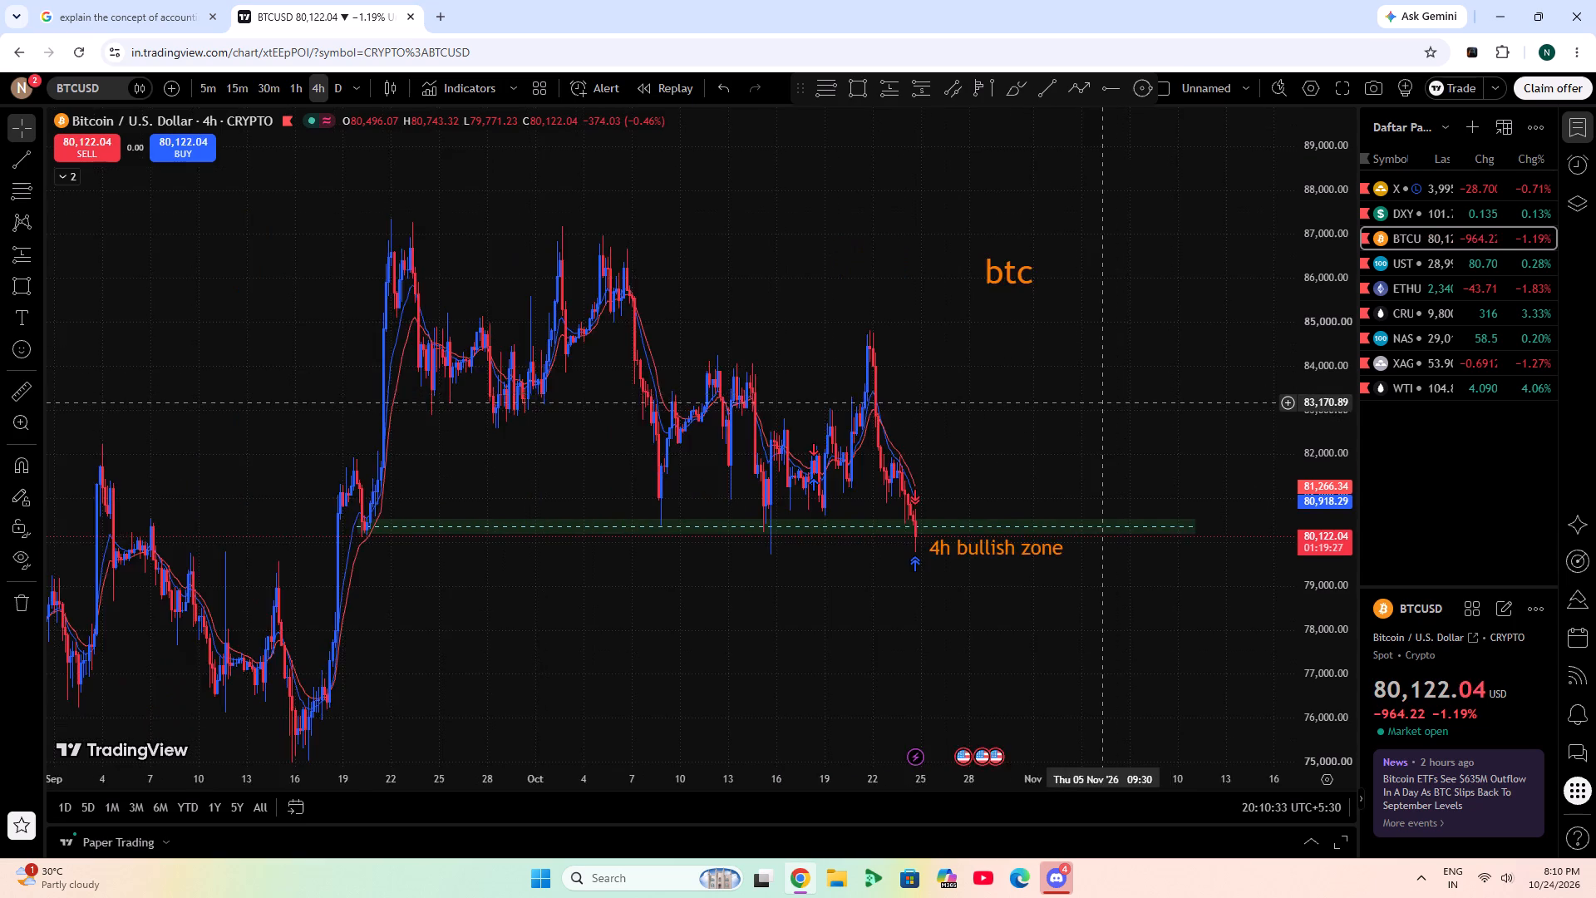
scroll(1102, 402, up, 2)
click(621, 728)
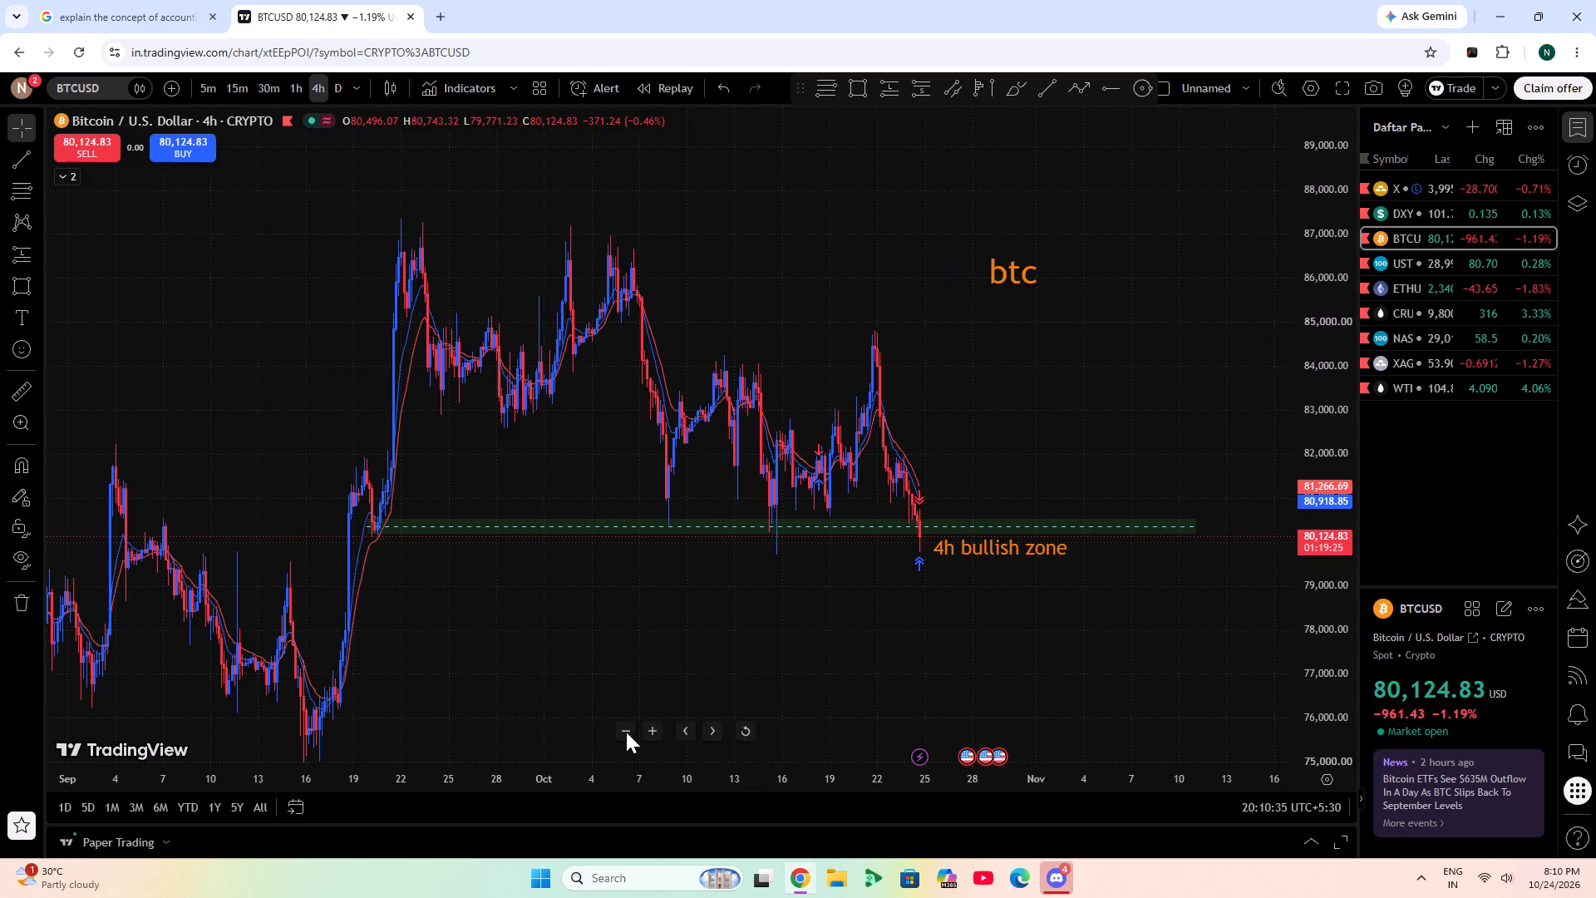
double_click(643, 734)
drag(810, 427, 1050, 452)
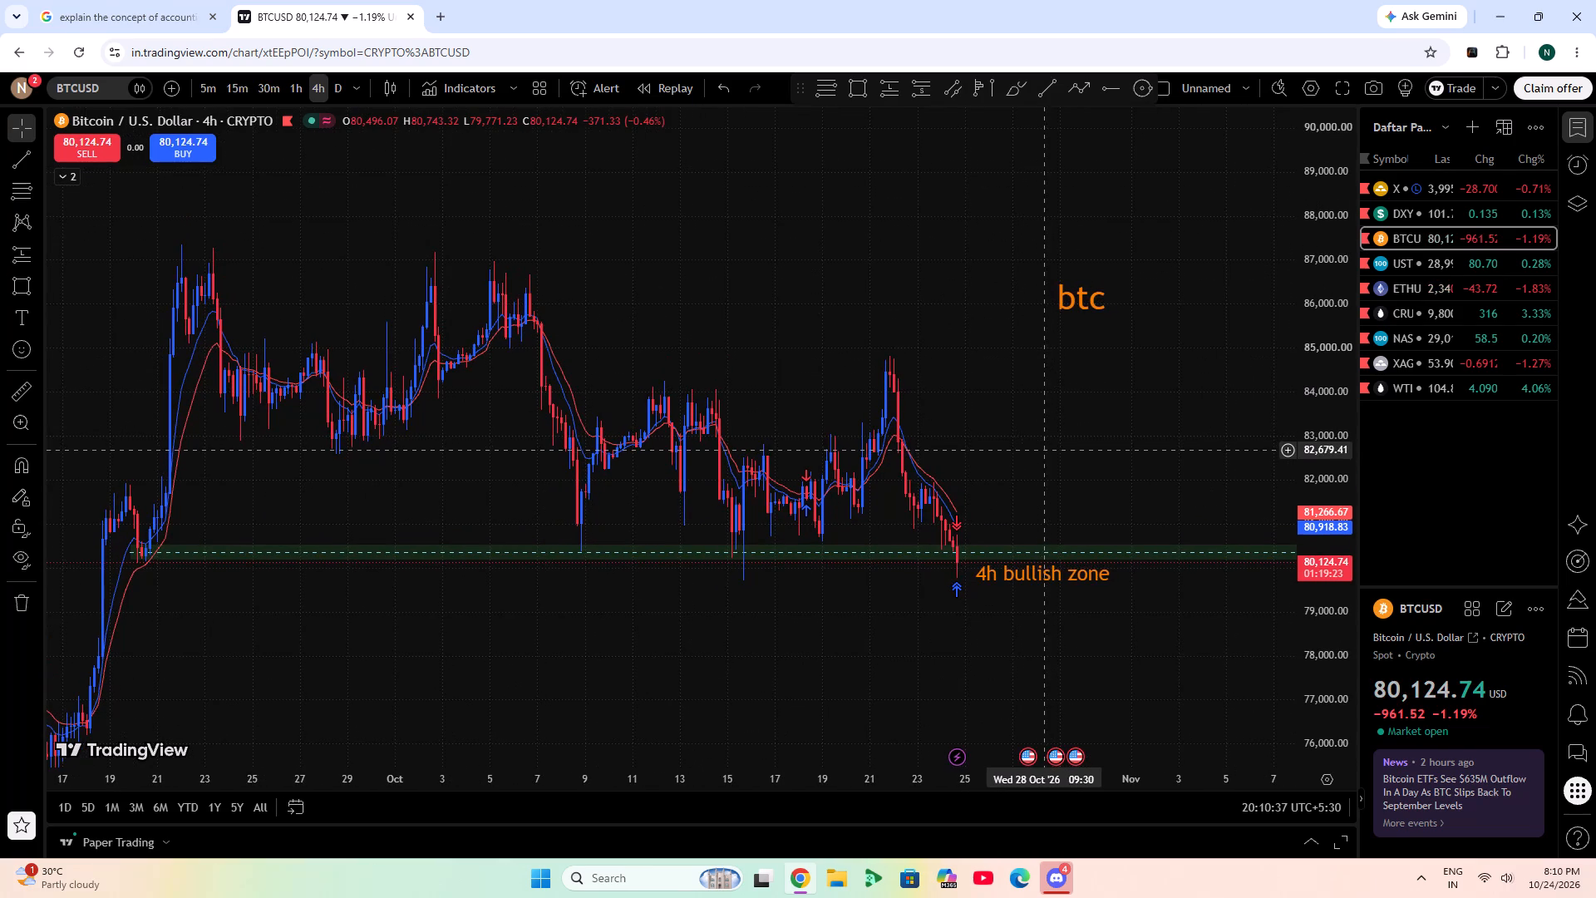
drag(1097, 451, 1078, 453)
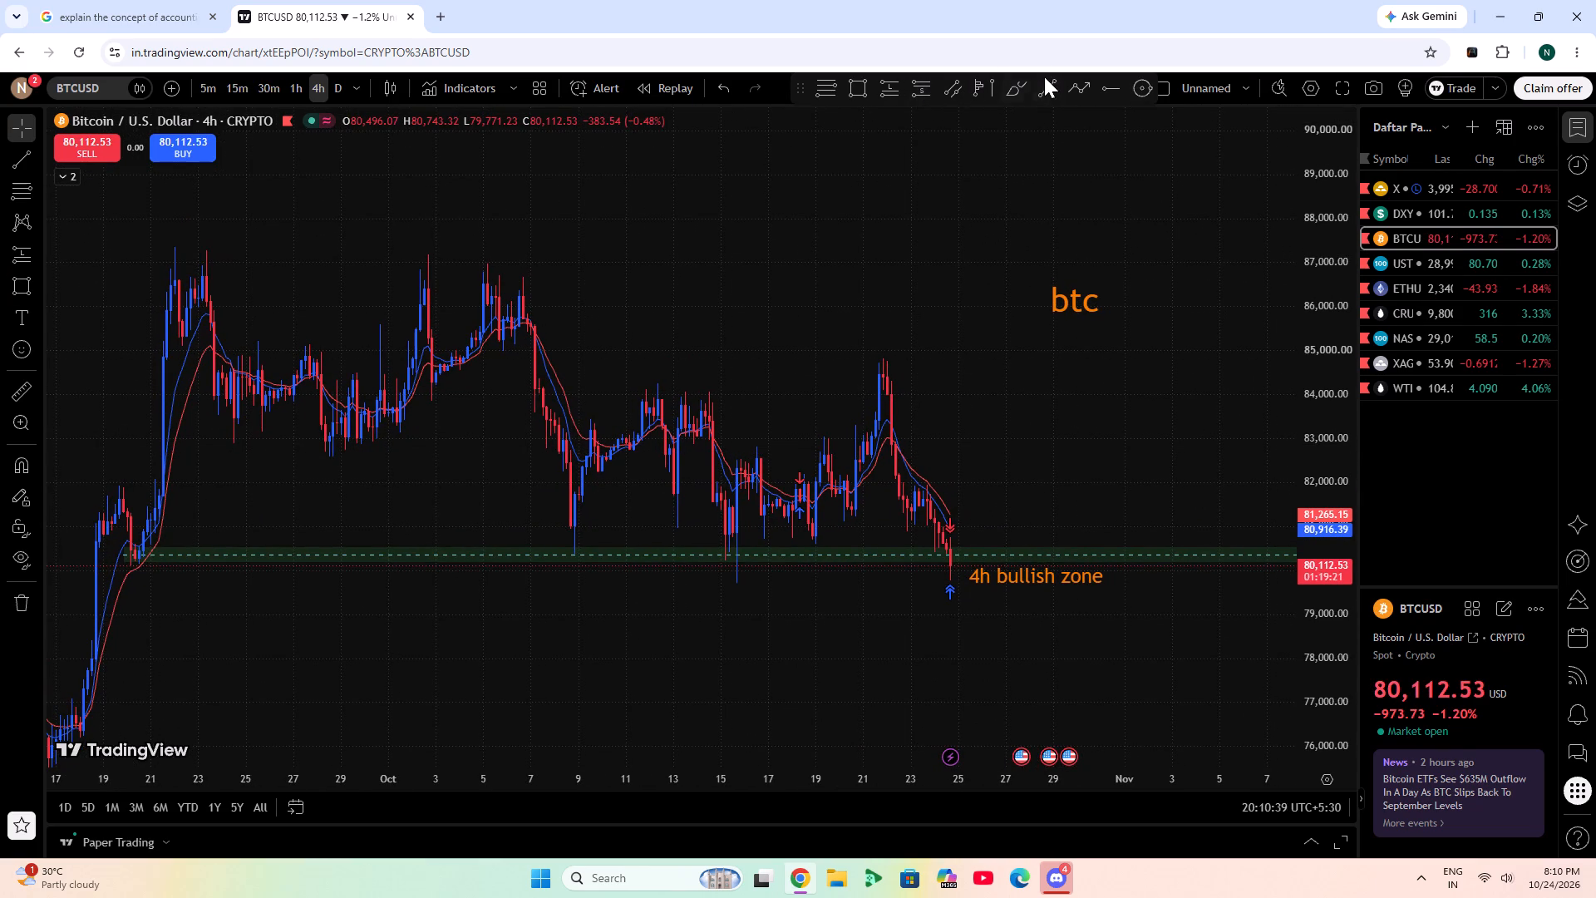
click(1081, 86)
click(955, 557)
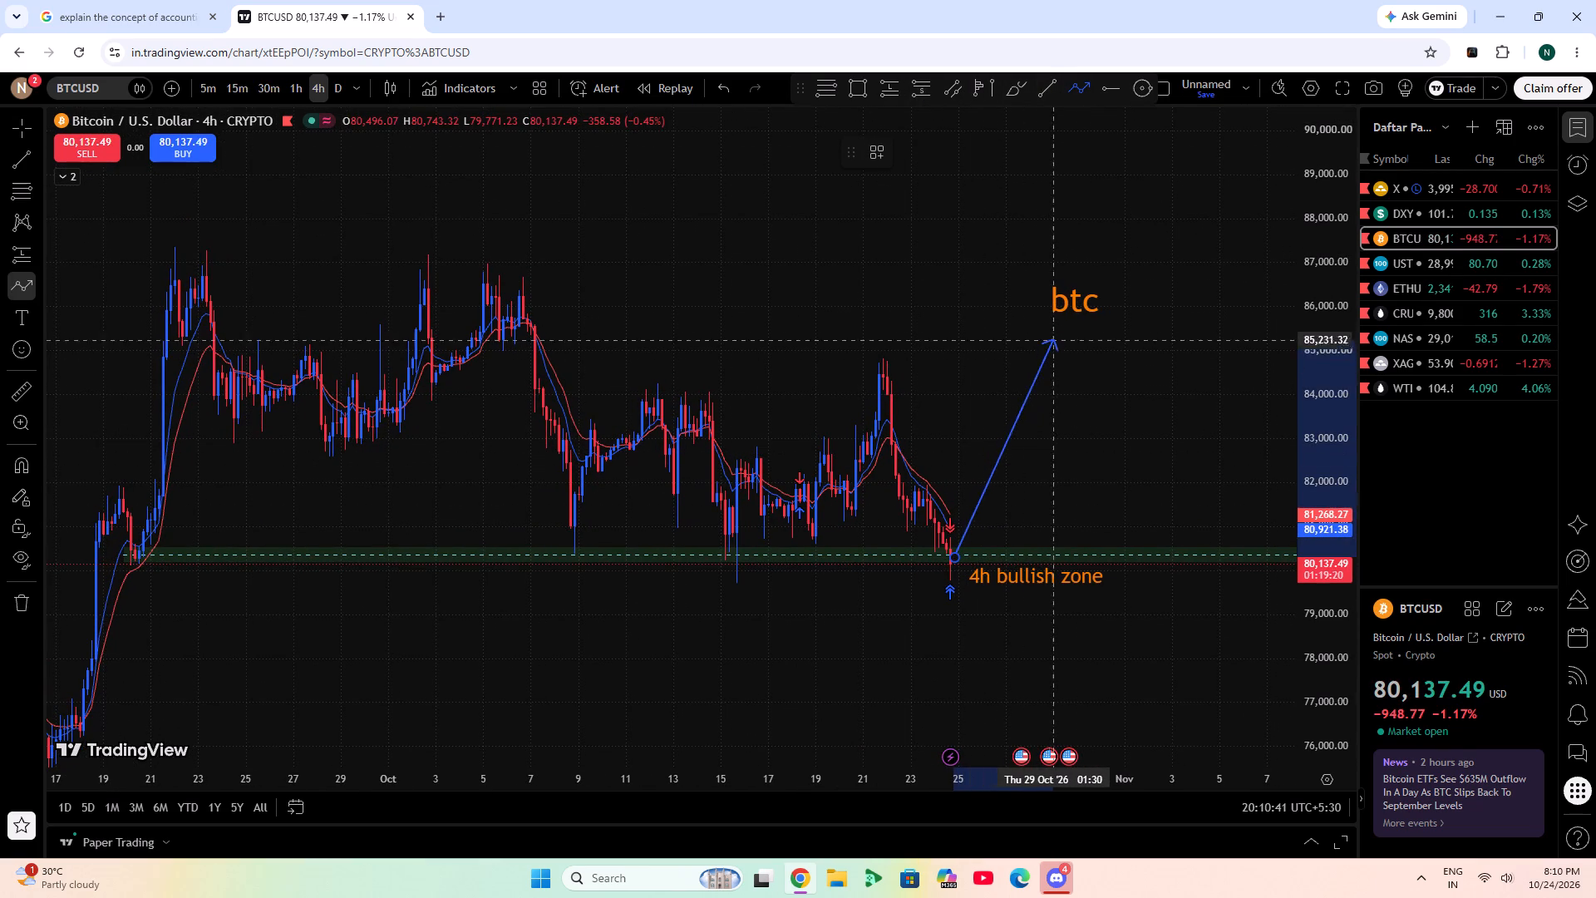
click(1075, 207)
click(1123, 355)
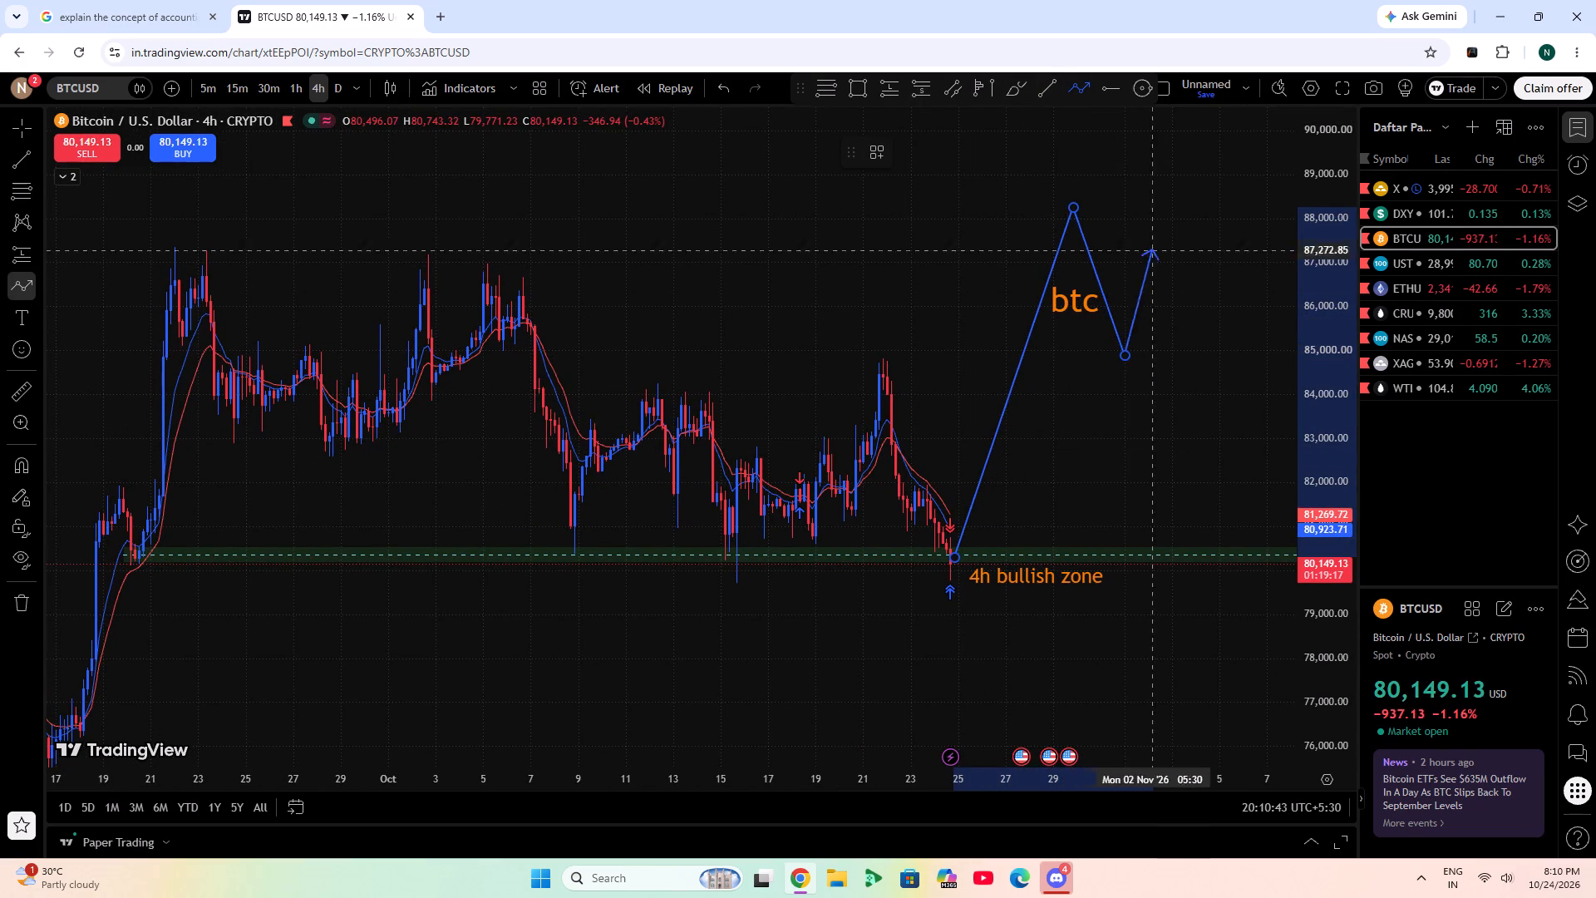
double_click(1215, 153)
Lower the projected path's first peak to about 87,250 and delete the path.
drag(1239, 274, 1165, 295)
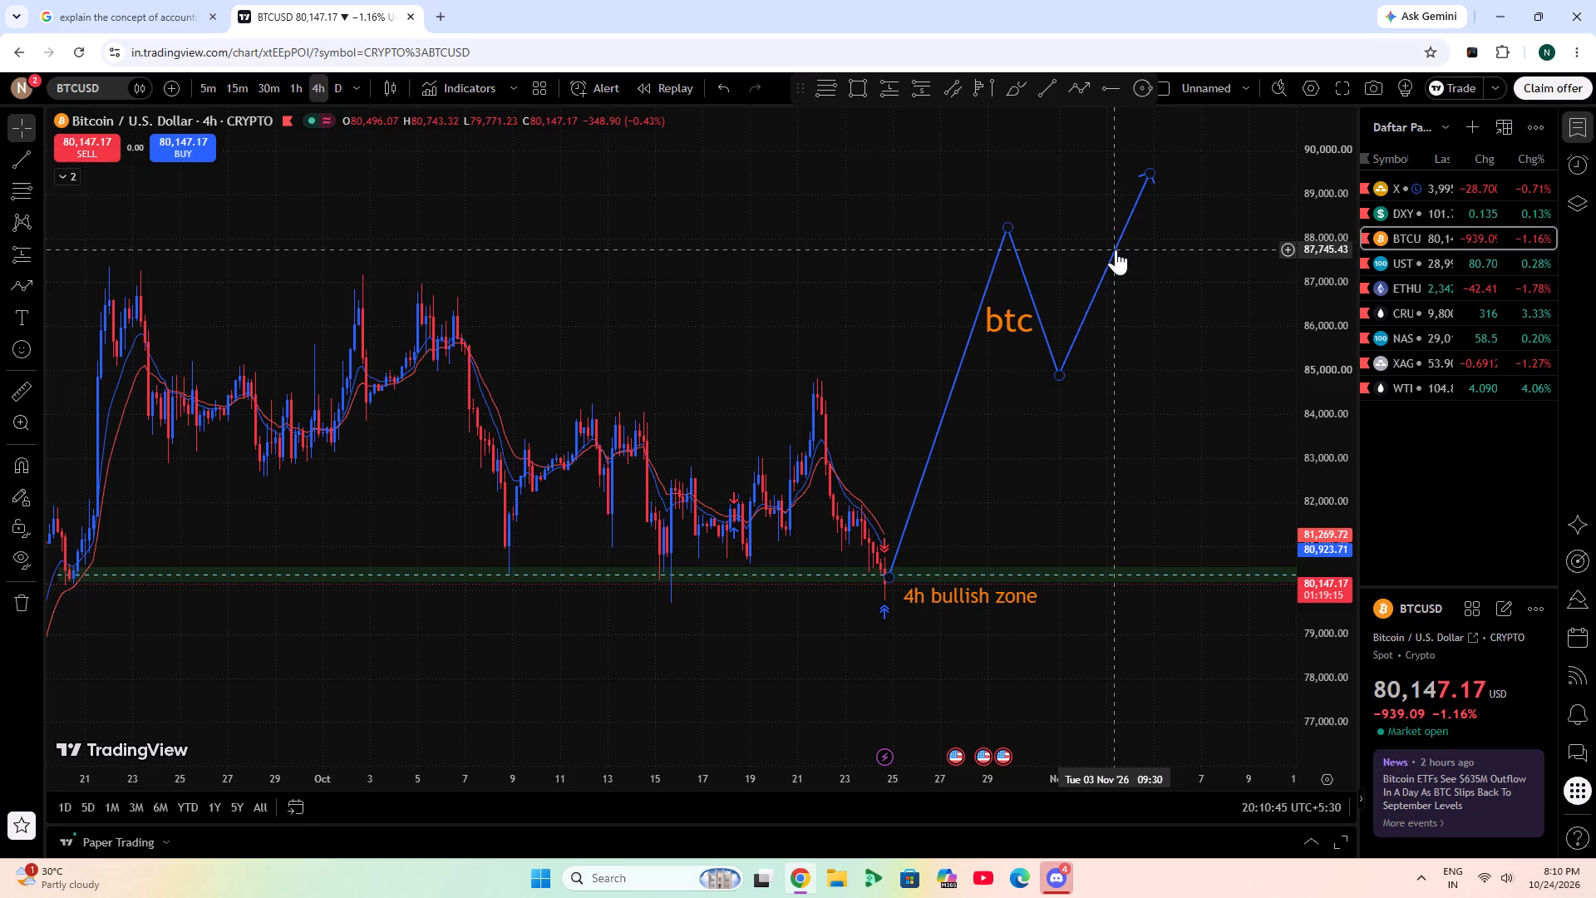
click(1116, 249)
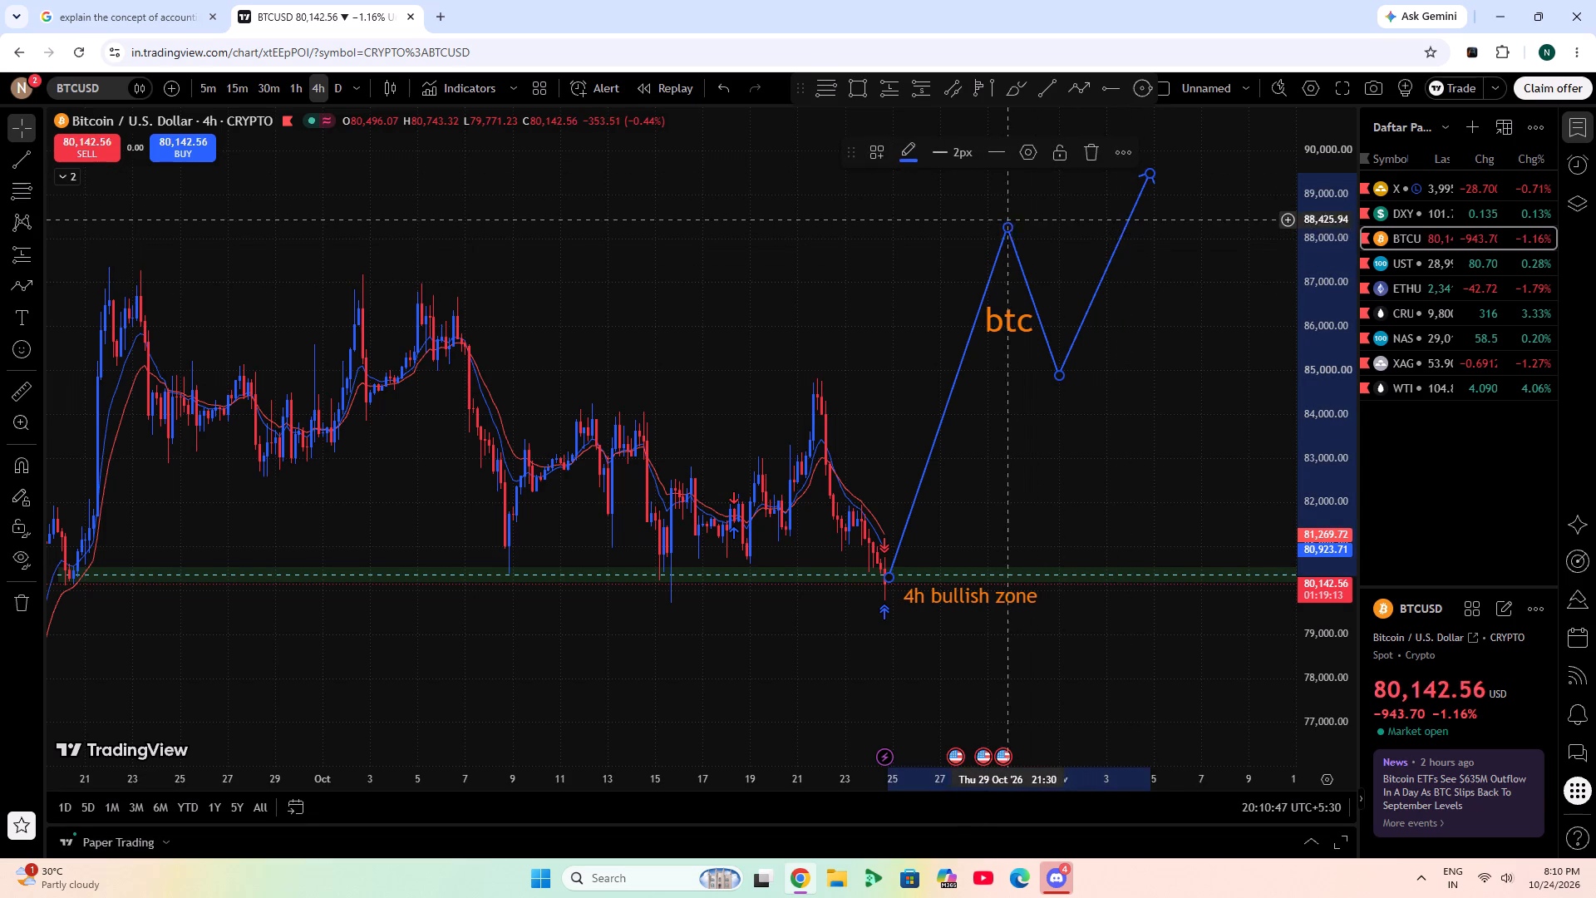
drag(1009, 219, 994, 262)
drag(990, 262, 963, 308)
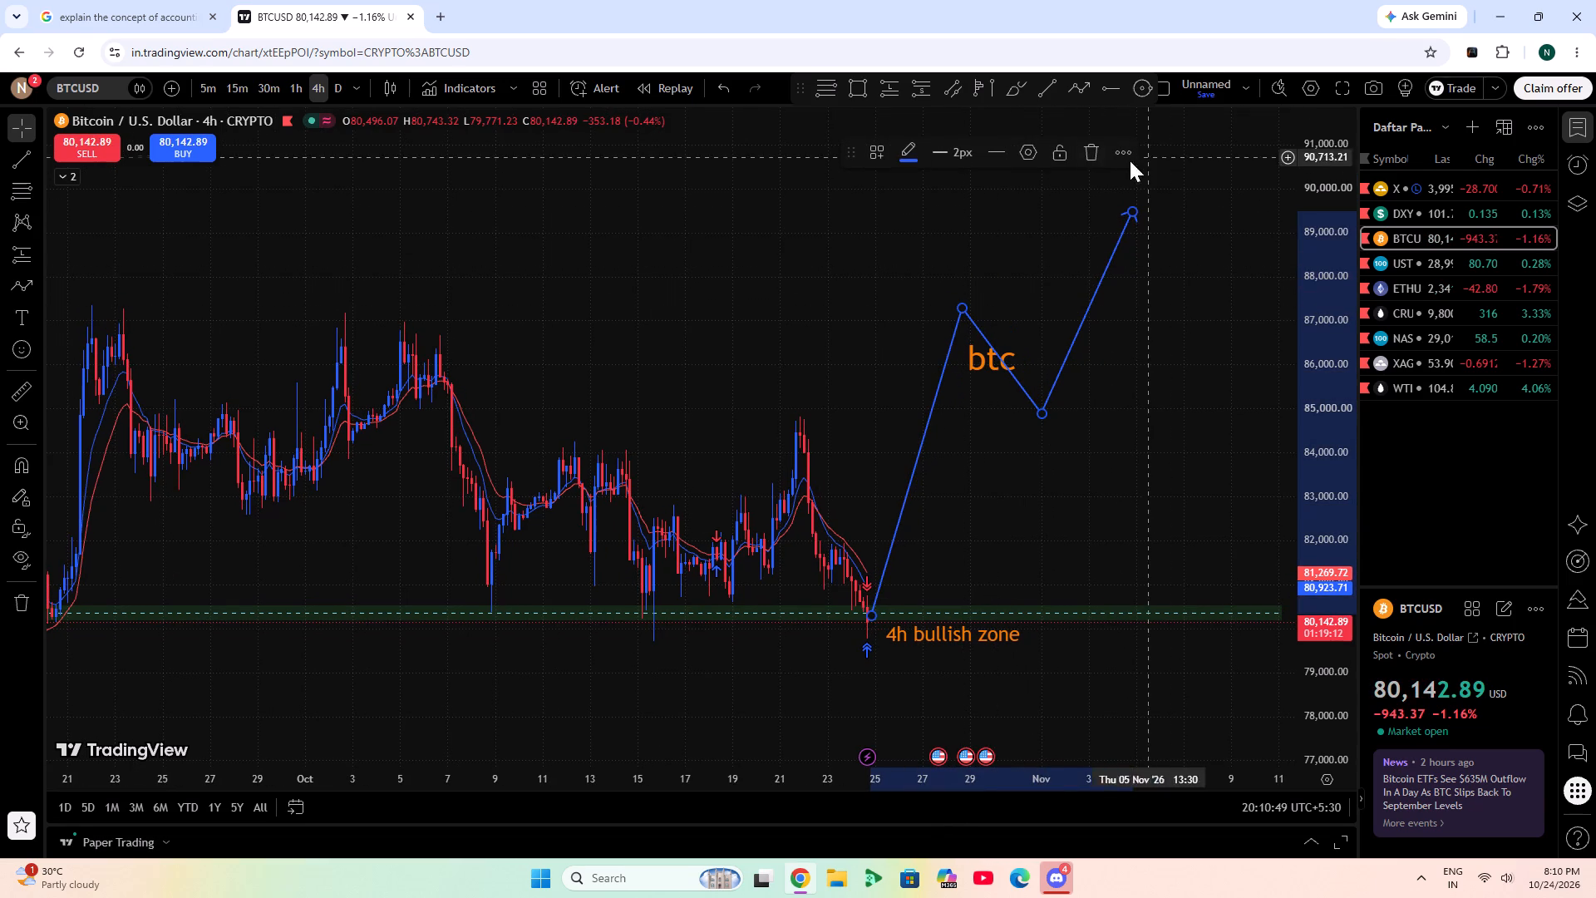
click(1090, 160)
Draw a rectangle zone from 7 Oct to 8 Nov between about 85,060 and 84,305, across the recent swing high.
click(845, 87)
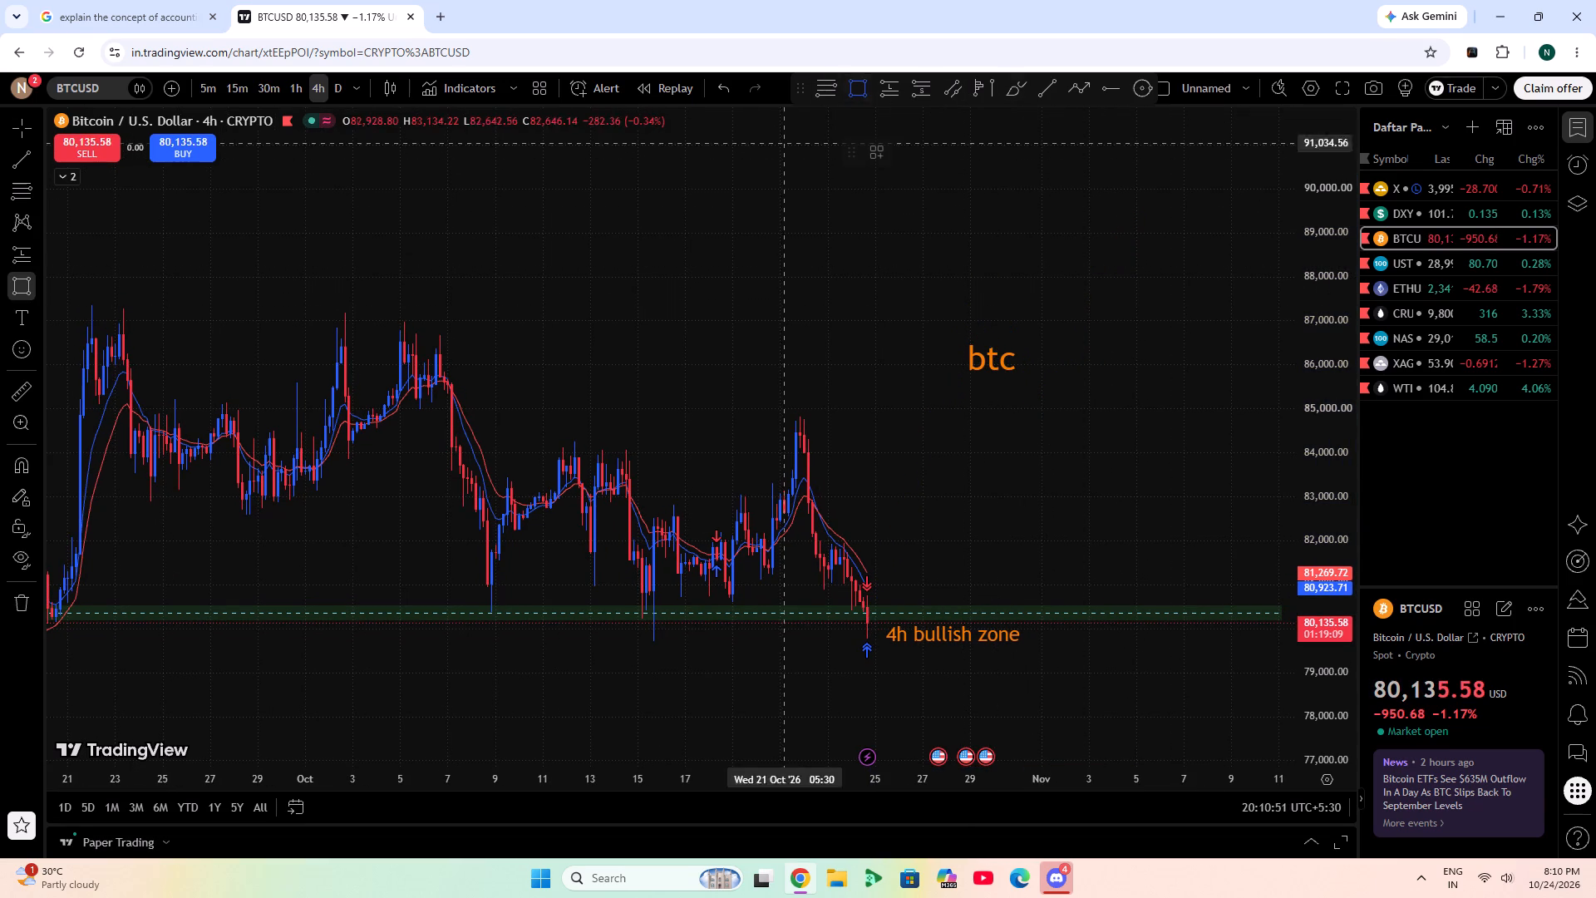
click(446, 406)
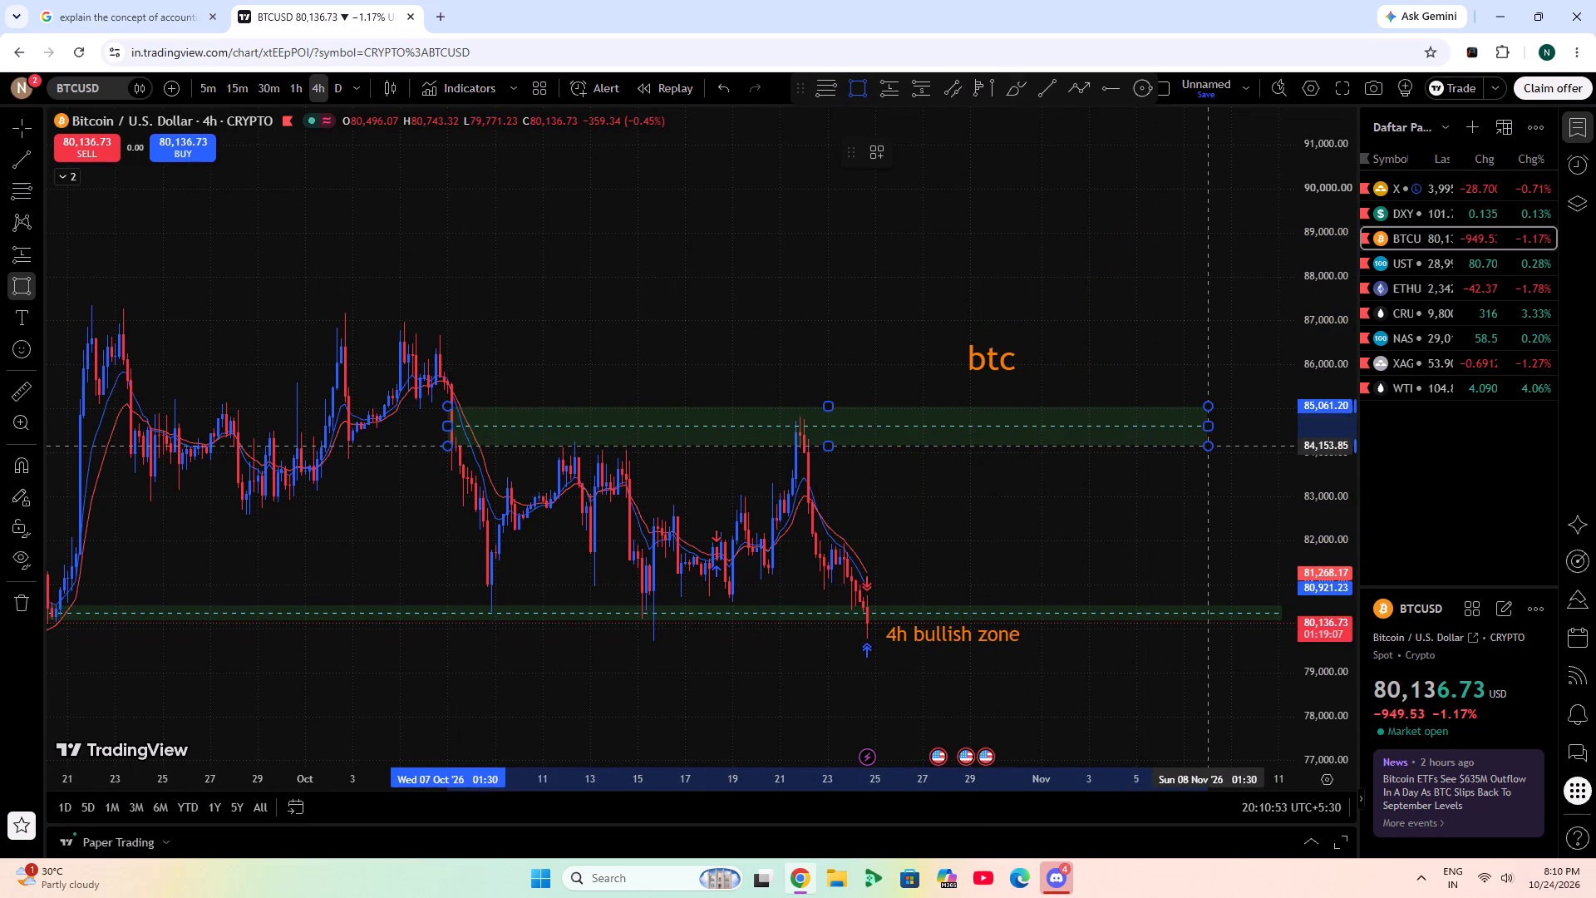
click(1221, 439)
Add the text "4h fvg" inside the upper green zone.
drag(1144, 503, 1169, 485)
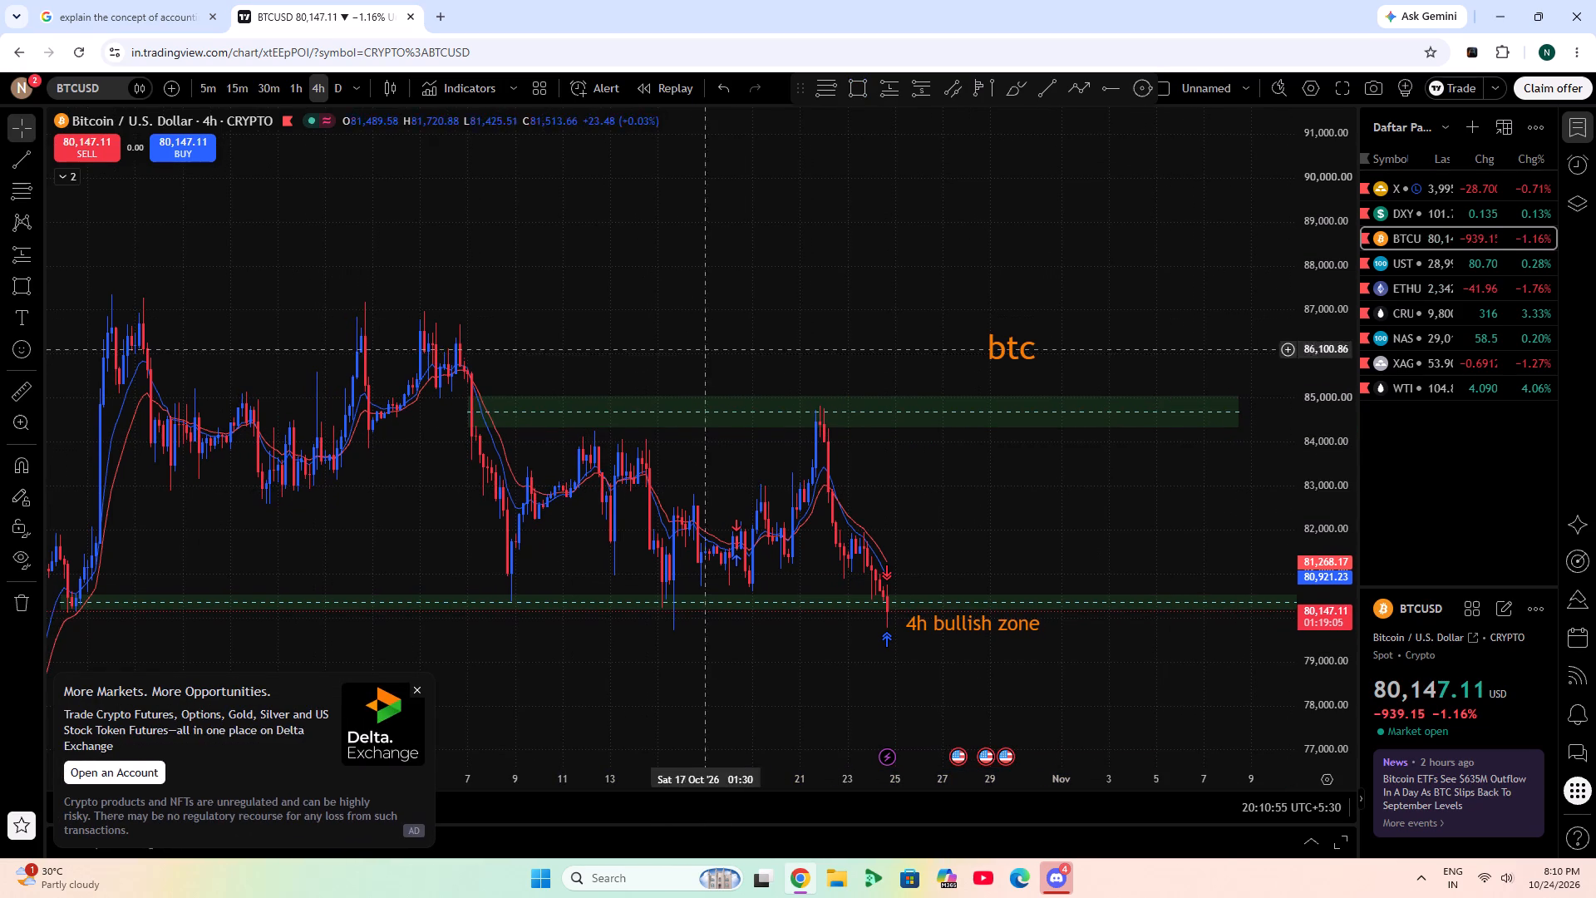
click(677, 411)
click(854, 411)
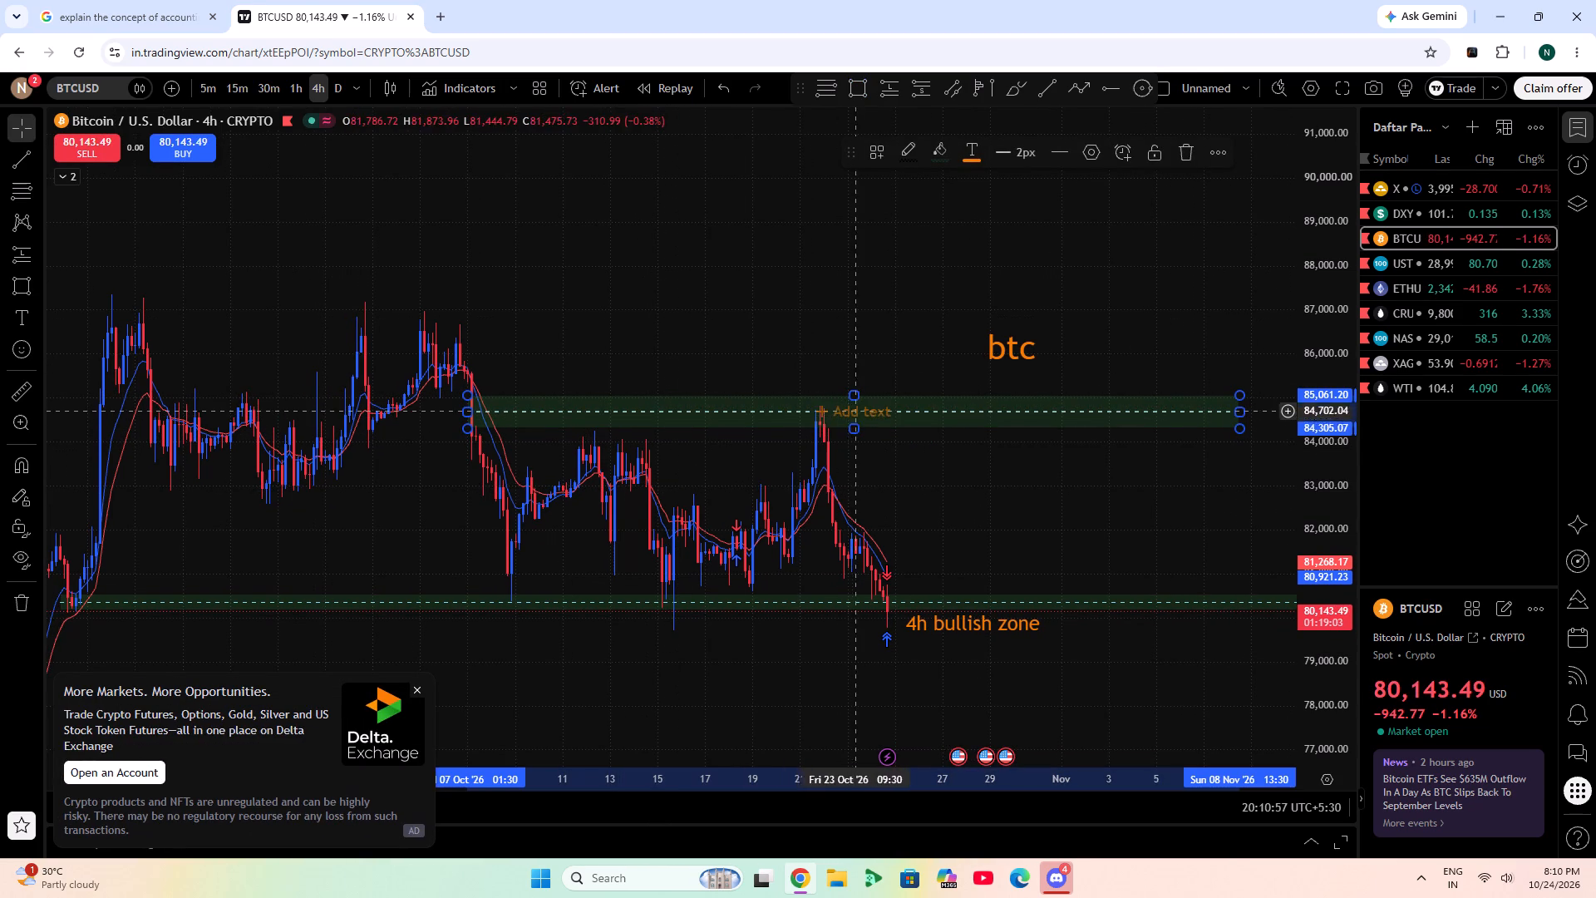
key(4)
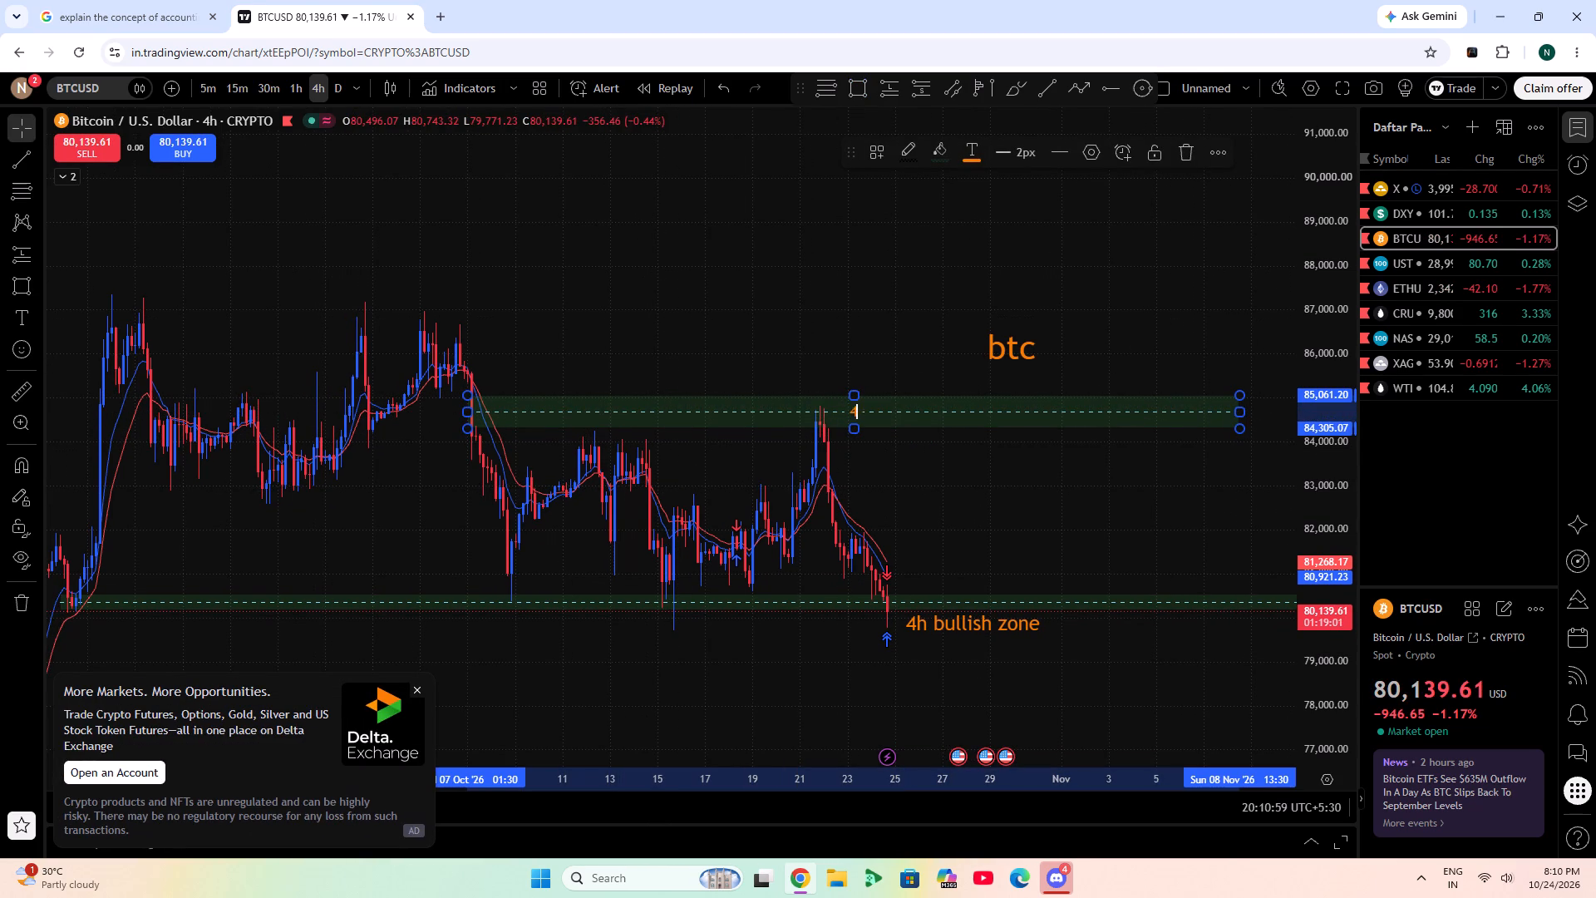
text(h)
key(space)
text(fvg)
click(848, 312)
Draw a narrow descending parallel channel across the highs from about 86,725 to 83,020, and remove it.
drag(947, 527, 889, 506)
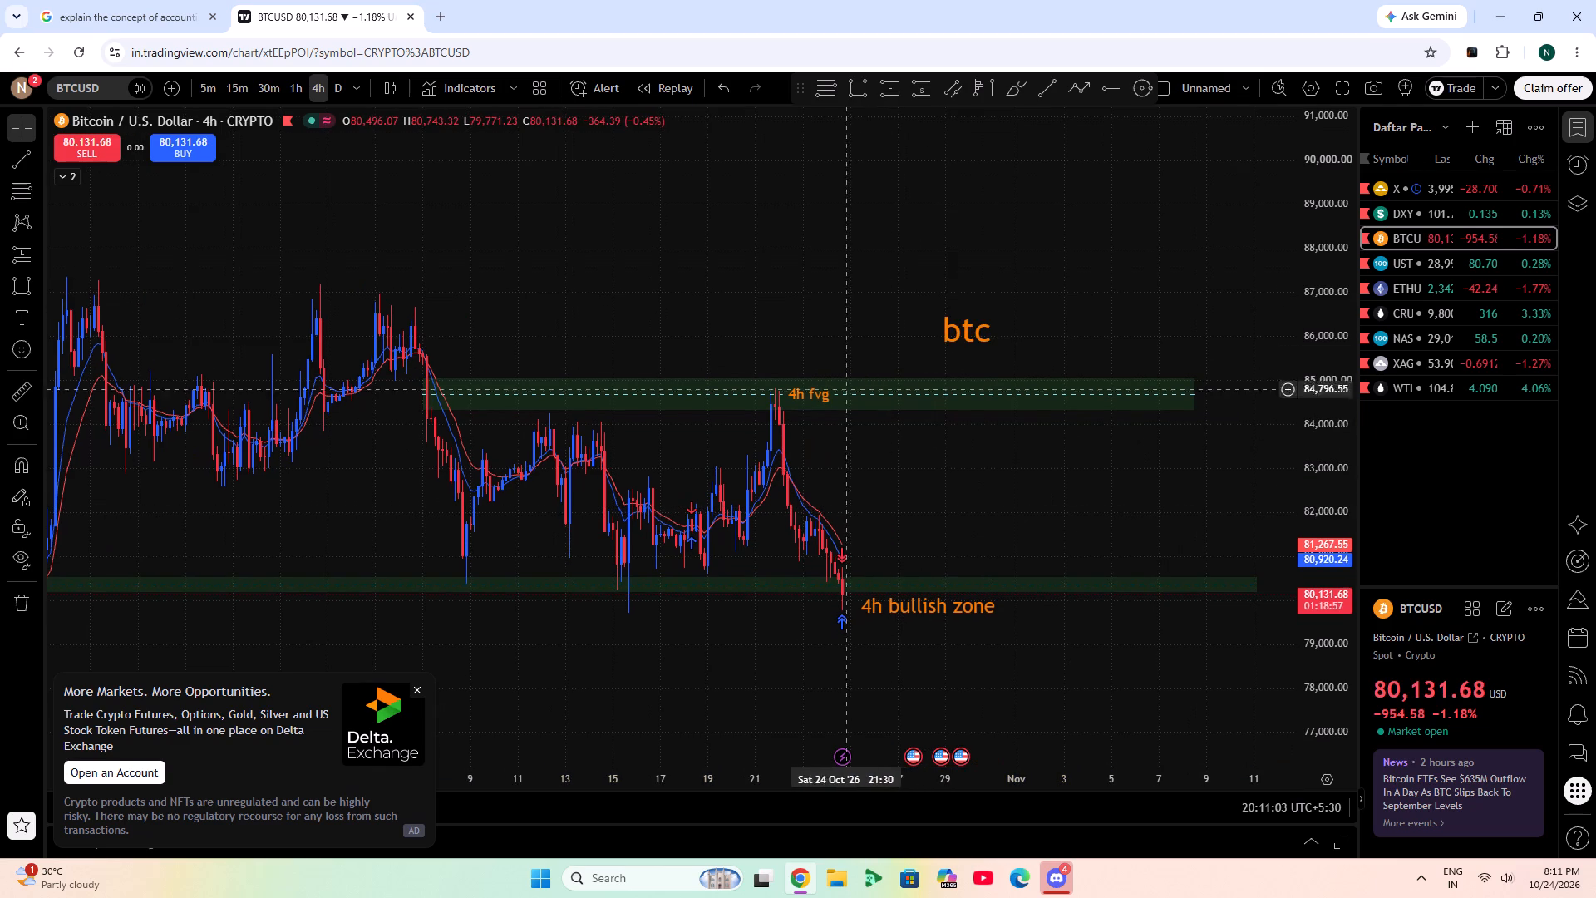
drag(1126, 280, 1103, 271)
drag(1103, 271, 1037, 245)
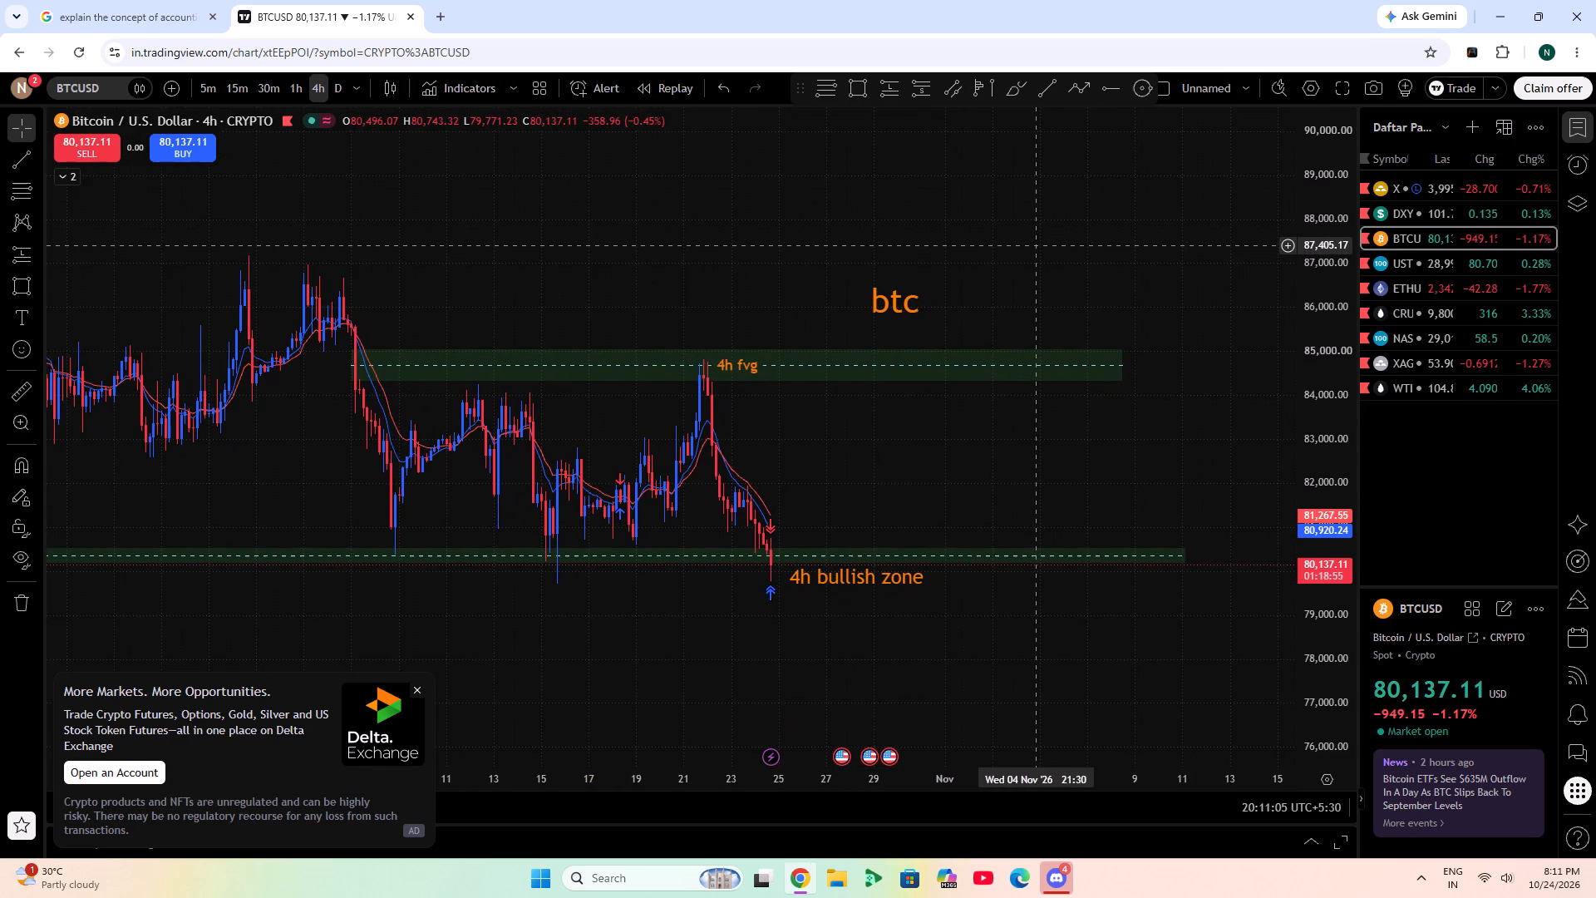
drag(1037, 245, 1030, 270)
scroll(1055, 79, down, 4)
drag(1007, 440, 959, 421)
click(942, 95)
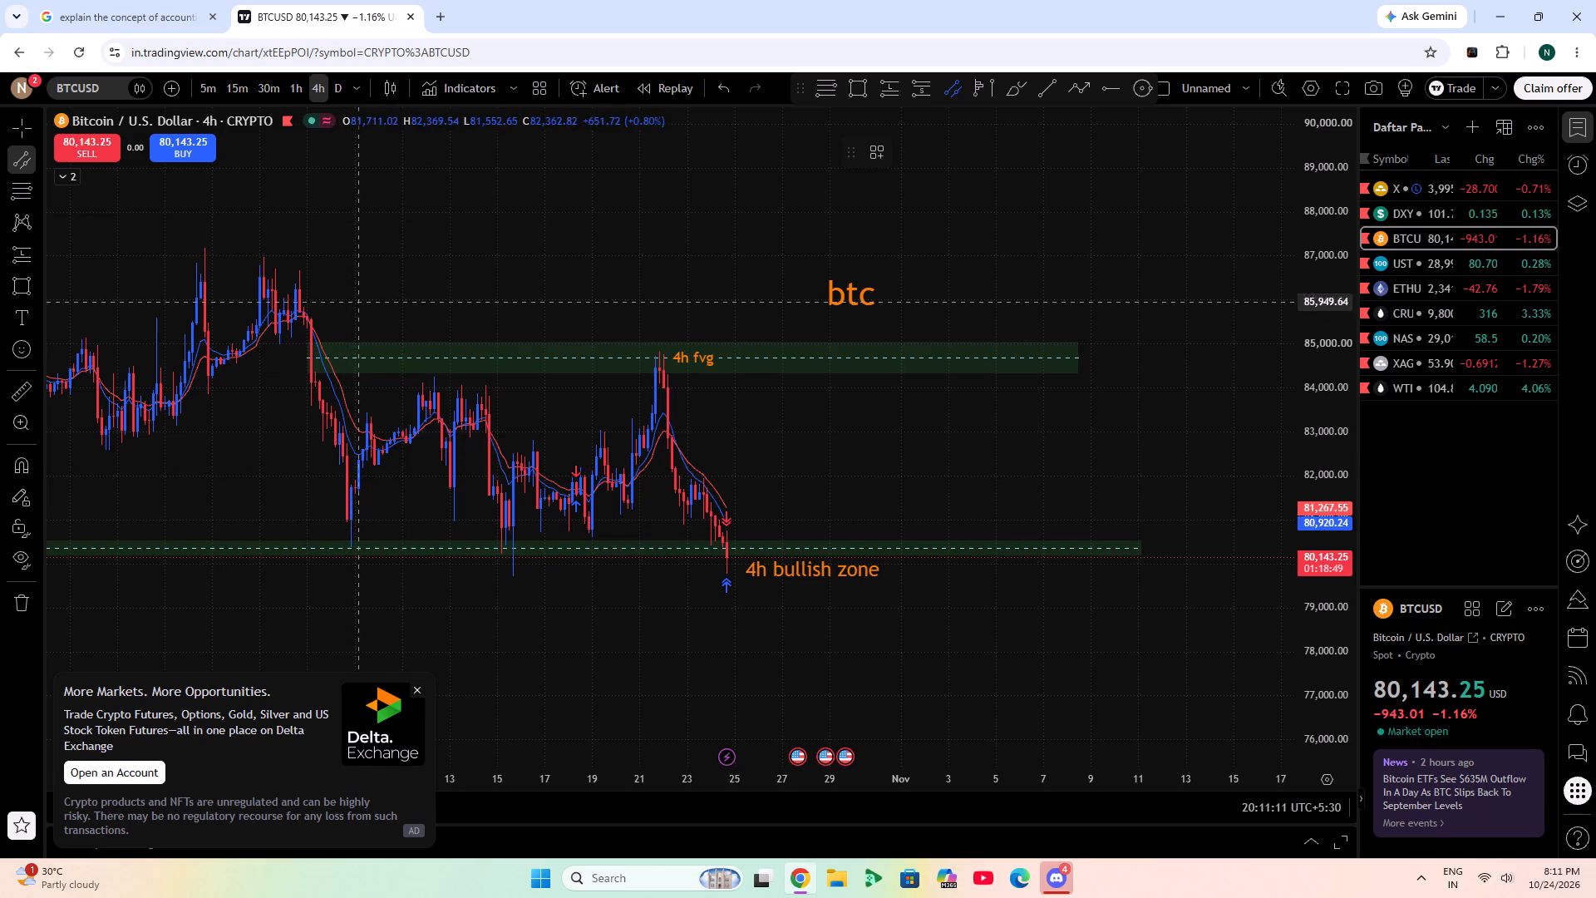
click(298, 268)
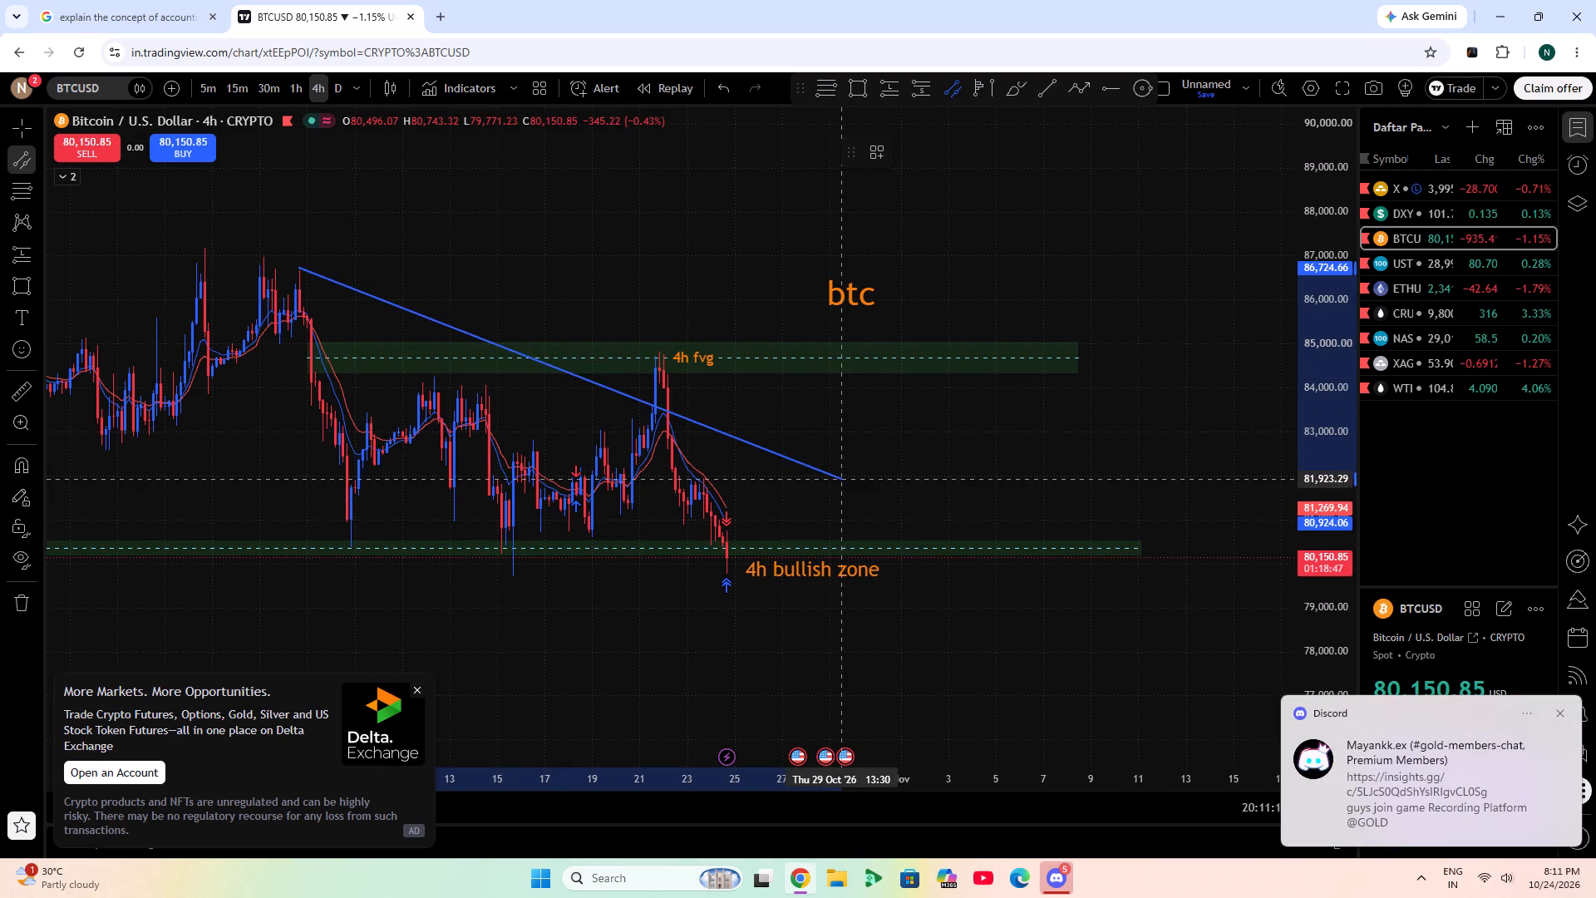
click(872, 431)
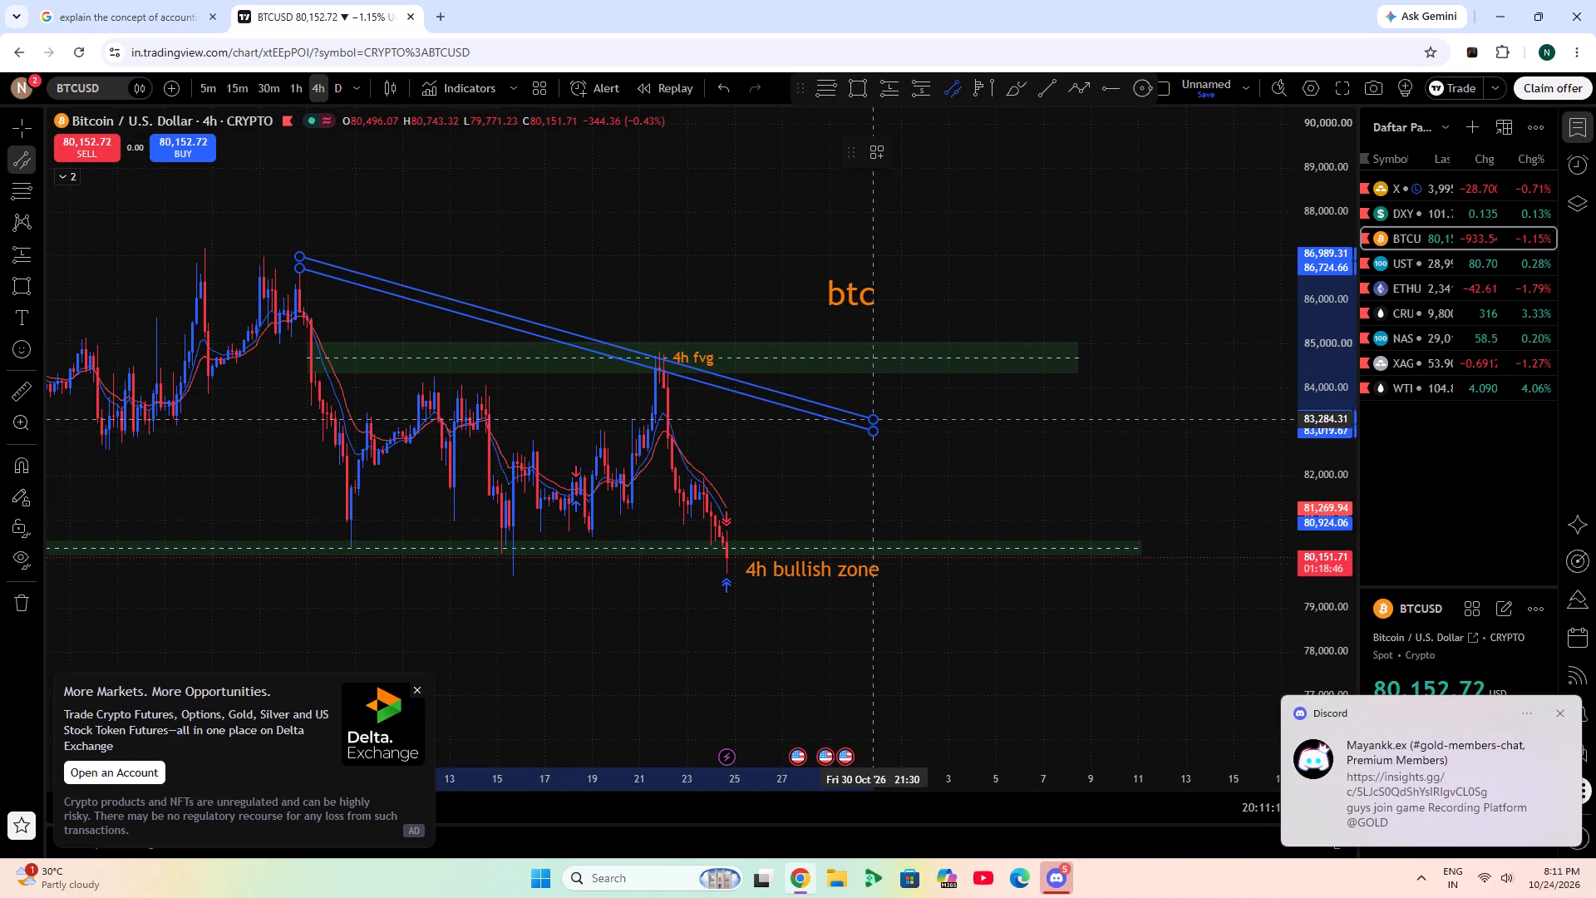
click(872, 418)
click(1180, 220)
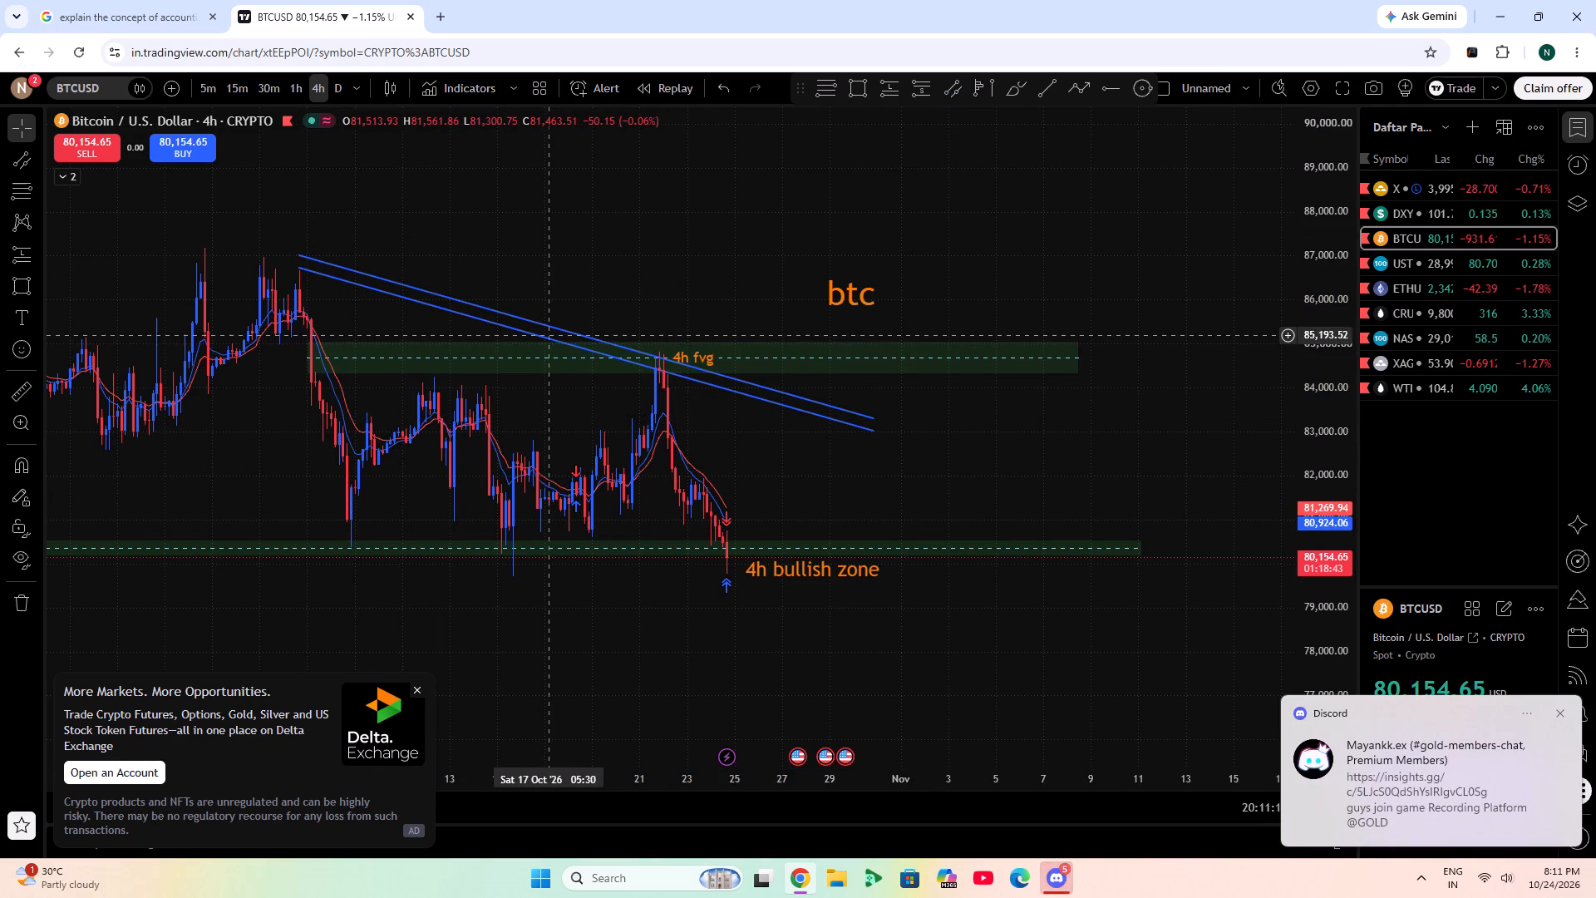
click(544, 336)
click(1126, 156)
Extend the "4h fvg" zone's right edge to about 12 November.
drag(1079, 187, 1131, 210)
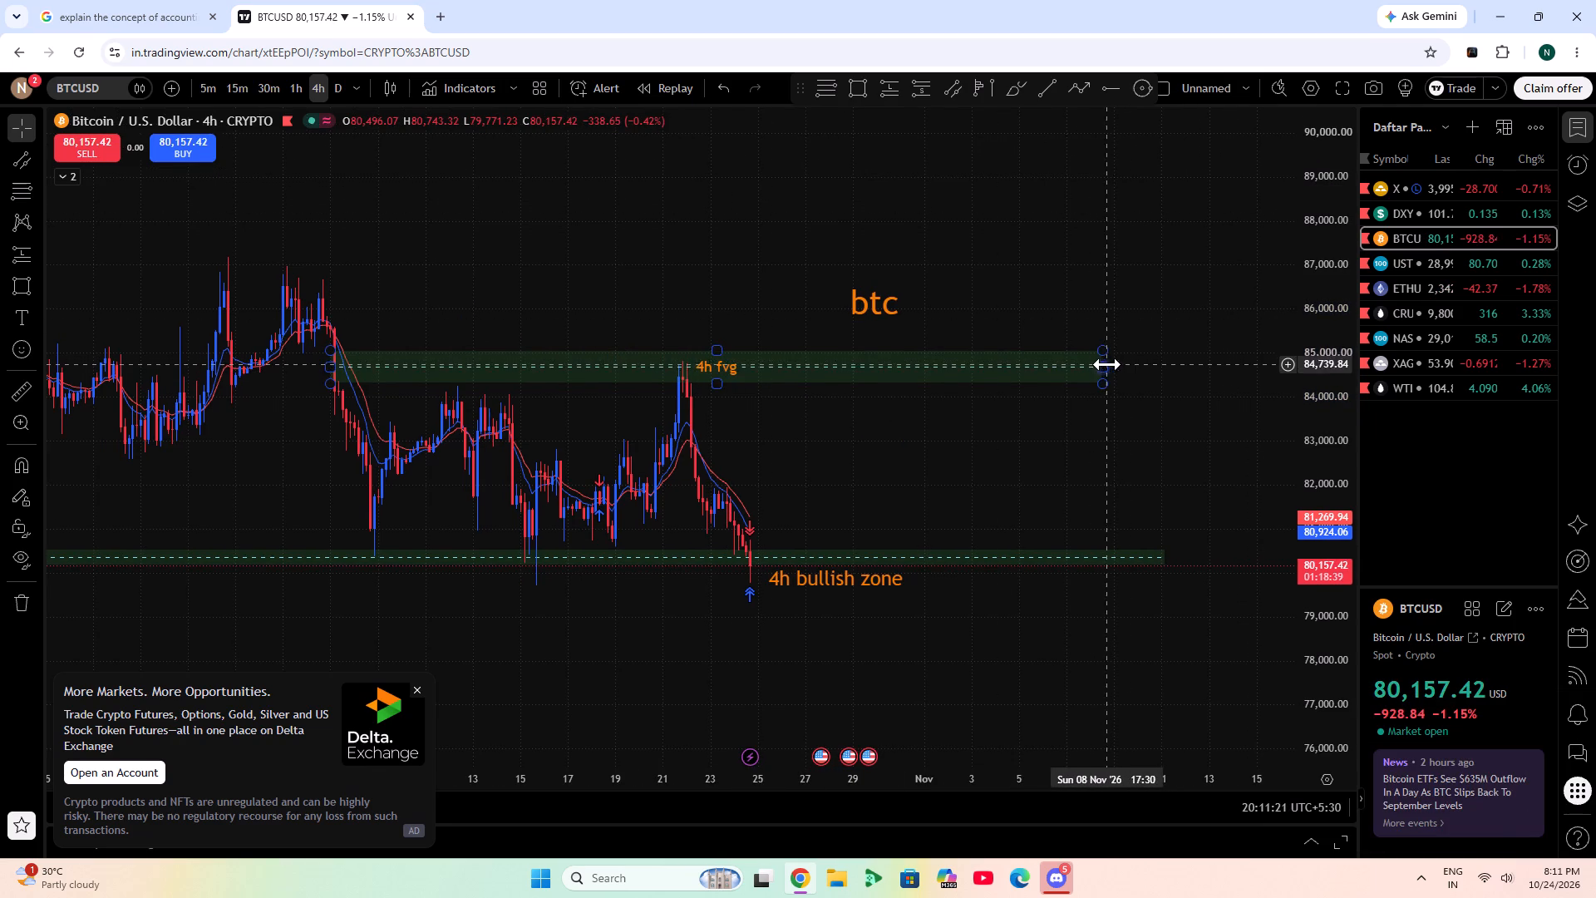
drag(1107, 364, 1199, 382)
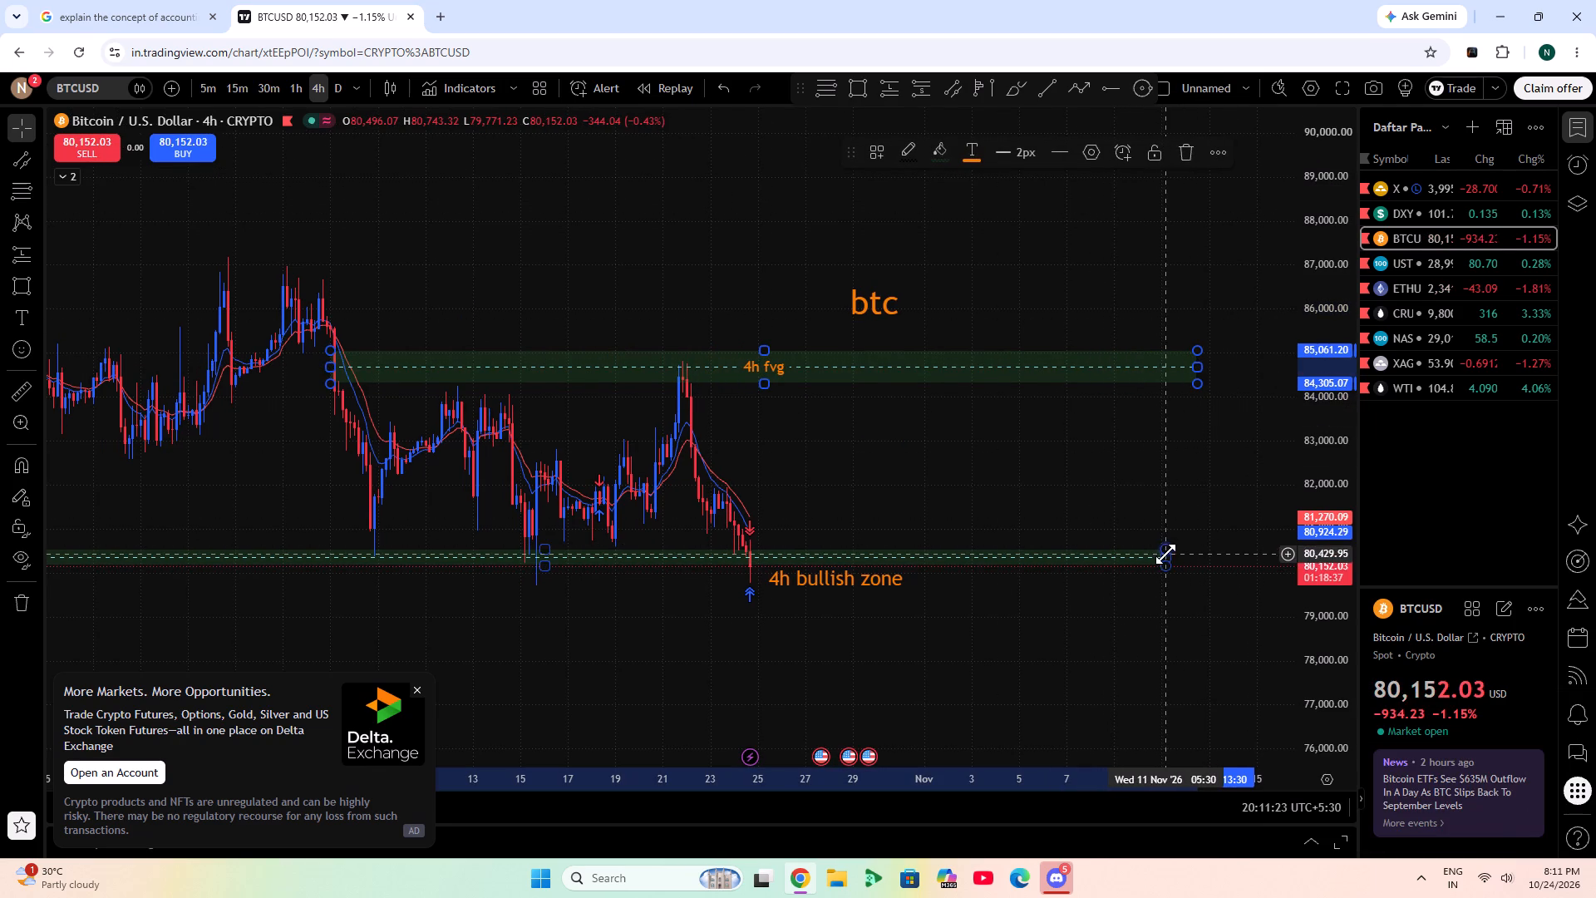
Extend the lower green zone to about 12 November and lower its bottom edge to about 79,900.
drag(1170, 557, 1204, 568)
drag(566, 568, 569, 577)
click(958, 479)
Move the separate "4h bullish zone" label just below the lower zone, further past the latest candle.
drag(810, 585, 682, 554)
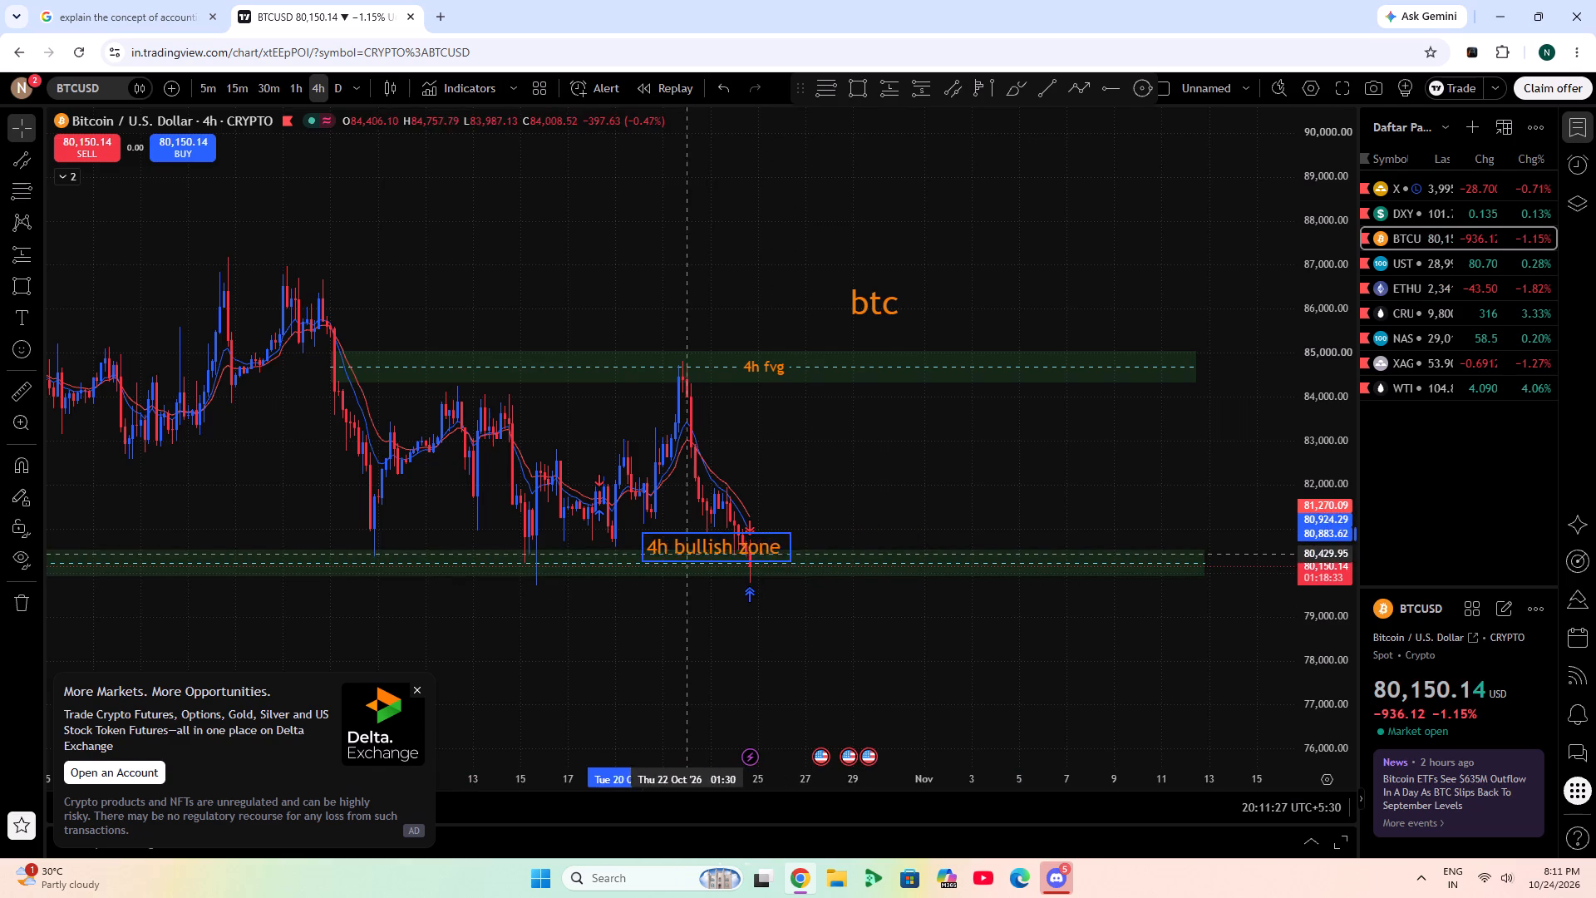
drag(682, 554, 860, 546)
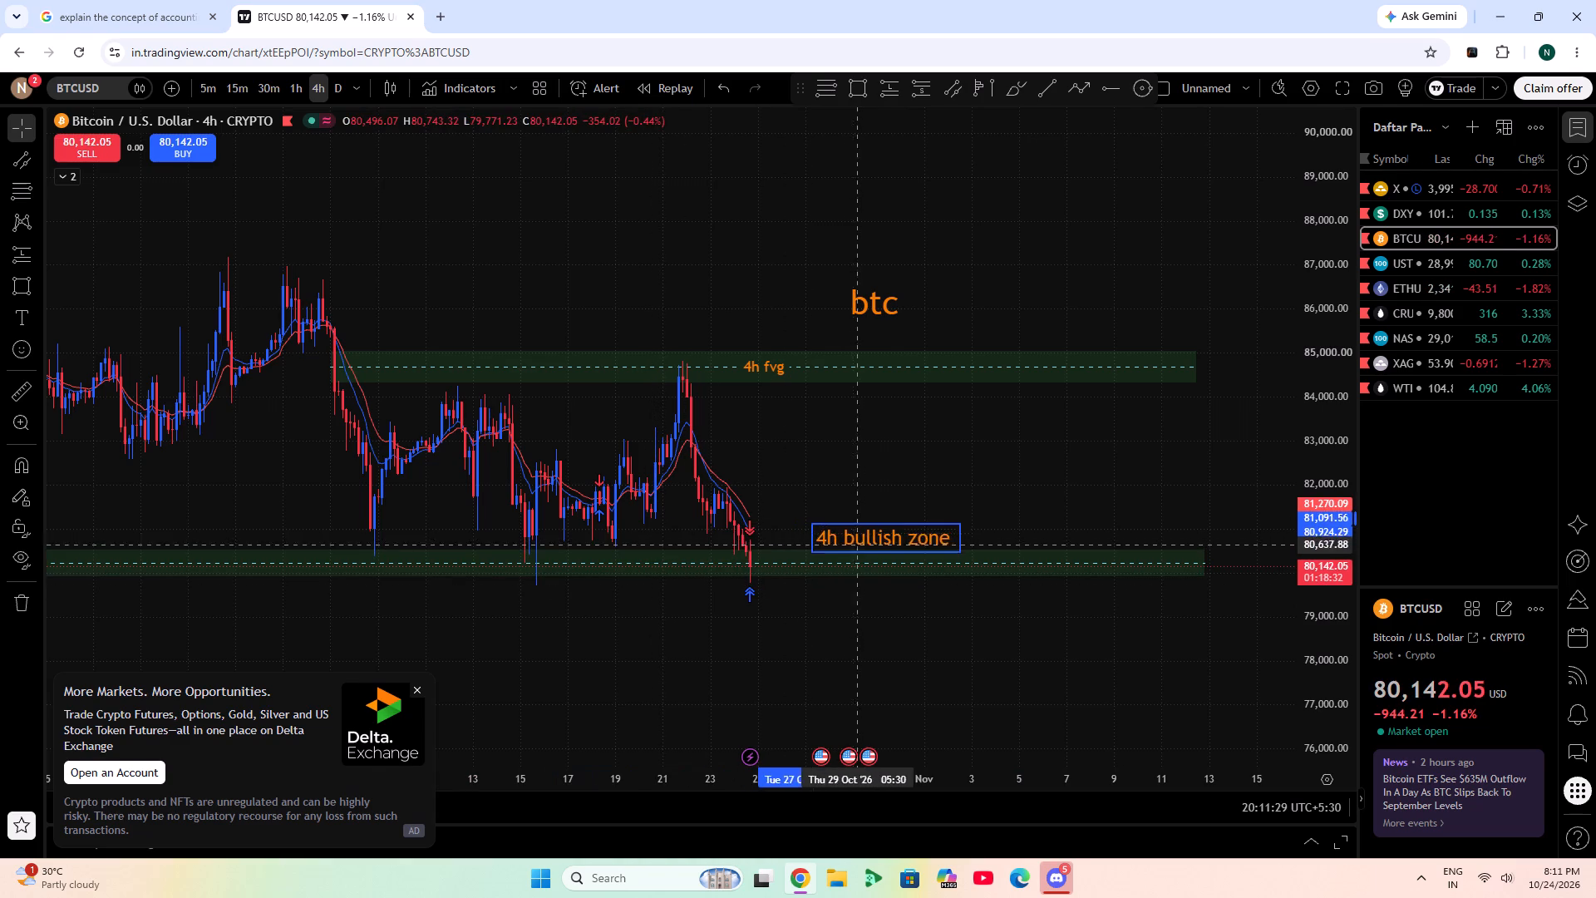
drag(860, 546, 895, 597)
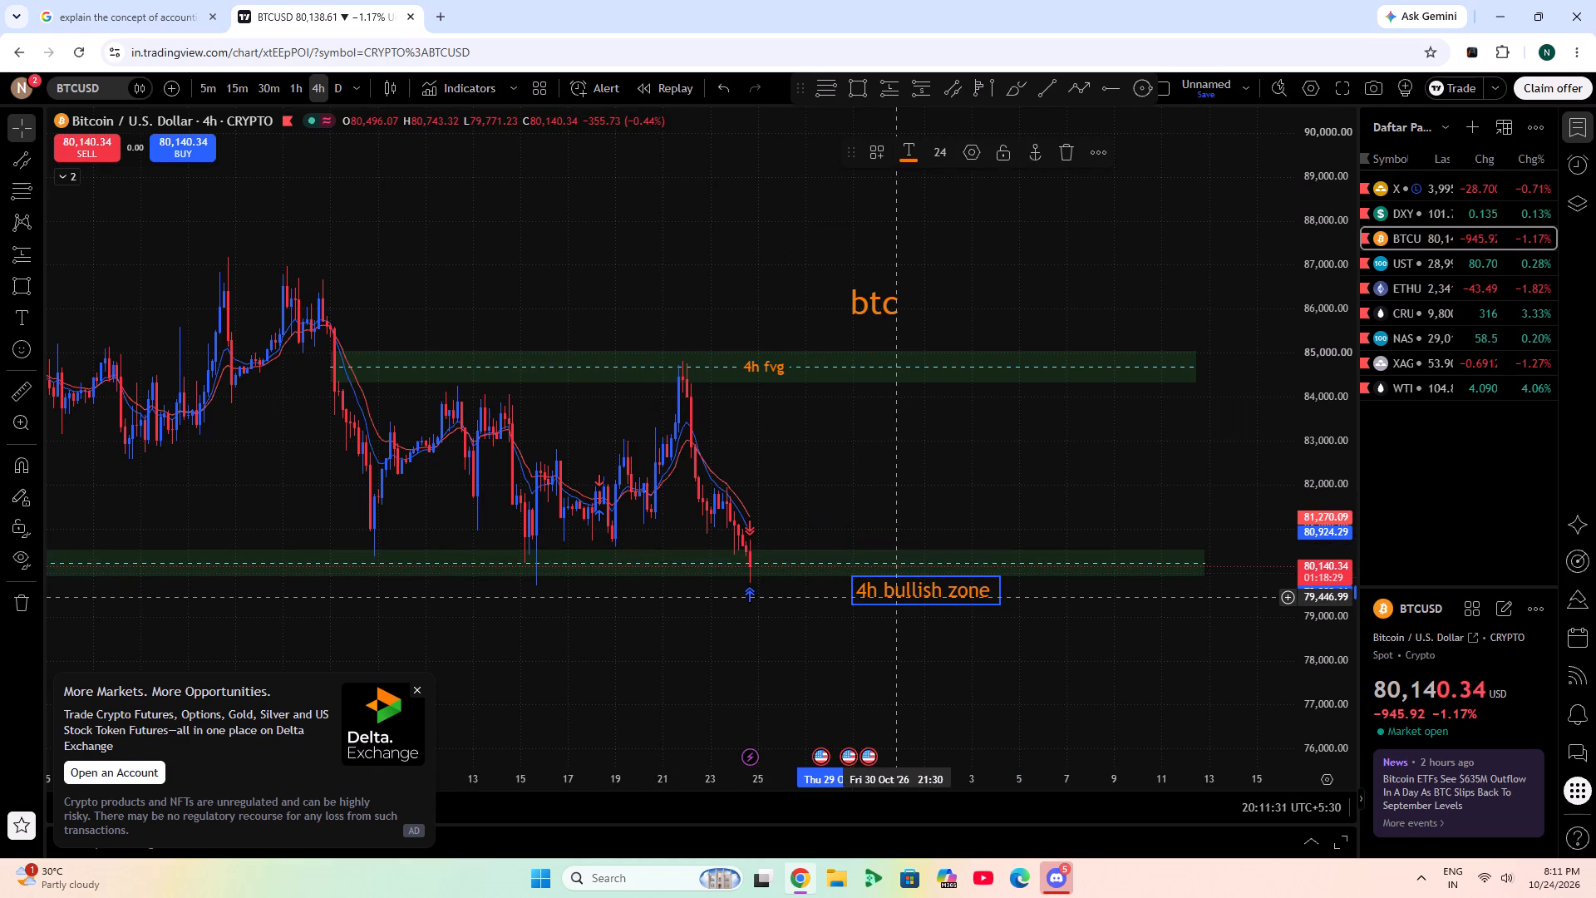
Add the text "4h bullish zone" inside the lower green zone.
click(437, 563)
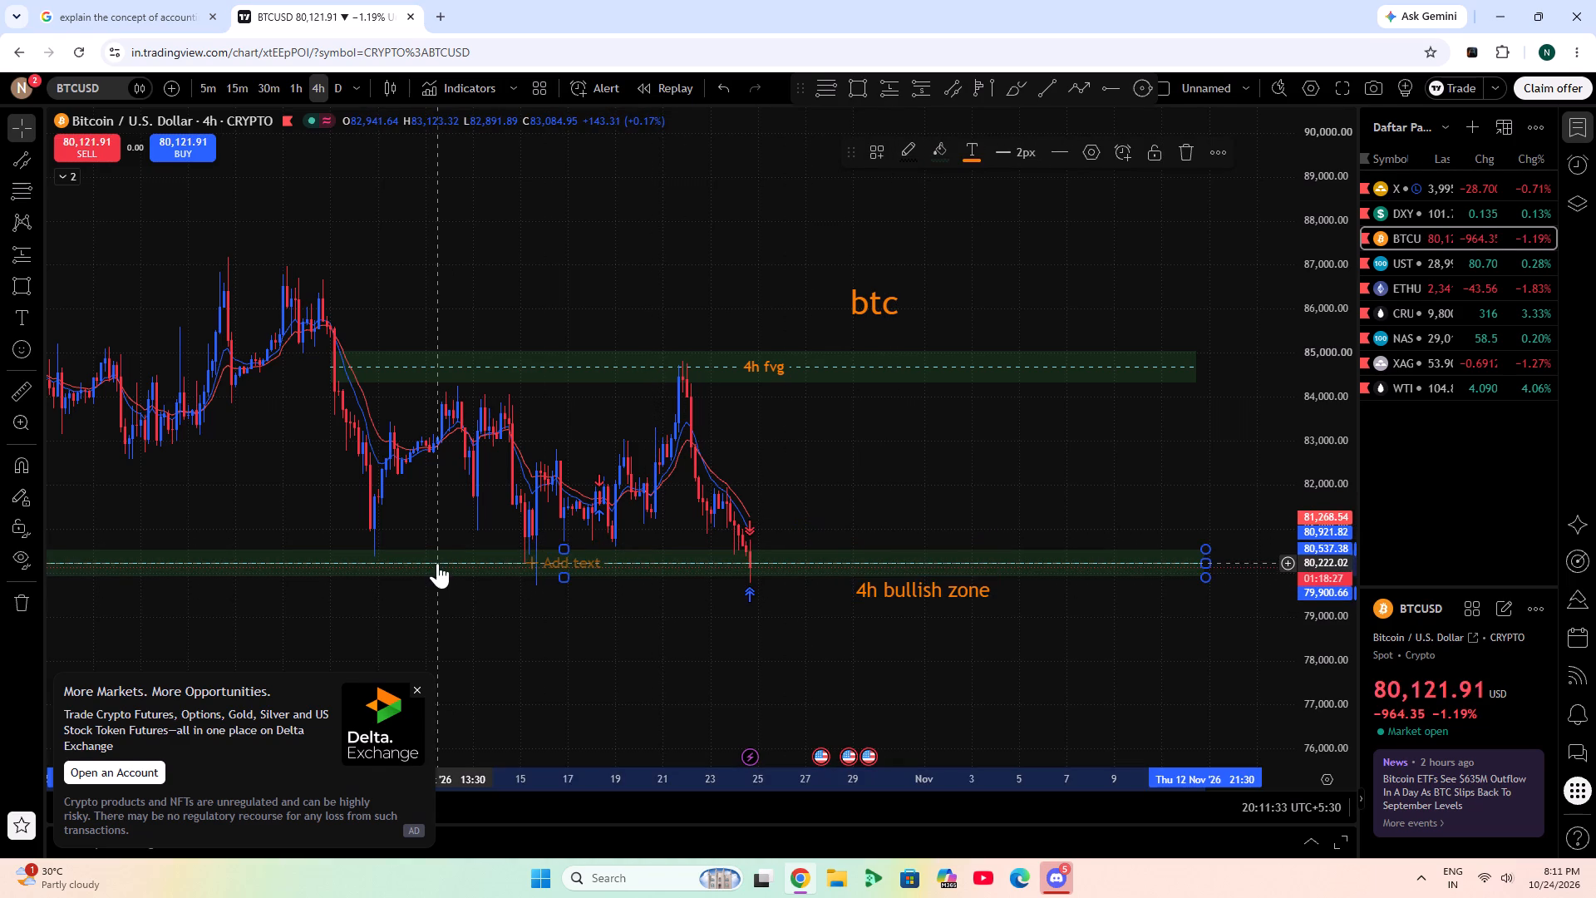
click(580, 555)
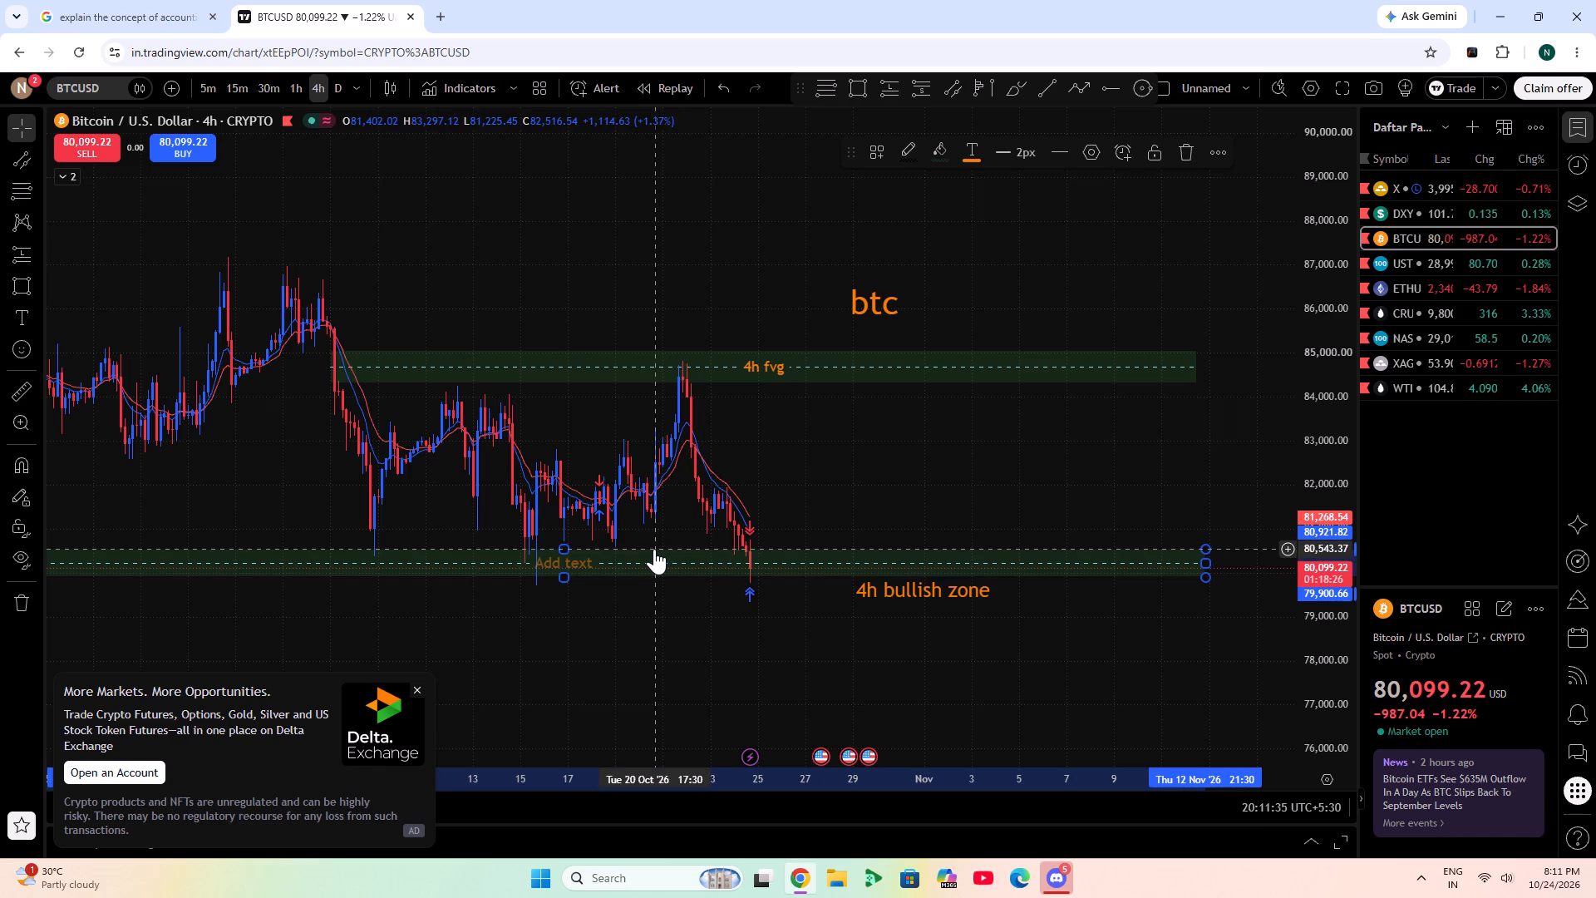
text(4h)
key(space)
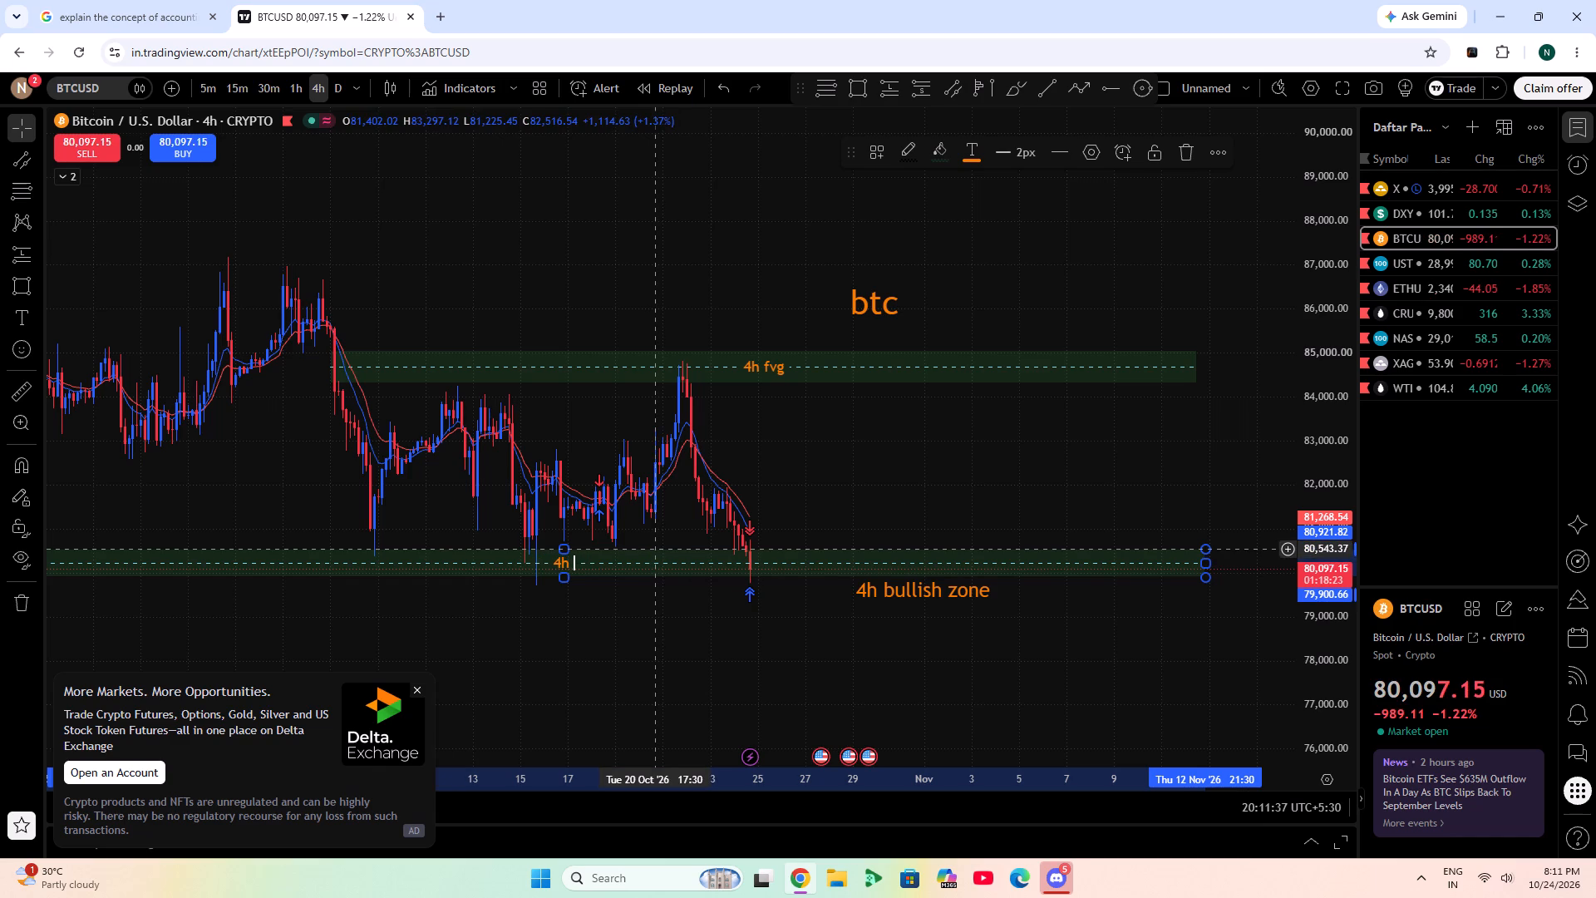
text(bullish zone)
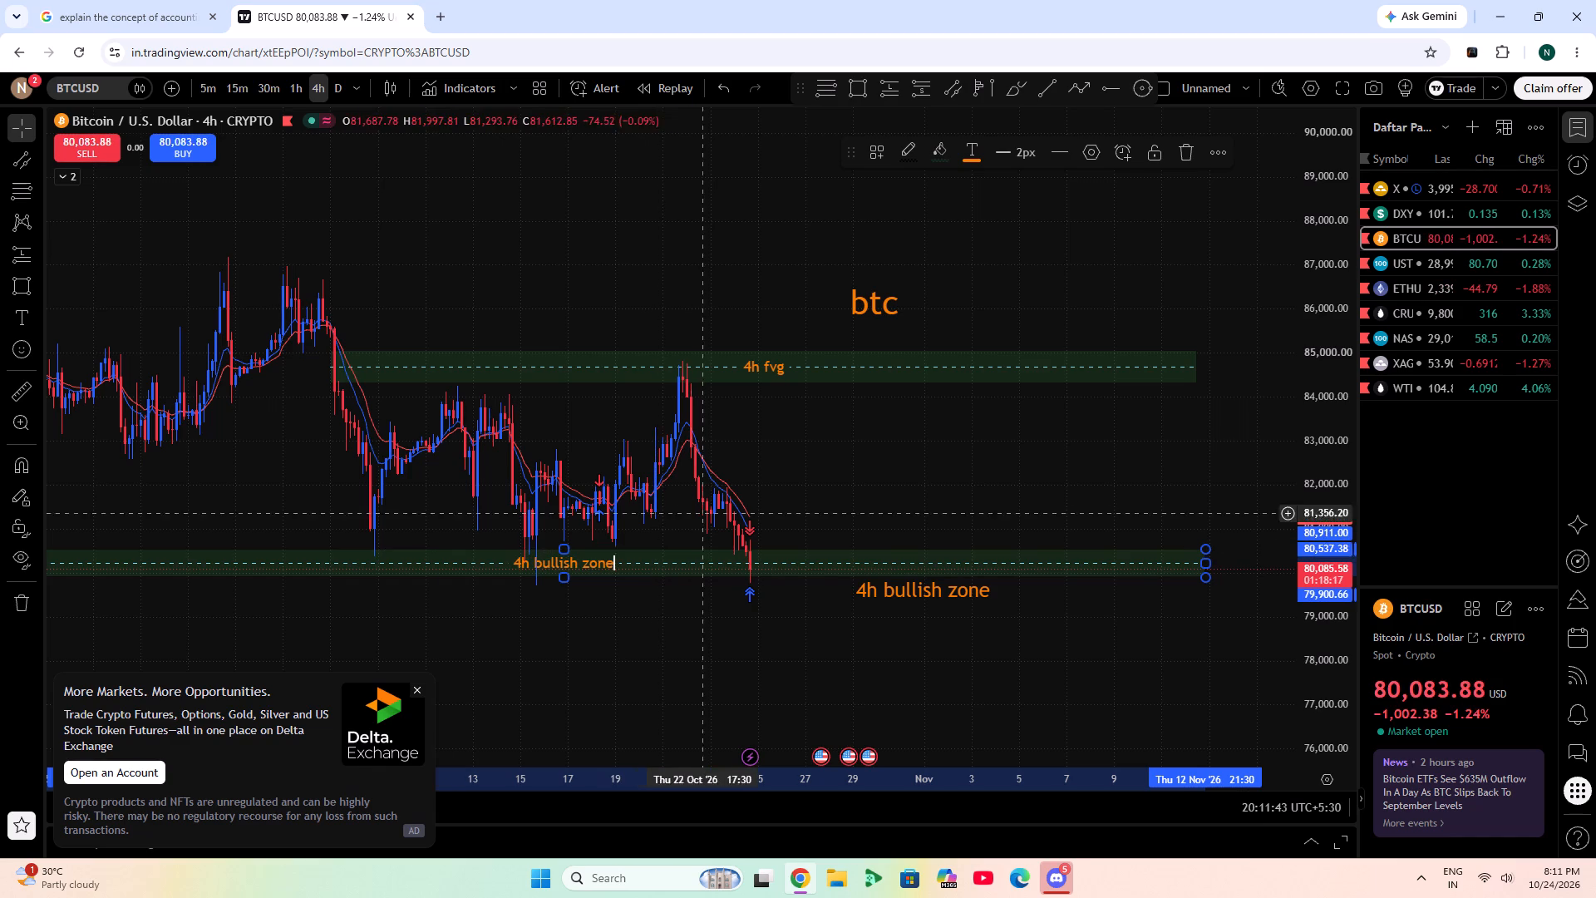
Extend the lower green zone's right edge past 15 November.
drag(1204, 565, 1270, 580)
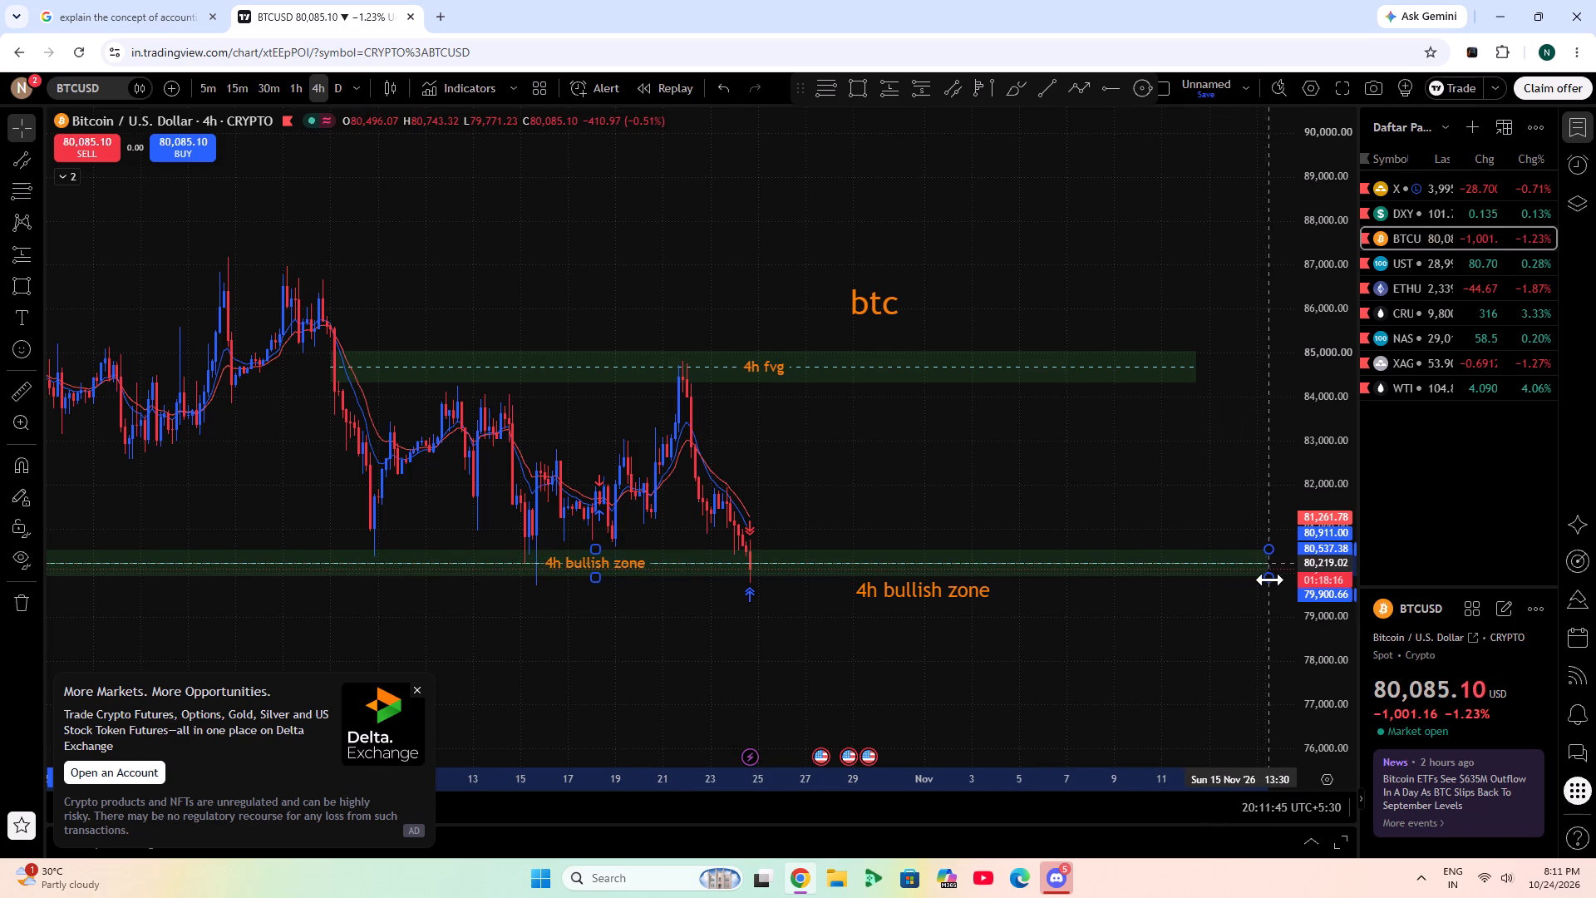
drag(1270, 580, 1299, 588)
click(1017, 407)
Delete the separate "4h bullish zone" text label below the lower green zone.
click(906, 586)
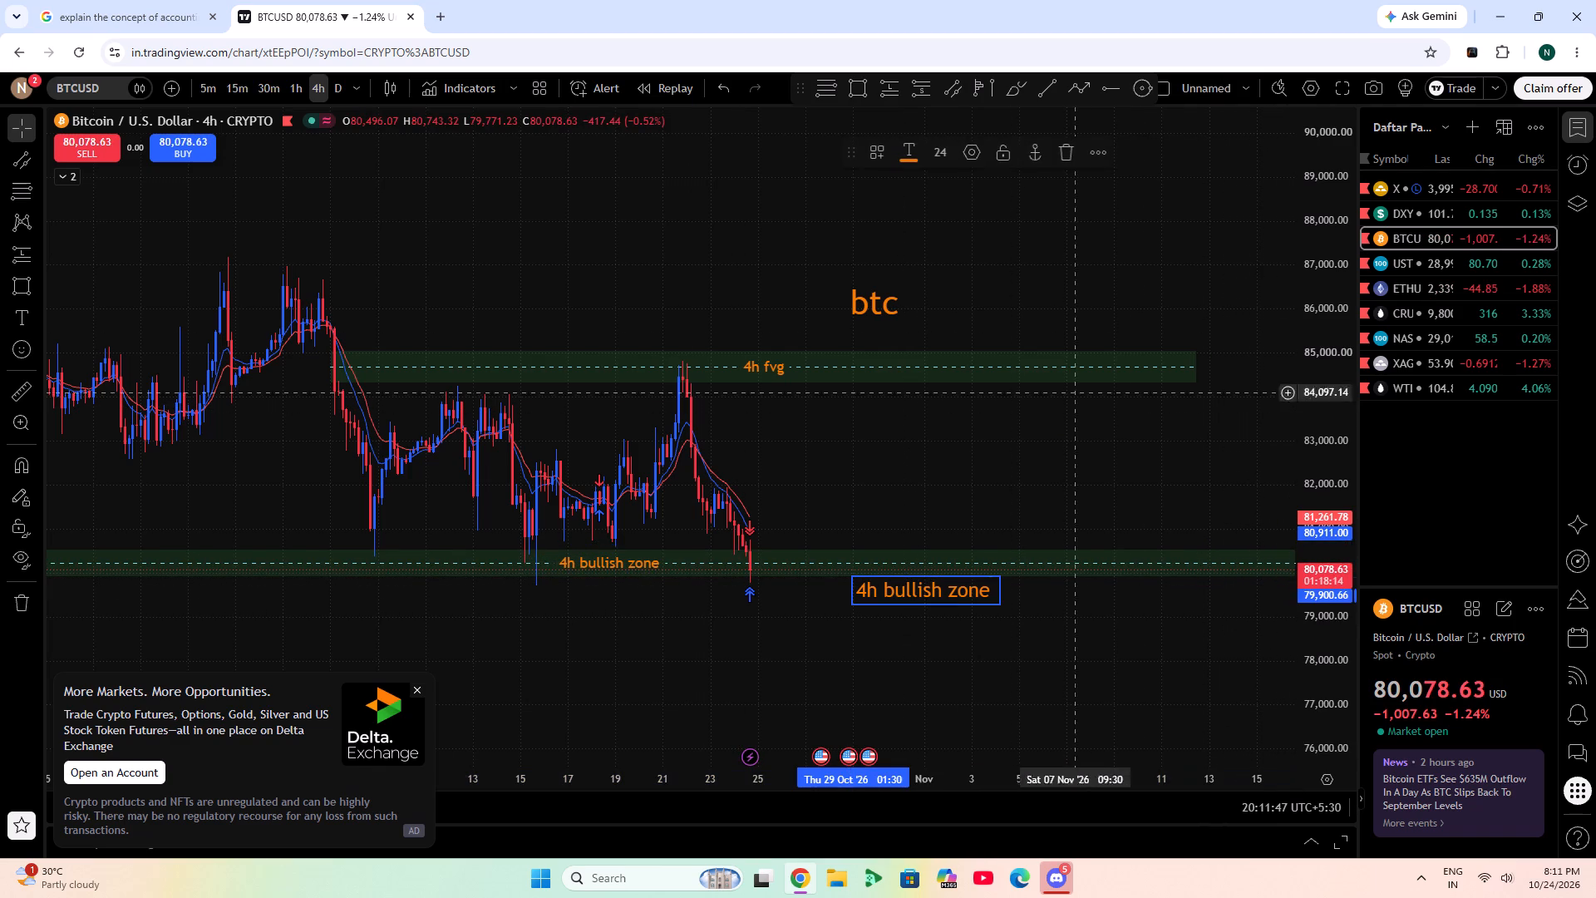
click(1064, 159)
Set the font size of the "4h bullish zone" text inside the lower green zone to 22.
click(600, 555)
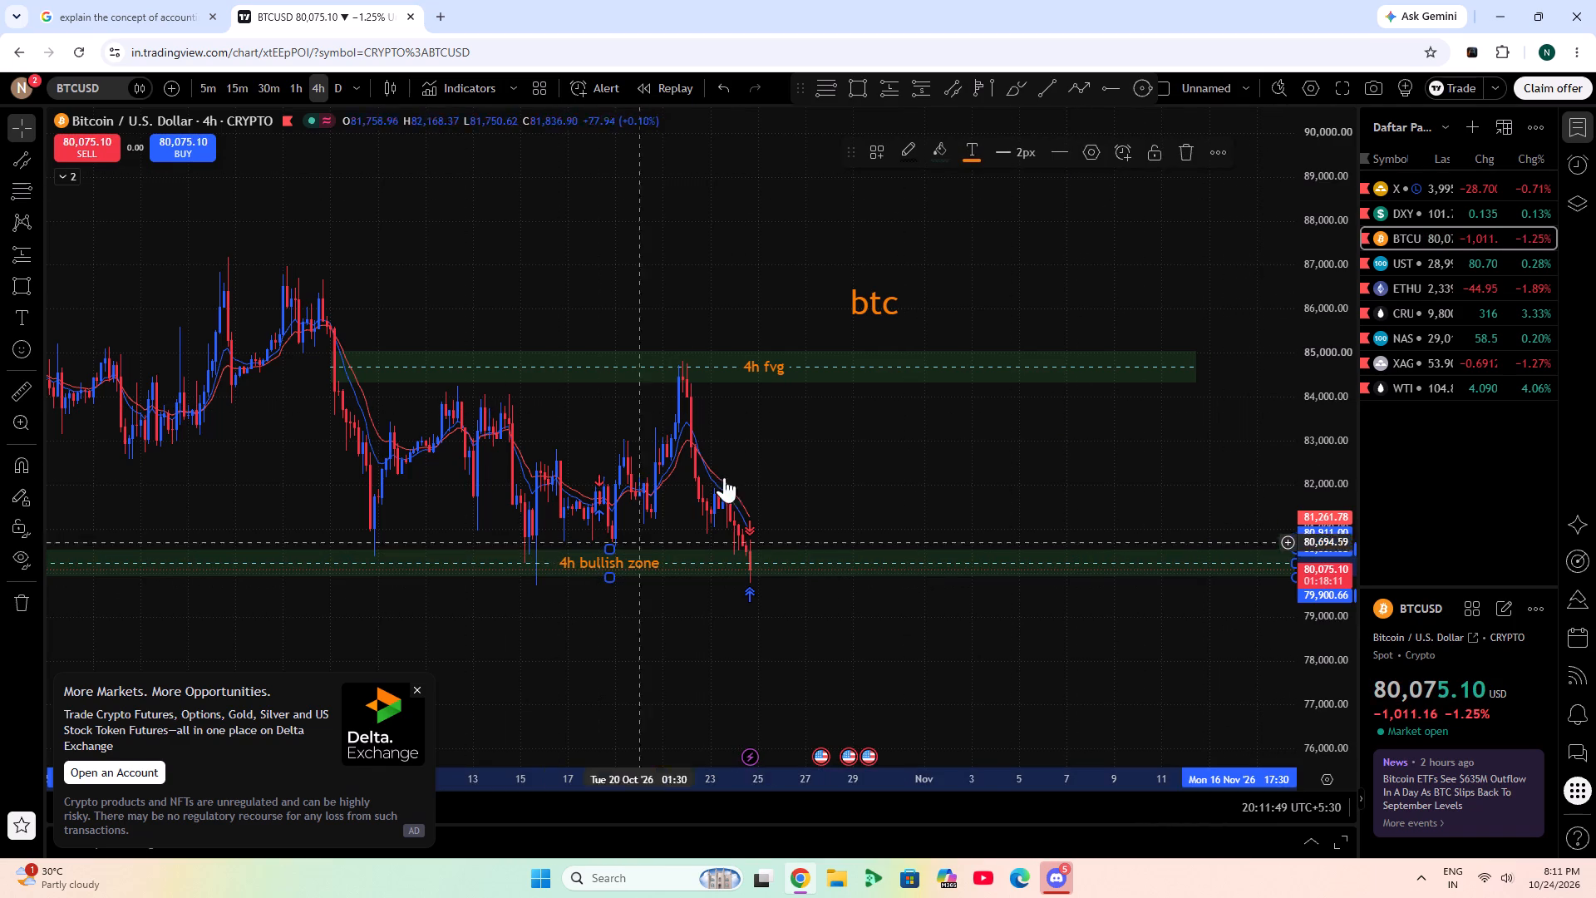
click(969, 153)
click(1002, 150)
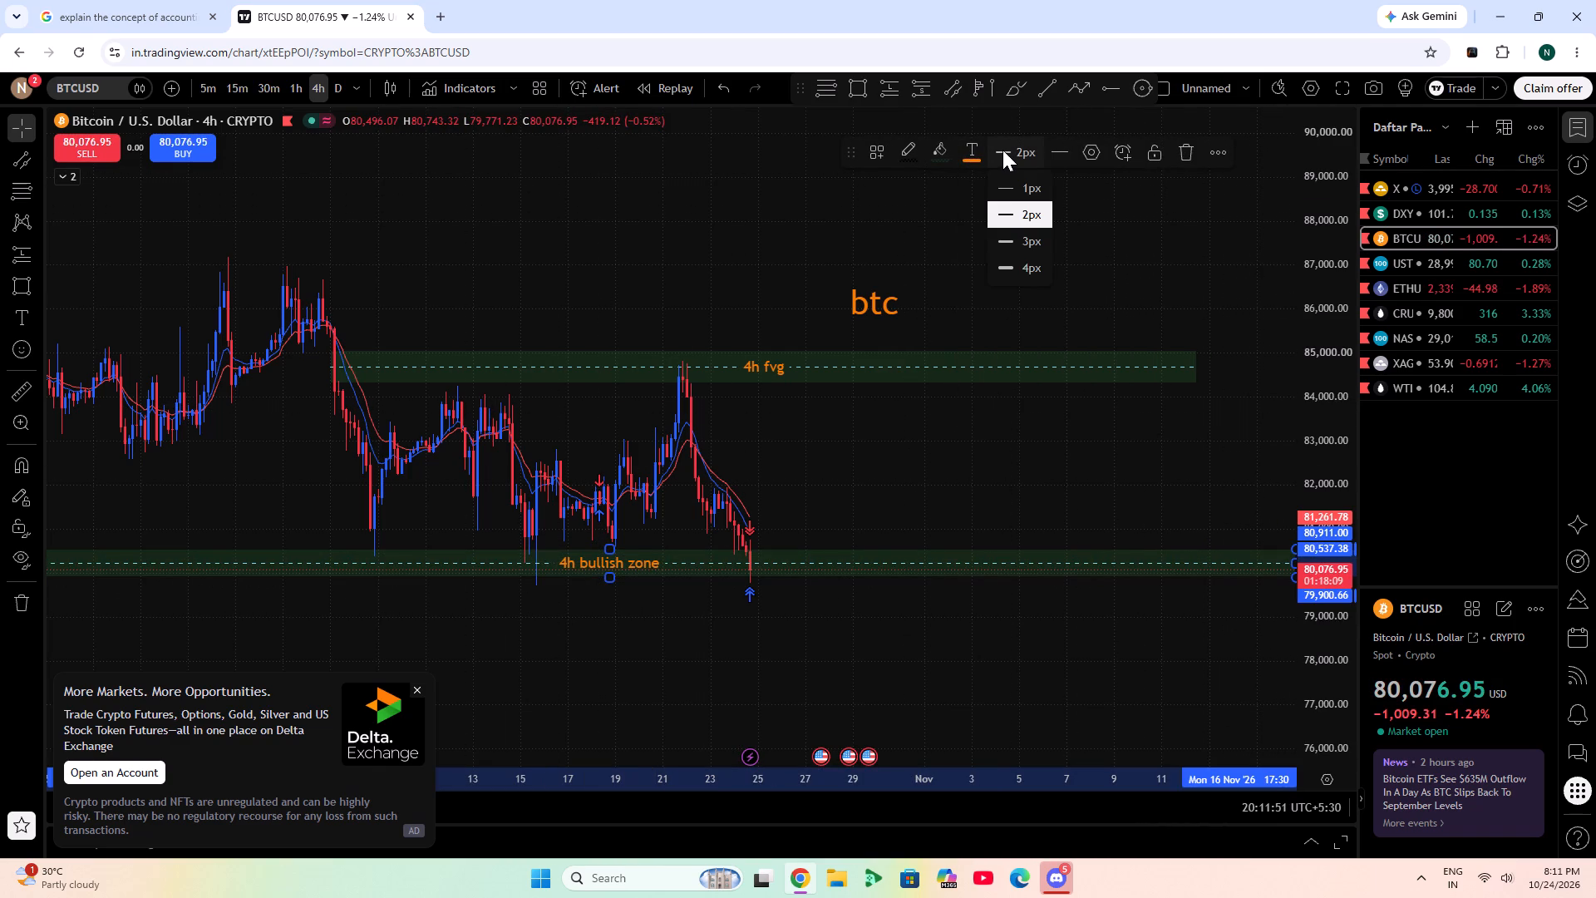
click(983, 154)
click(1082, 148)
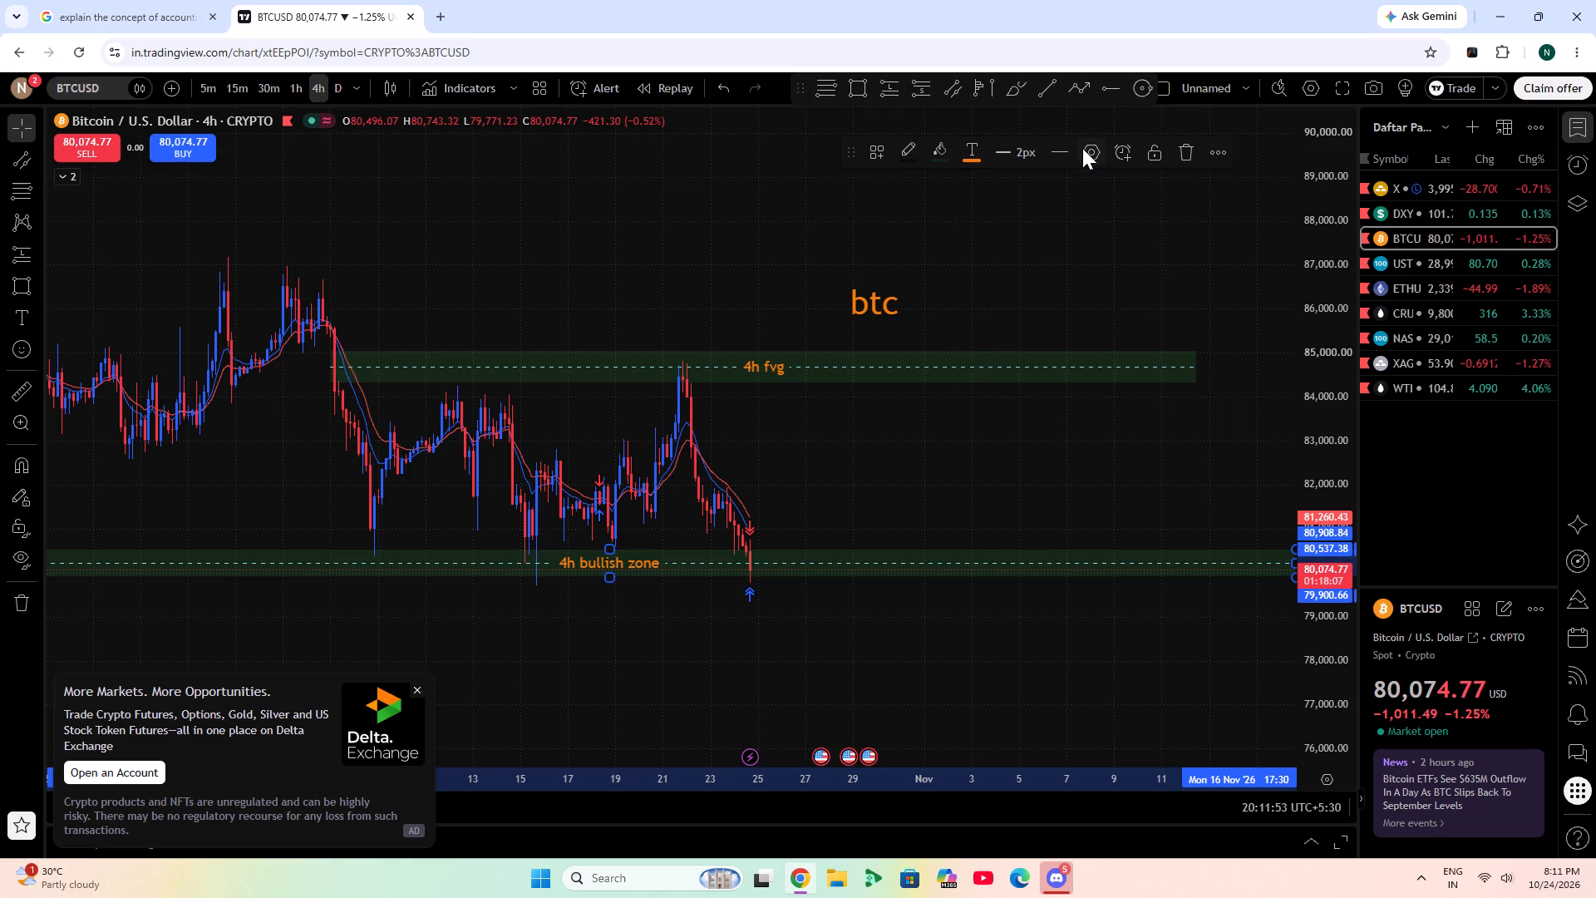
click(1082, 148)
click(612, 560)
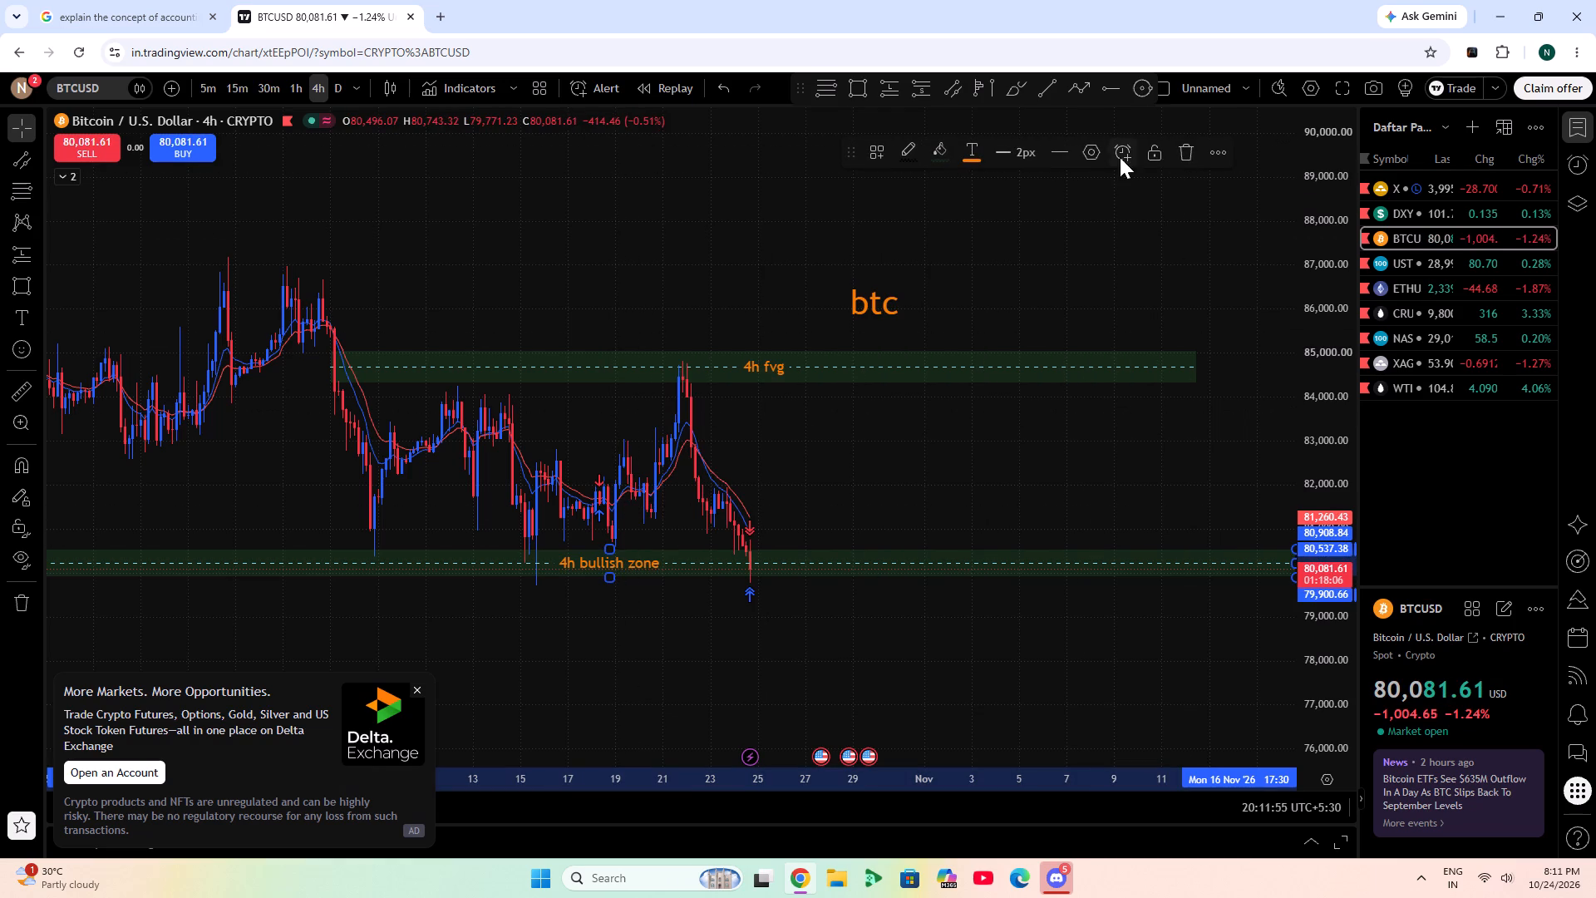
click(1101, 150)
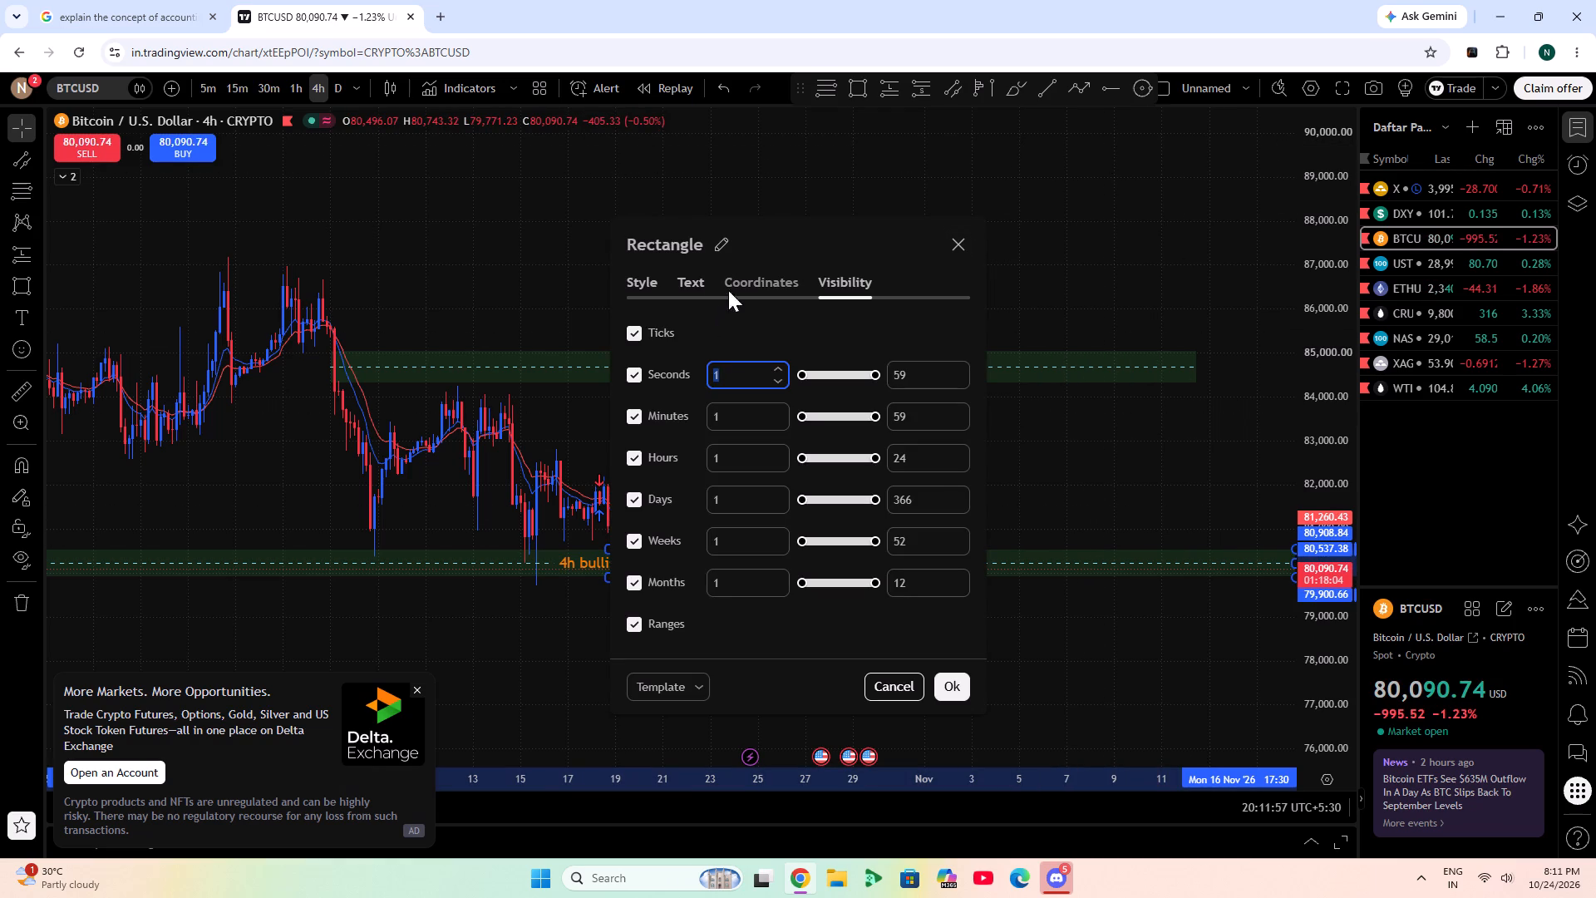
click(688, 274)
click(722, 369)
click(707, 325)
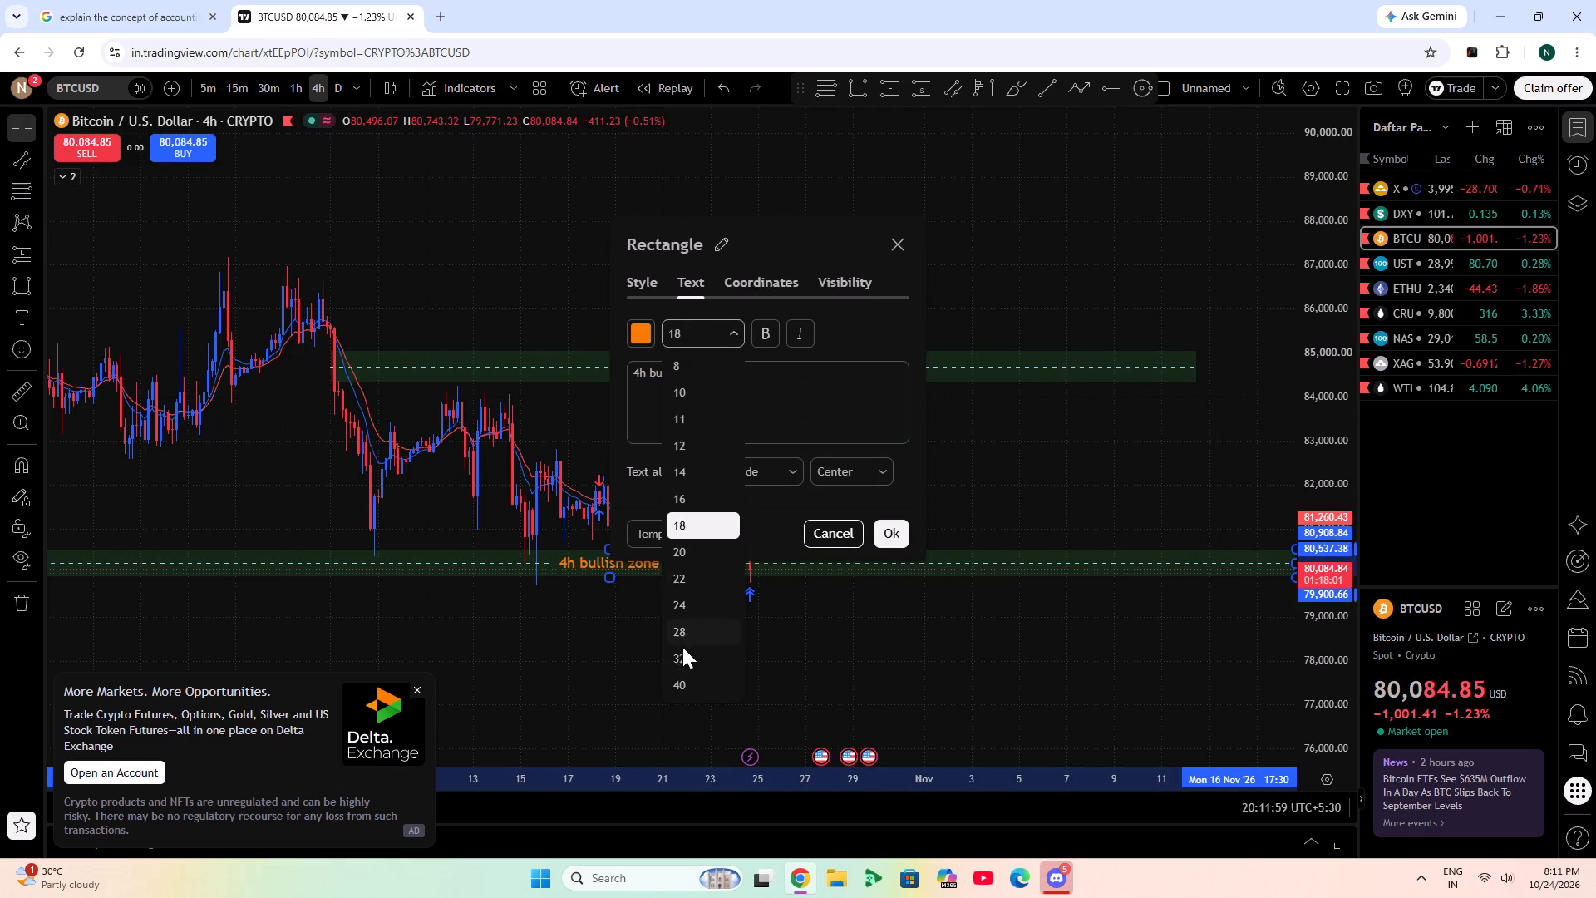
click(681, 681)
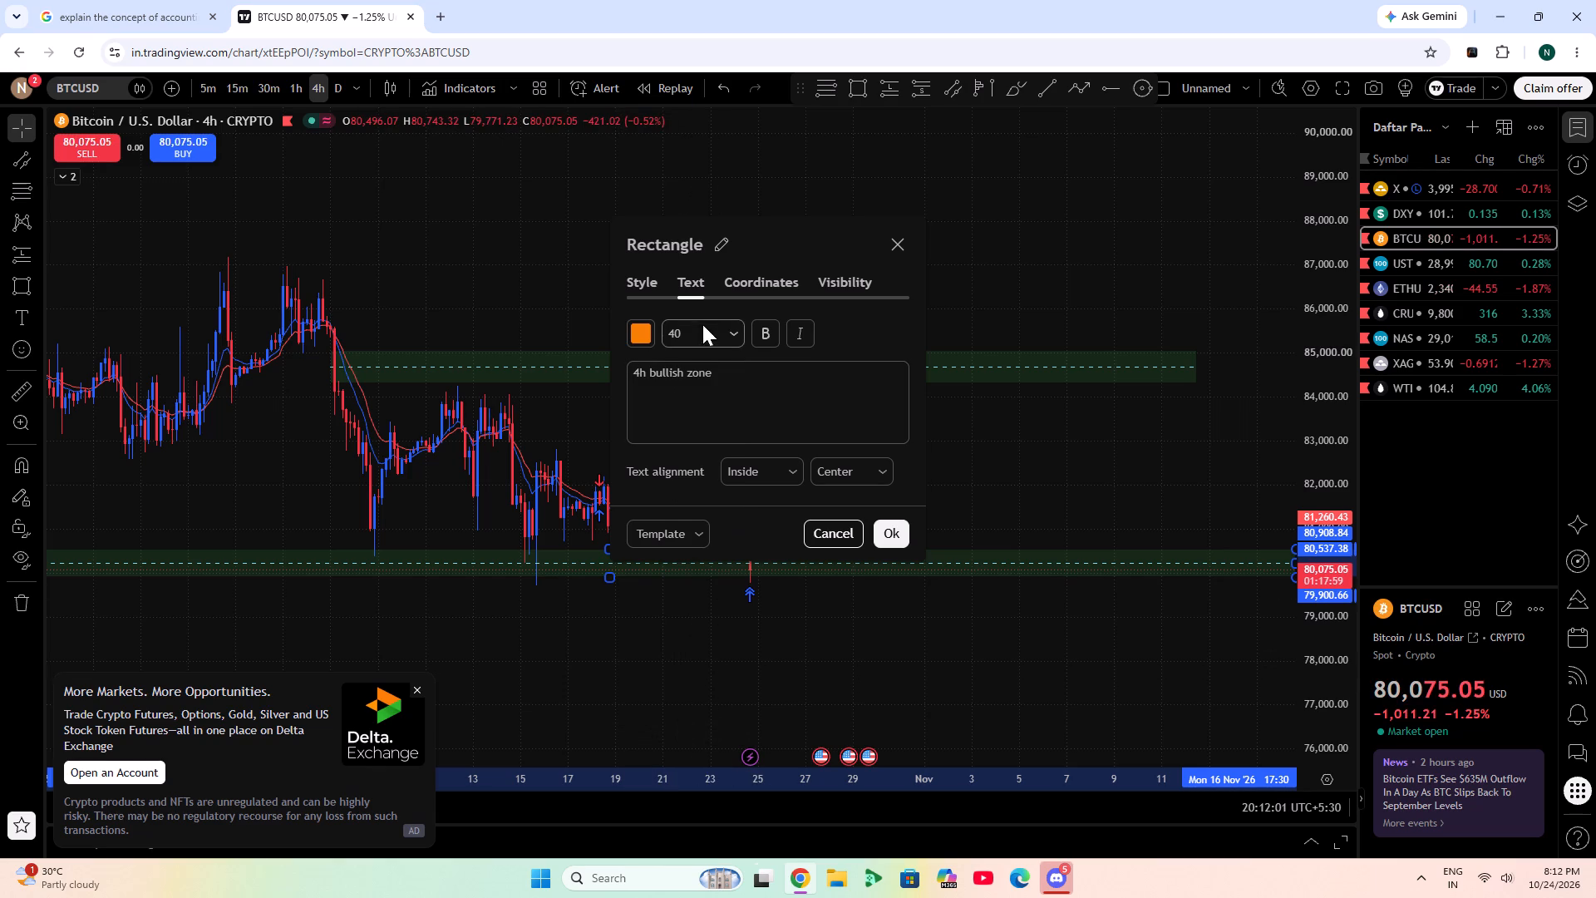
click(702, 324)
click(712, 497)
click(717, 336)
click(693, 528)
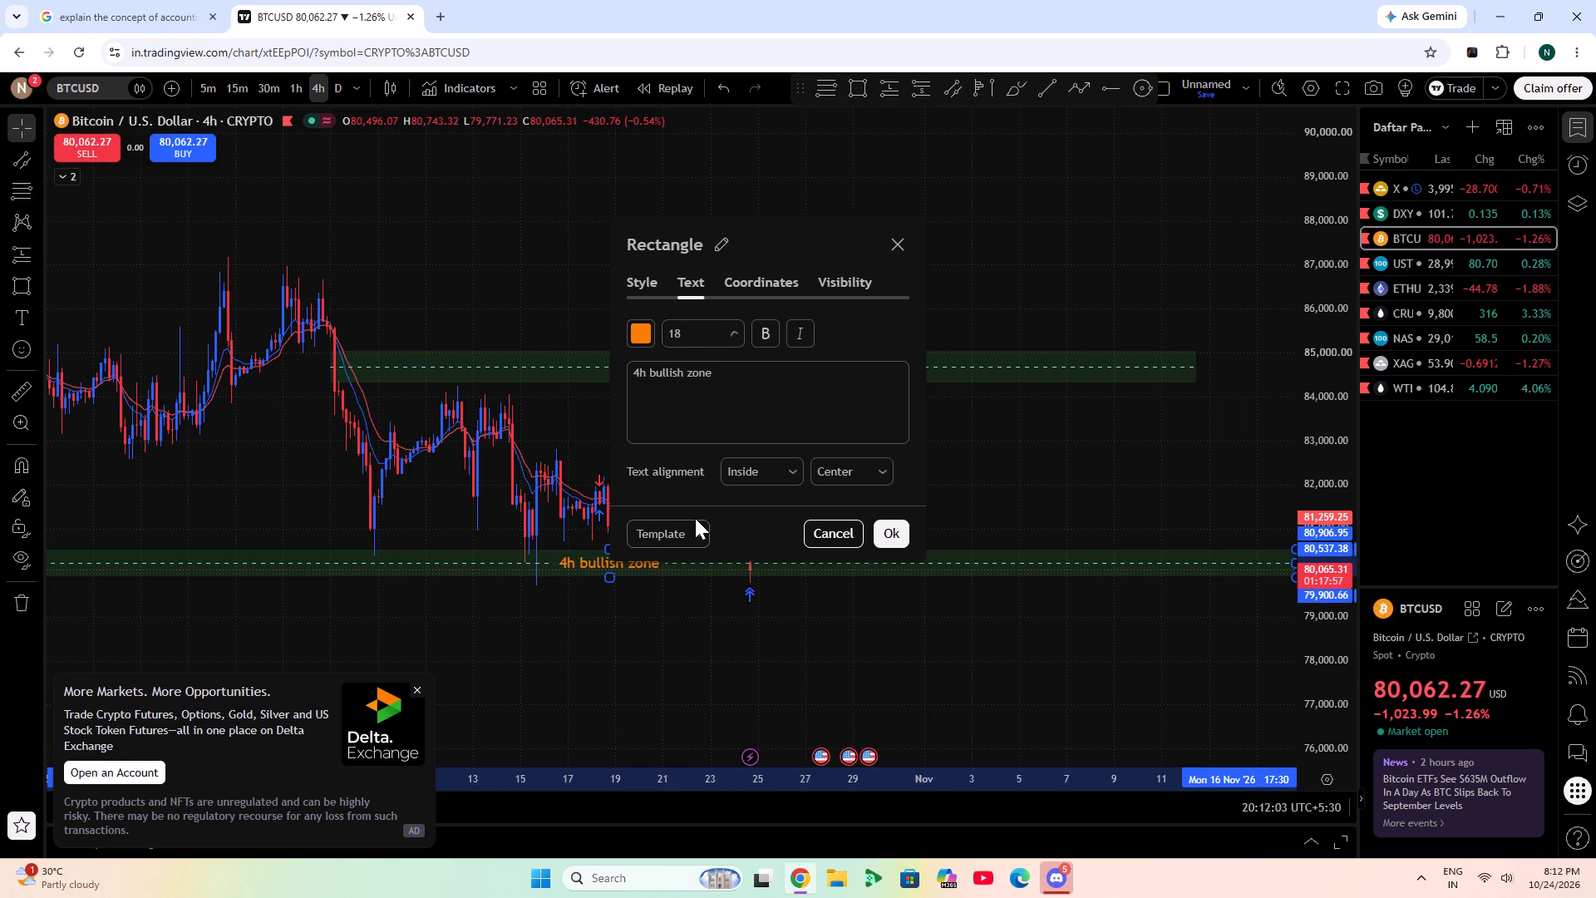
click(692, 338)
click(677, 556)
click(725, 333)
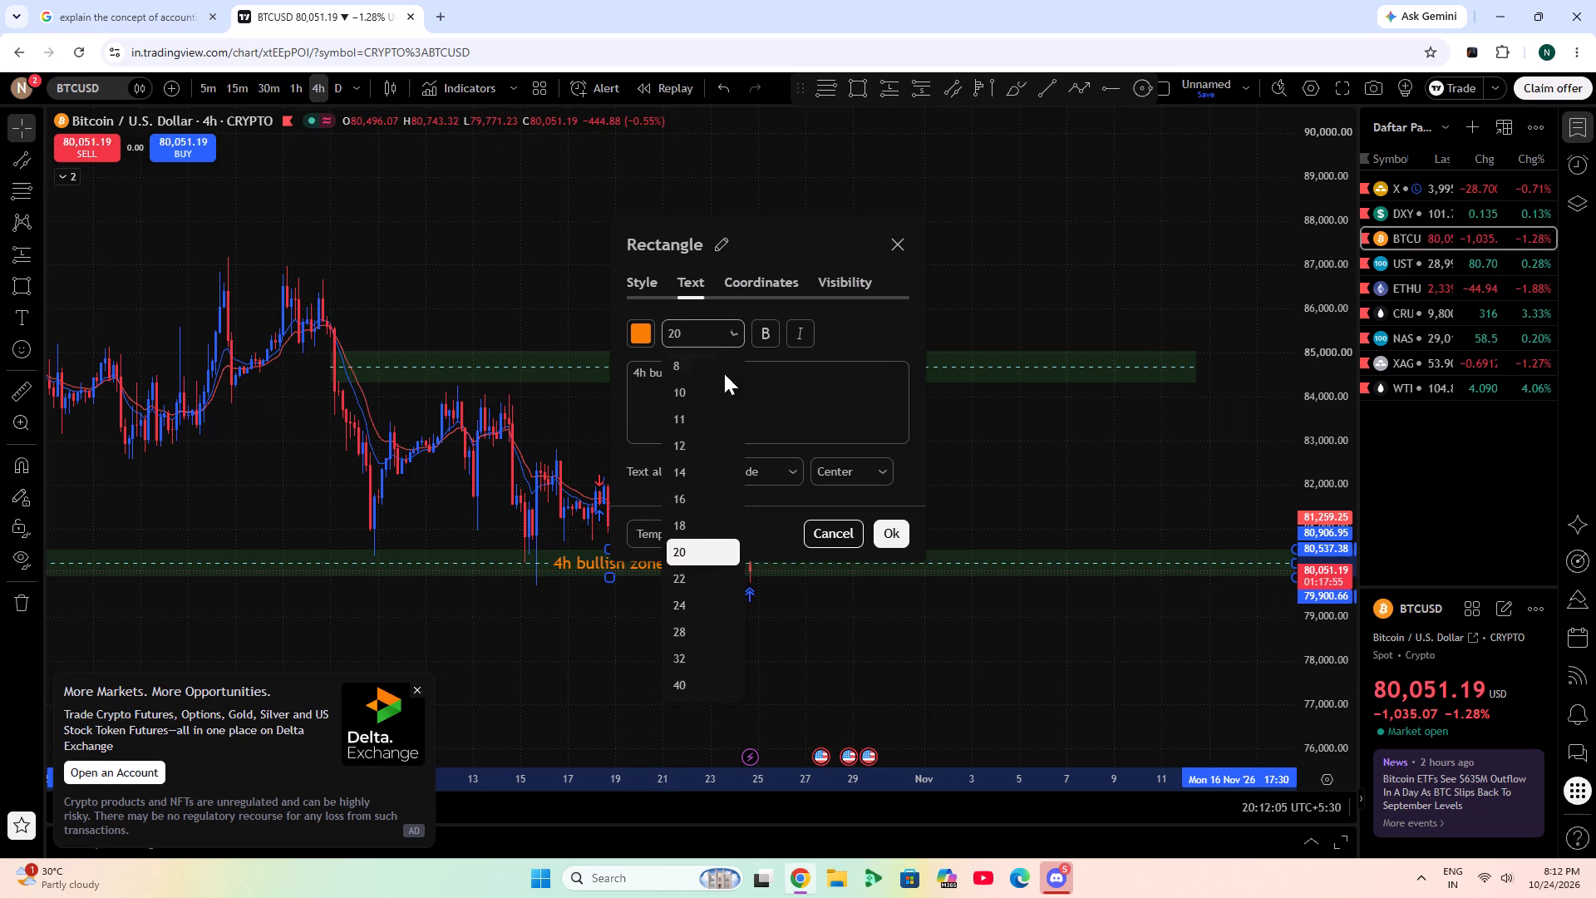
click(693, 570)
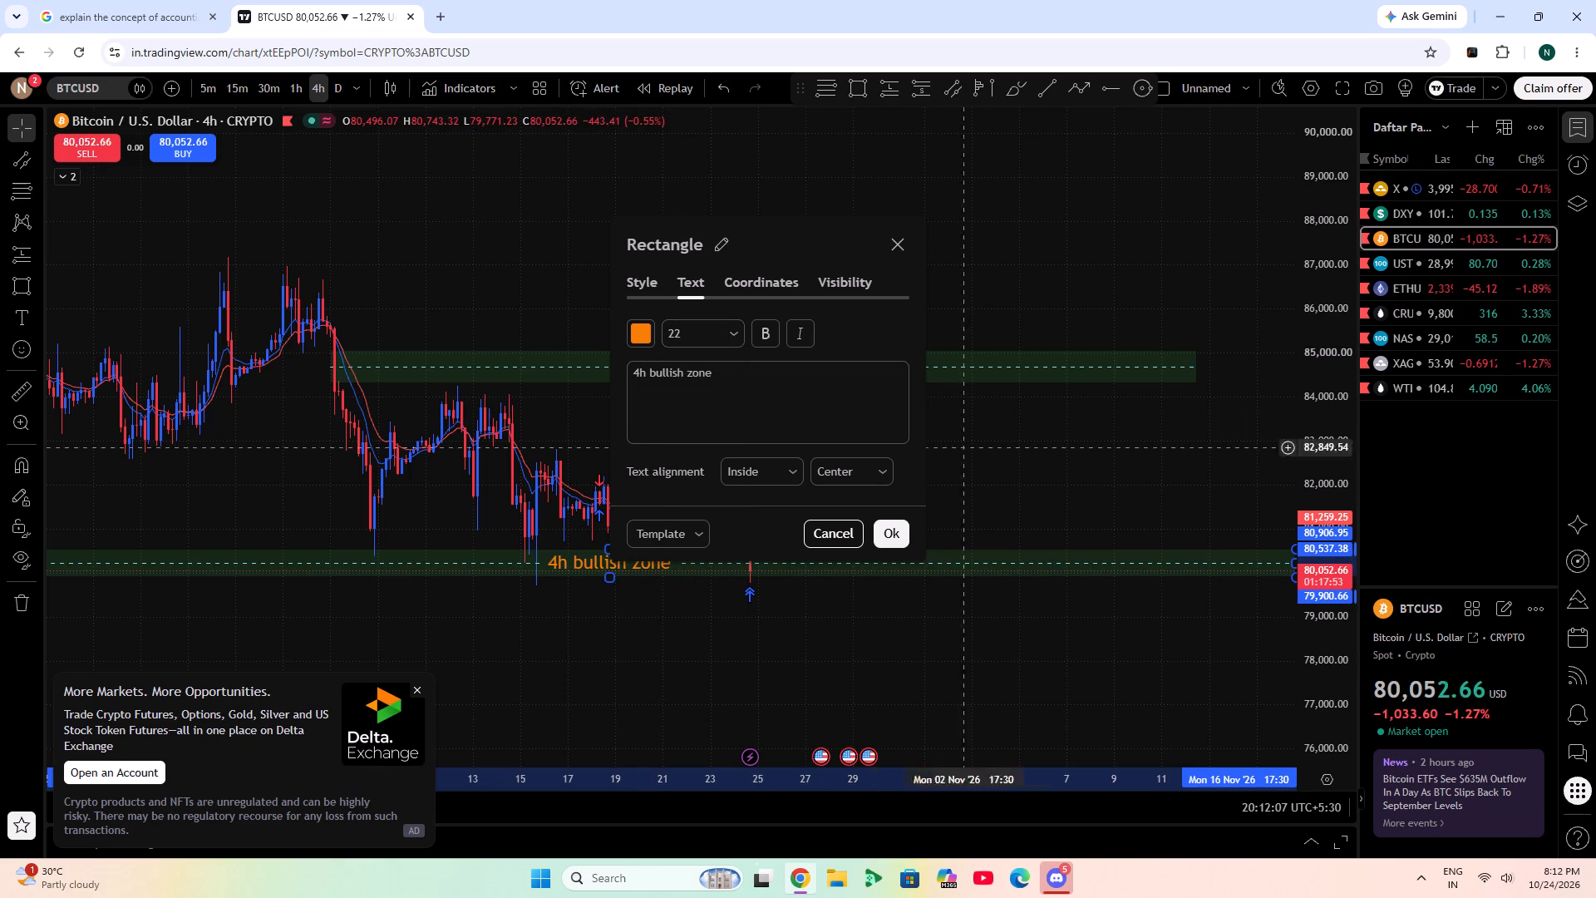
click(999, 481)
Set the font size of the "4h fvg" text inside the upper green zone to 22.
click(762, 364)
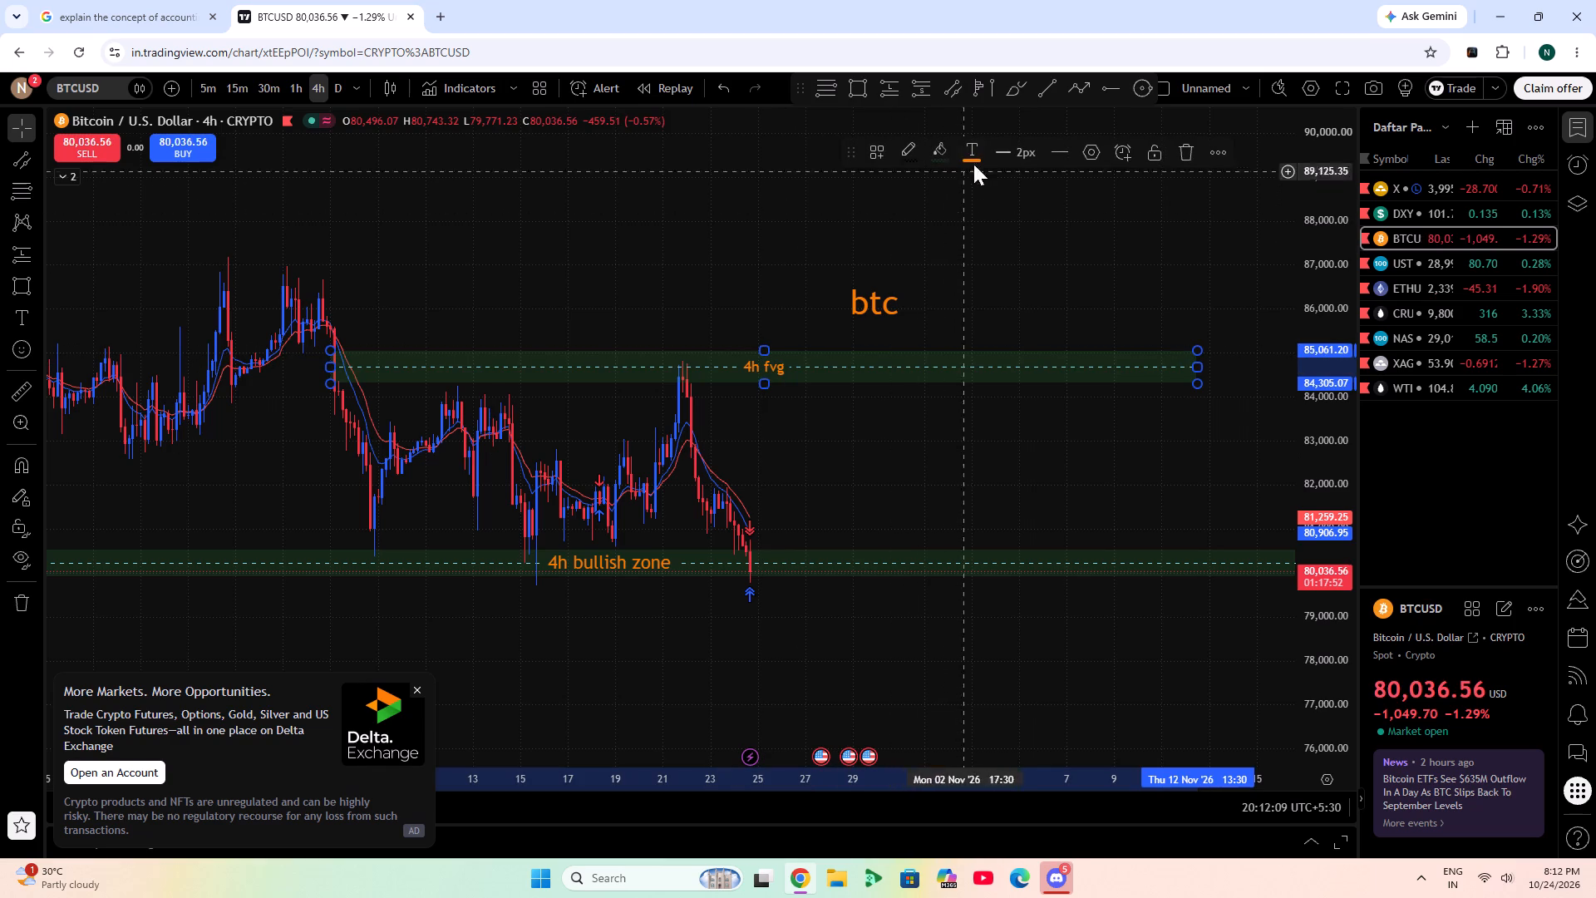
click(1084, 150)
click(707, 416)
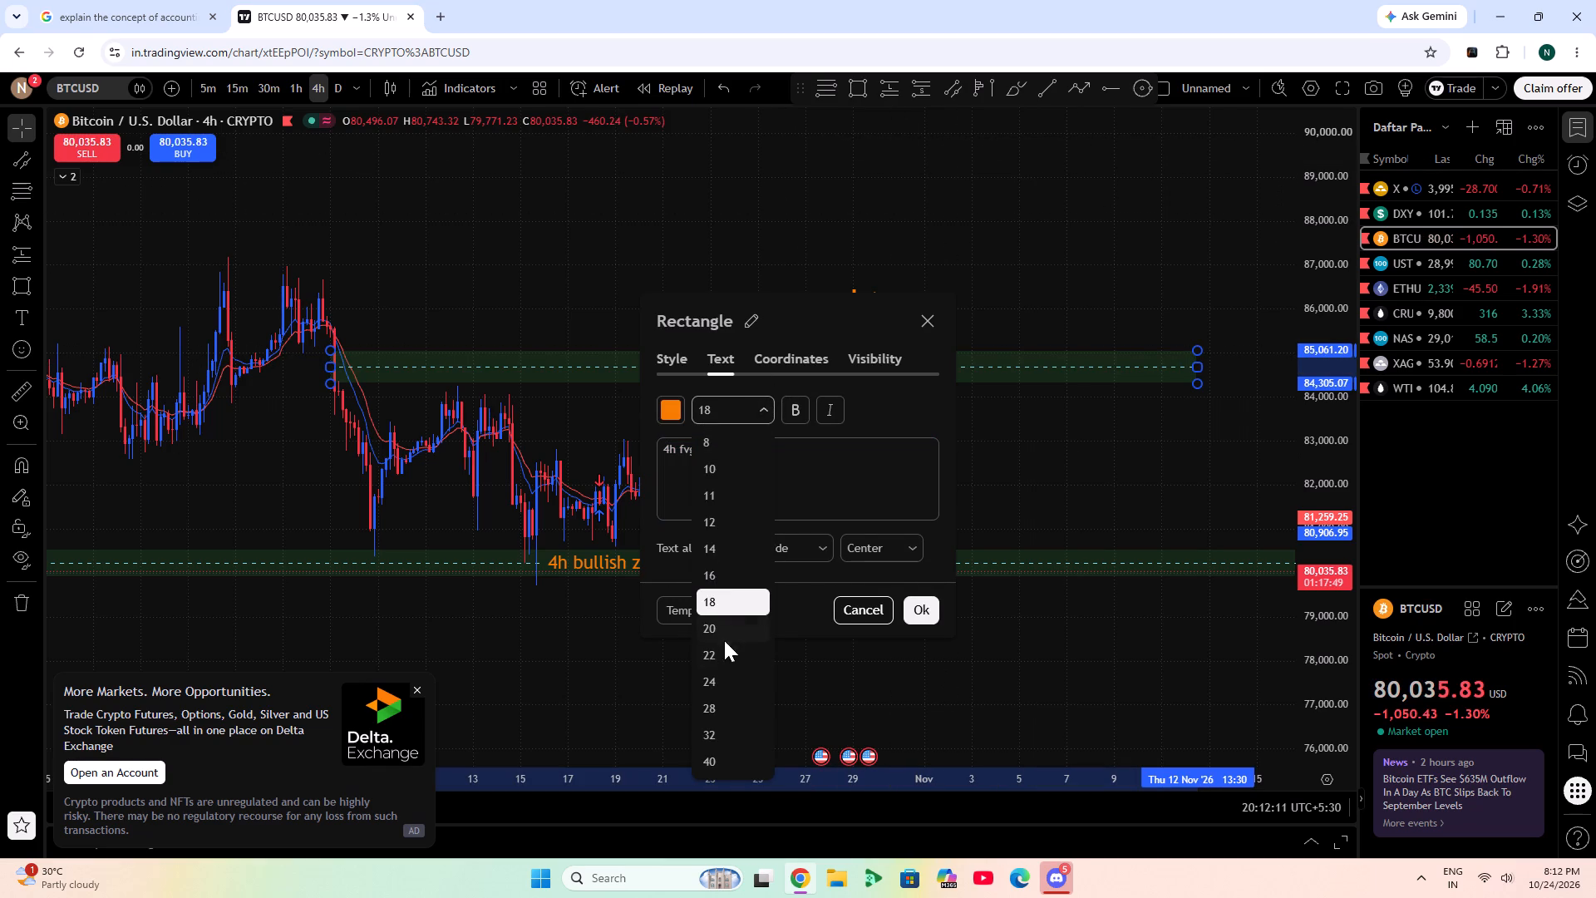
click(730, 664)
click(918, 611)
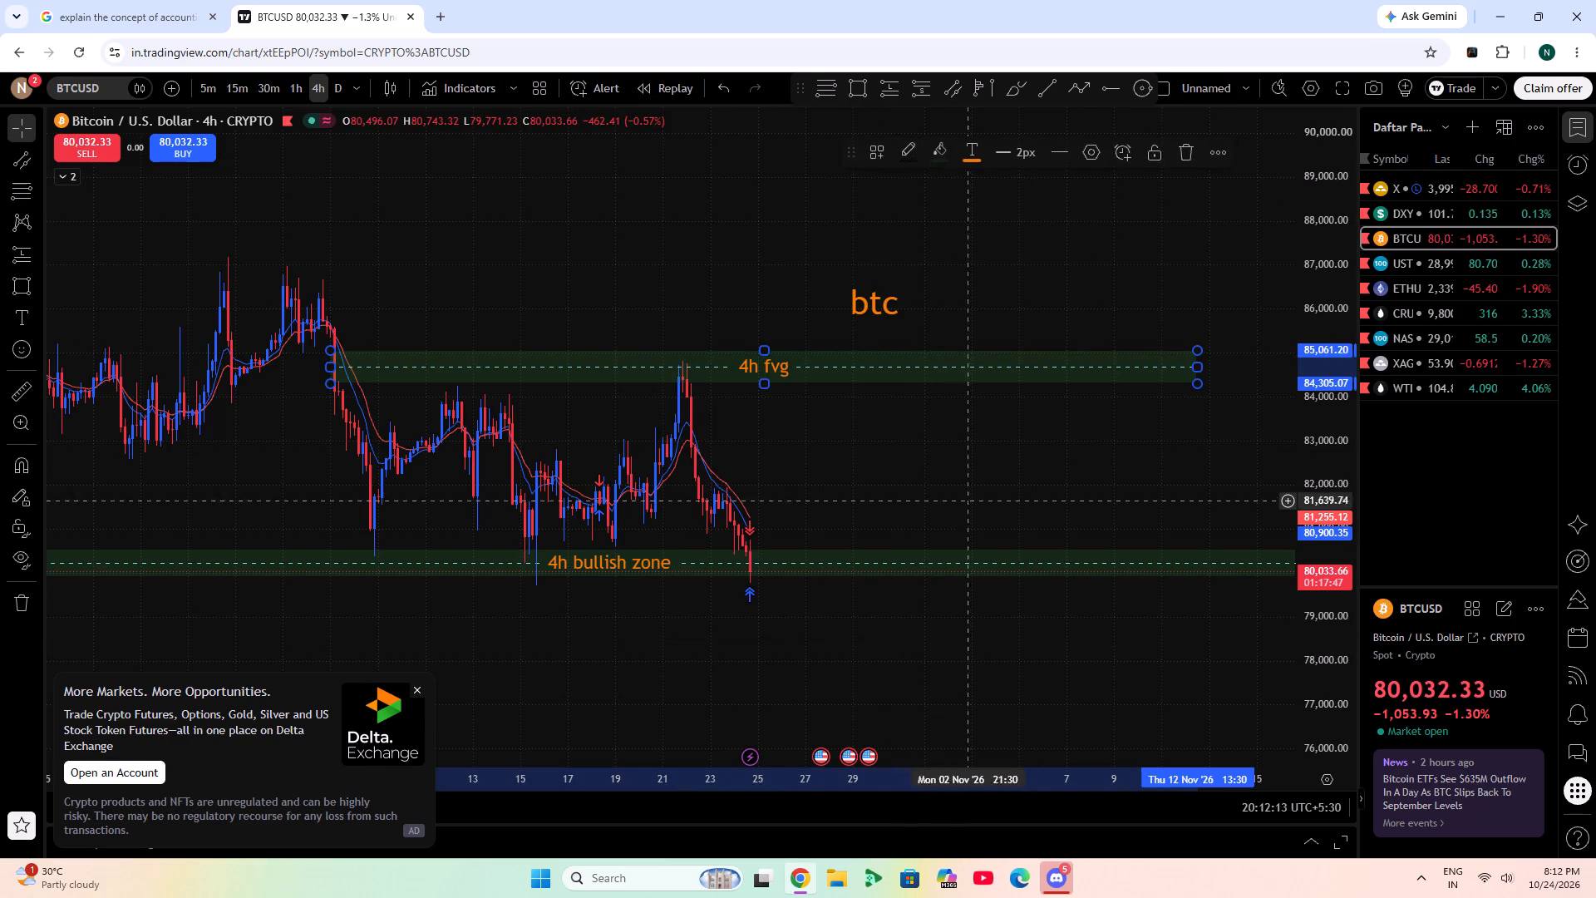
click(981, 468)
Move the "btc" label further past the latest candle, to about 2 November near 87,500.
drag(851, 311, 1008, 290)
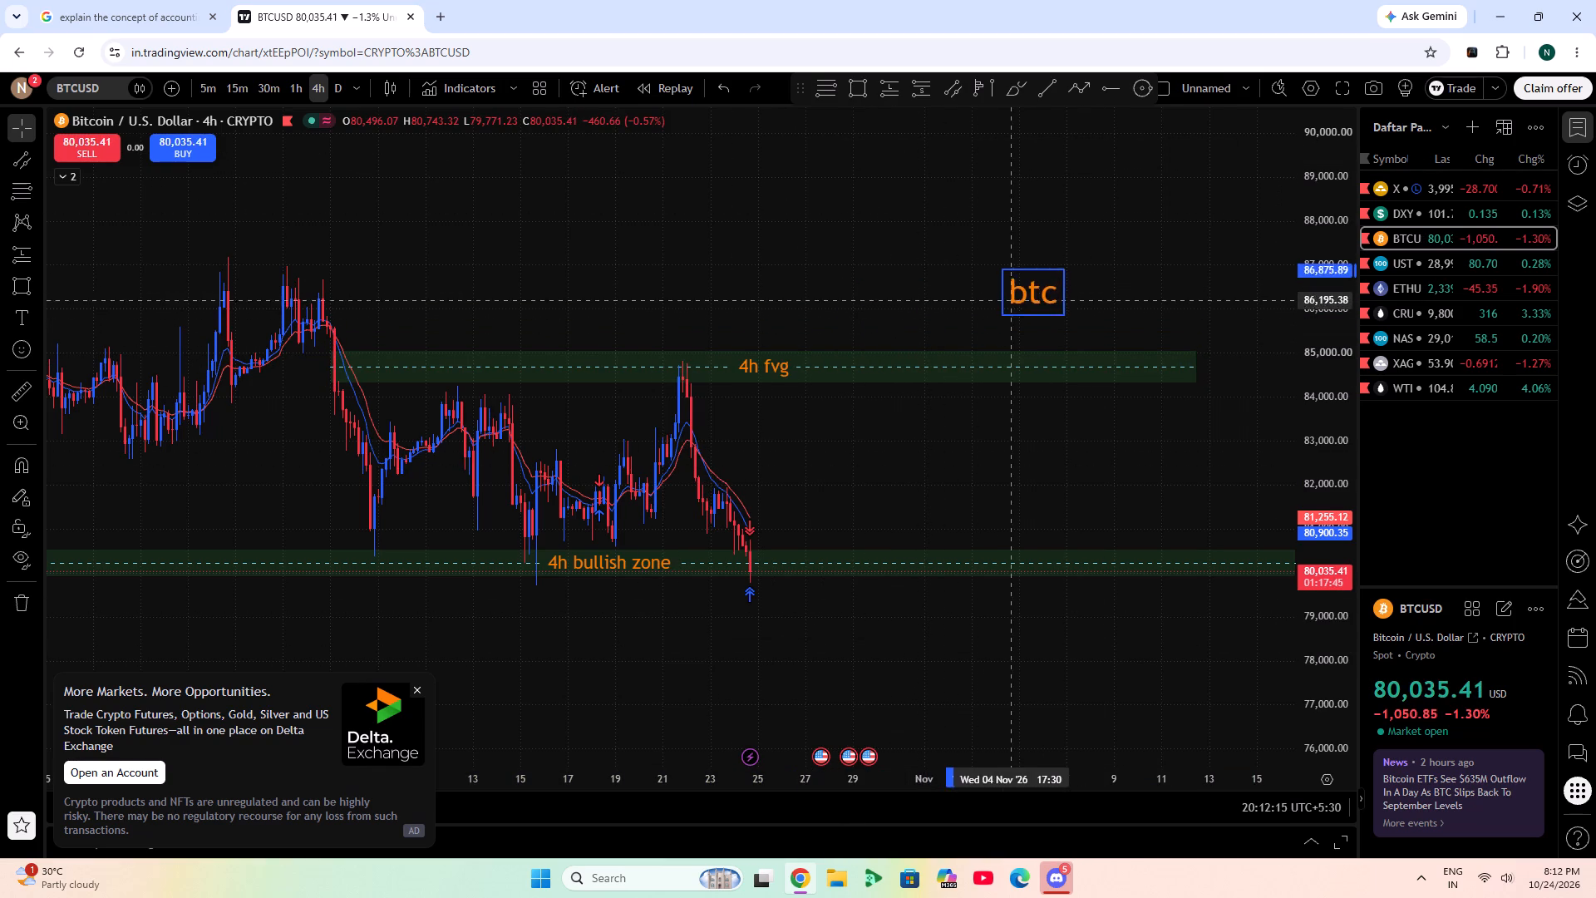
drag(1008, 290, 973, 262)
click(1051, 493)
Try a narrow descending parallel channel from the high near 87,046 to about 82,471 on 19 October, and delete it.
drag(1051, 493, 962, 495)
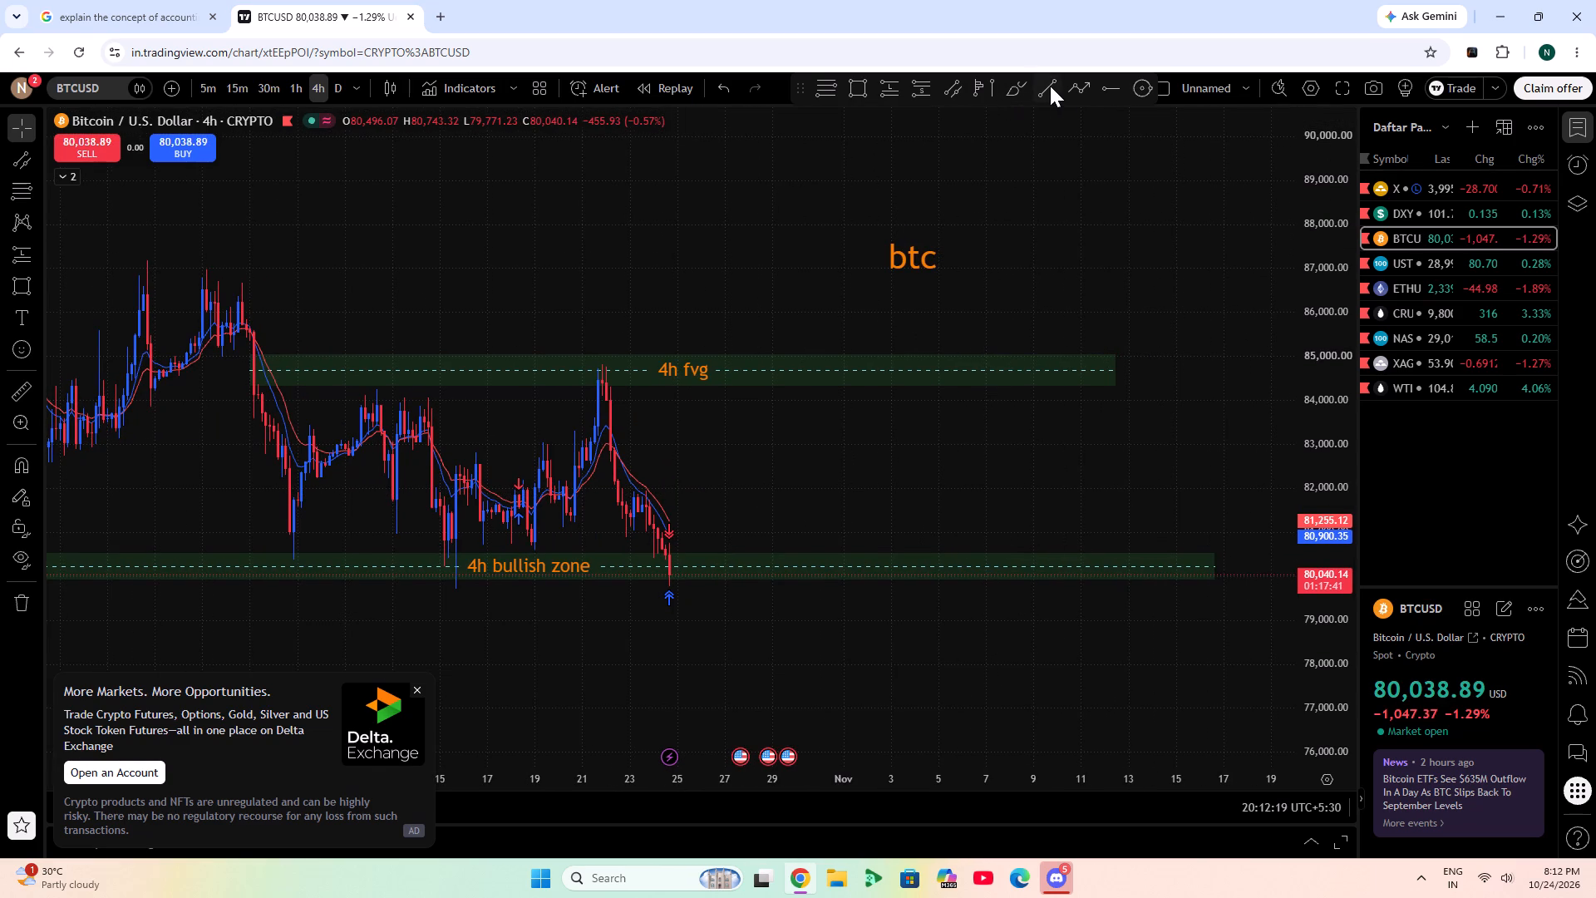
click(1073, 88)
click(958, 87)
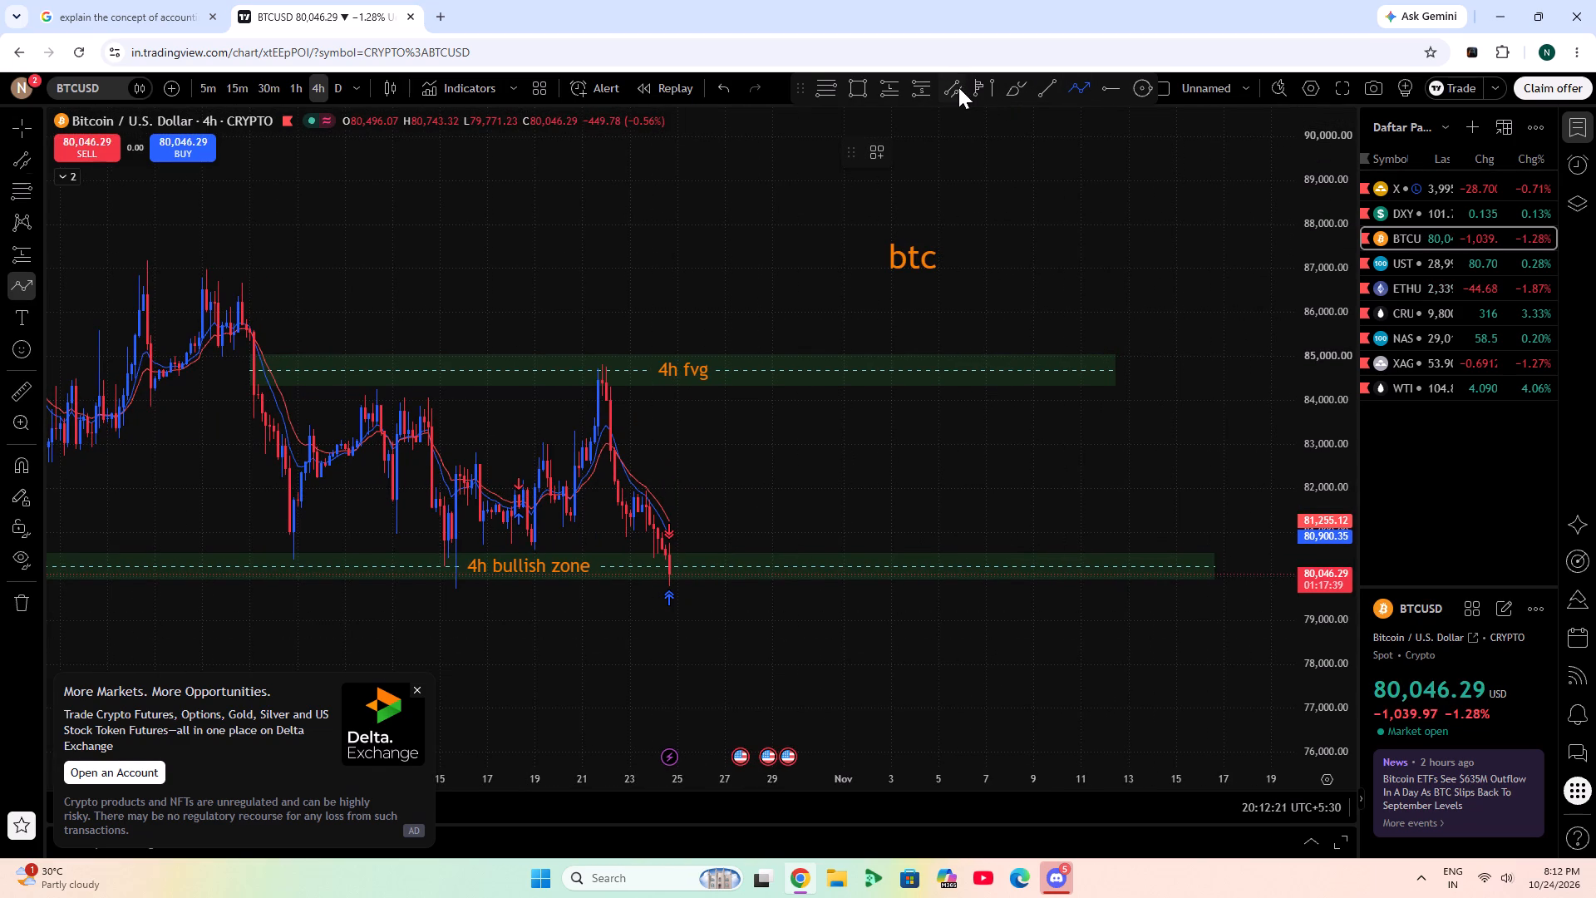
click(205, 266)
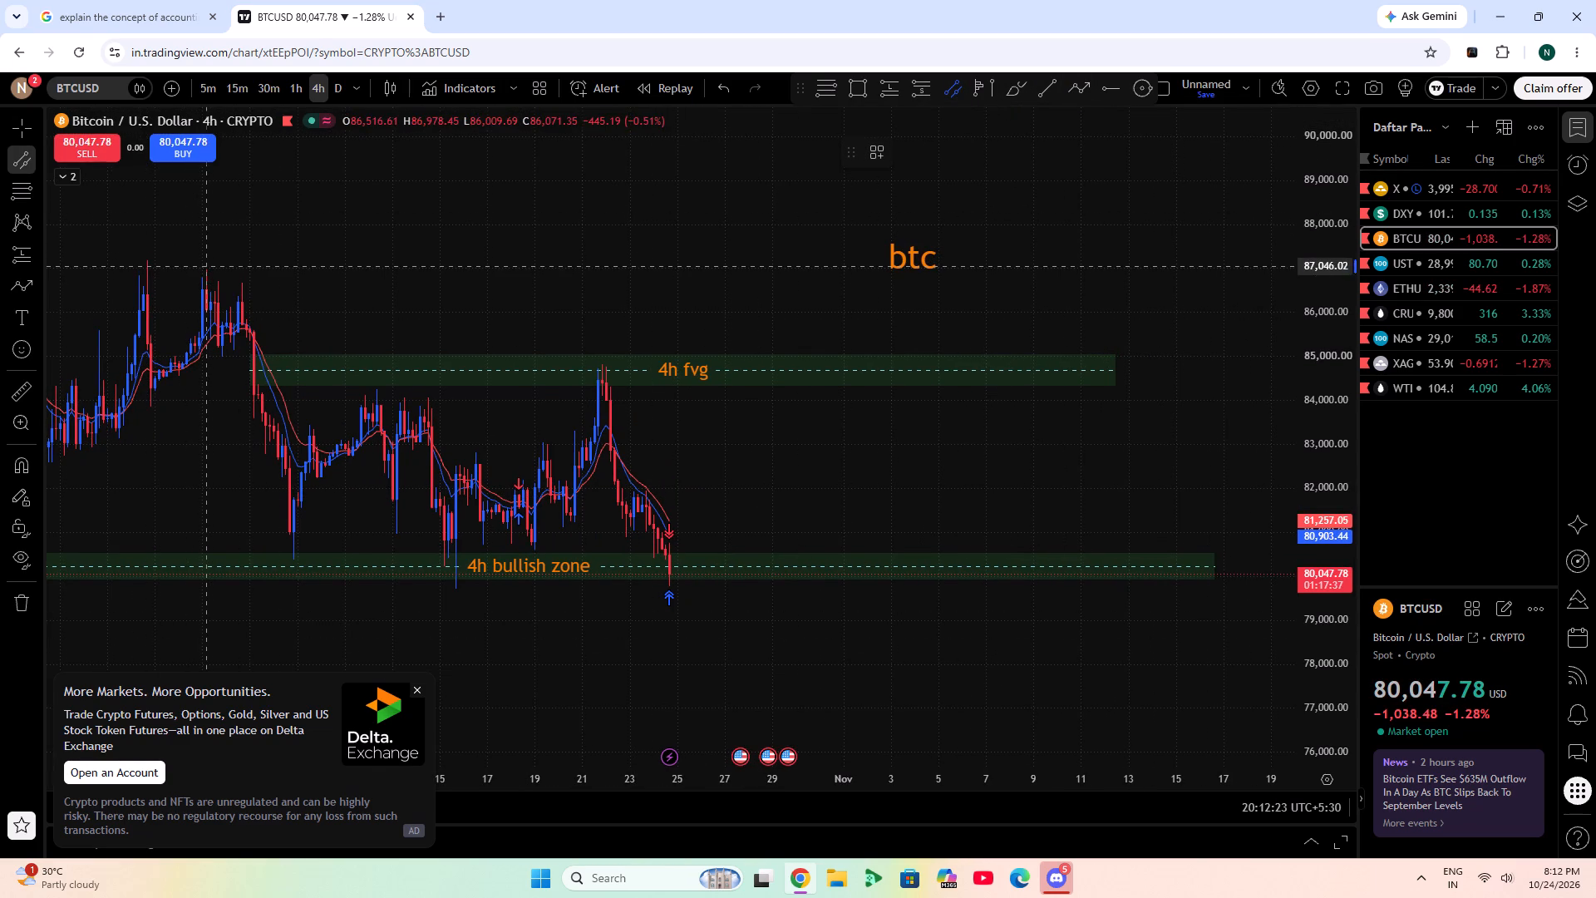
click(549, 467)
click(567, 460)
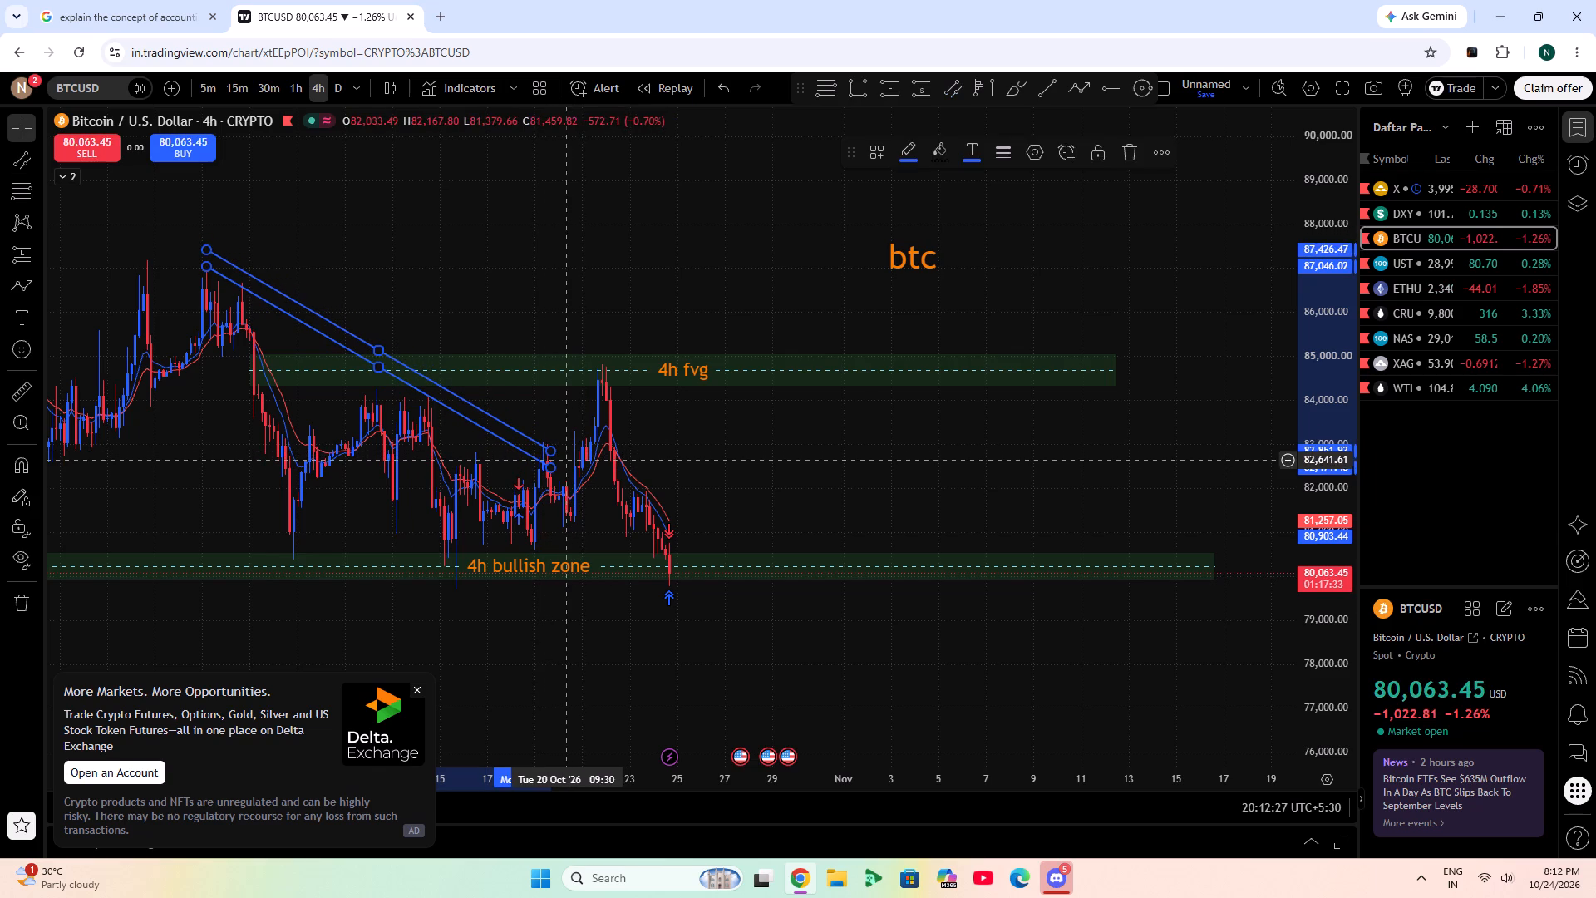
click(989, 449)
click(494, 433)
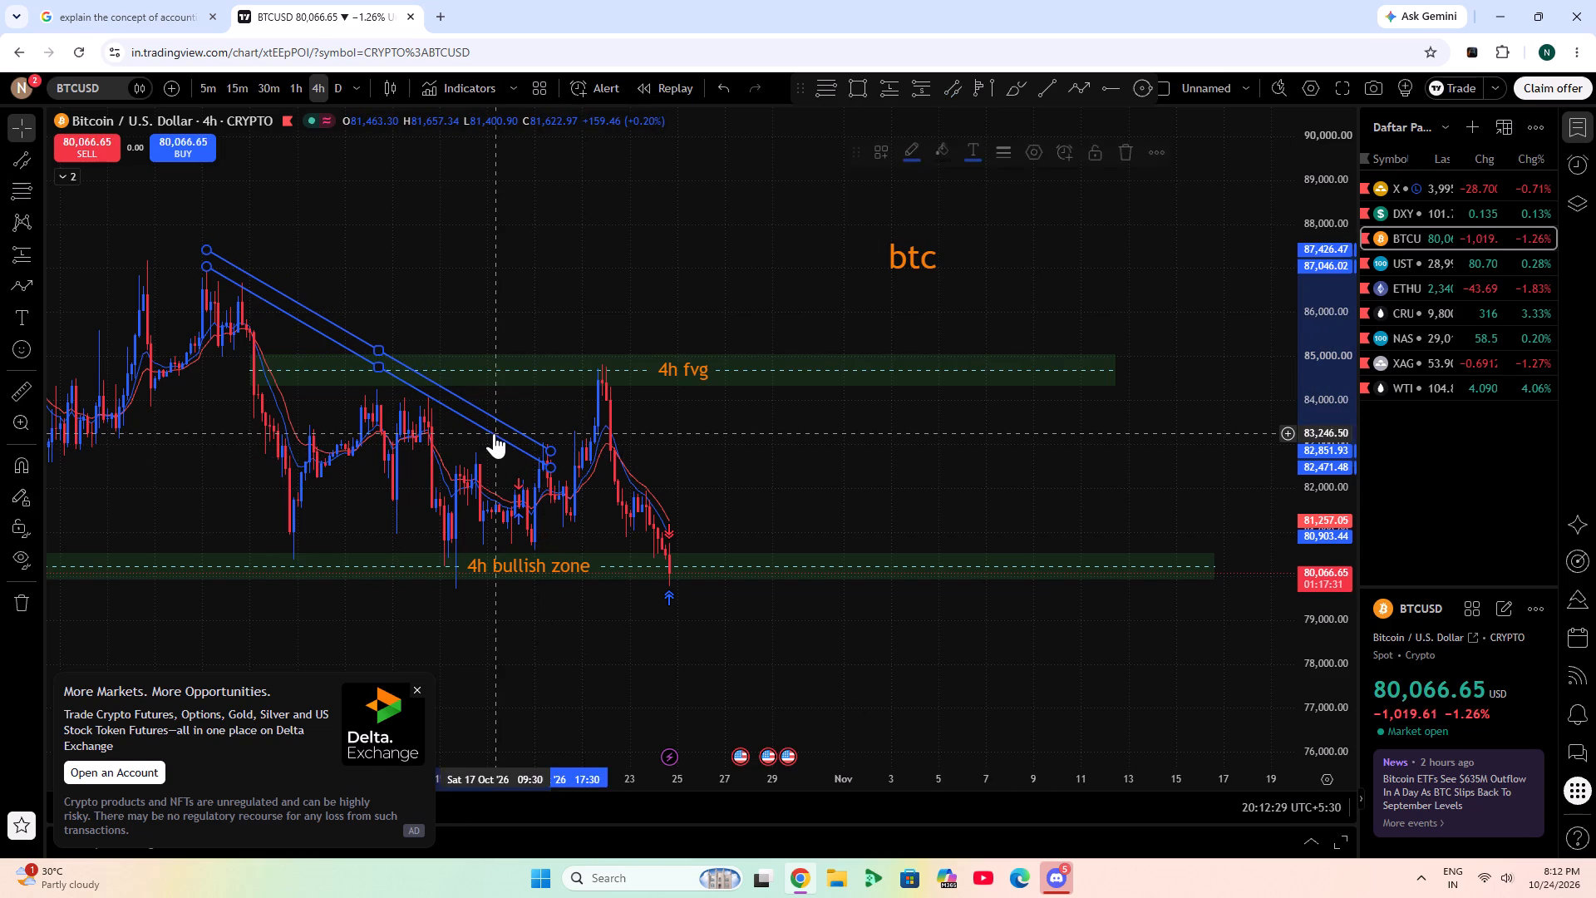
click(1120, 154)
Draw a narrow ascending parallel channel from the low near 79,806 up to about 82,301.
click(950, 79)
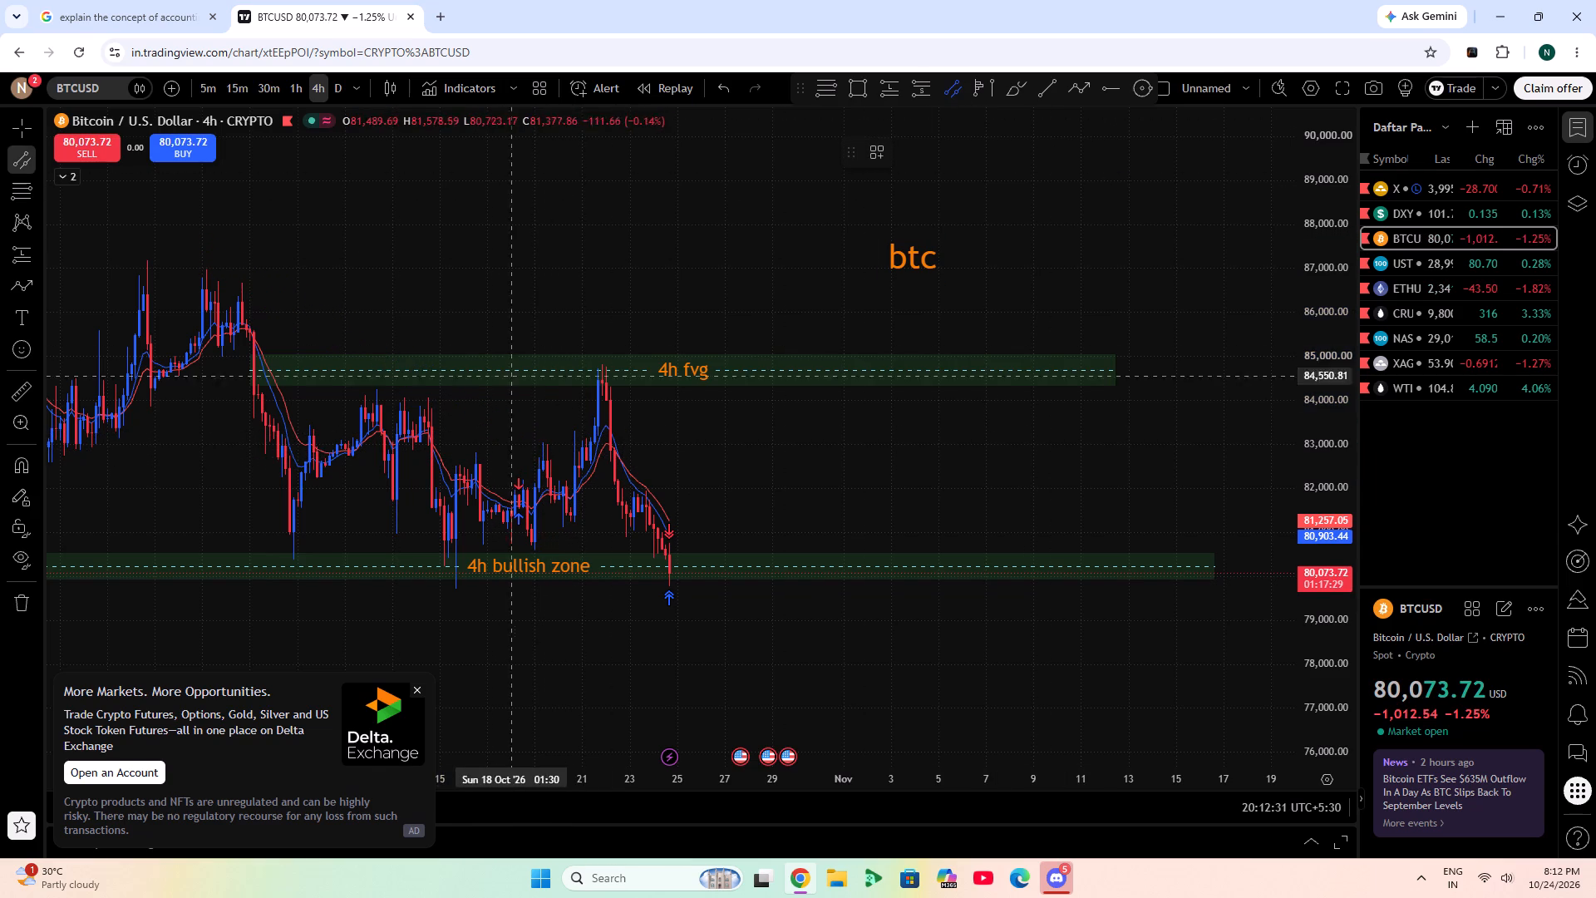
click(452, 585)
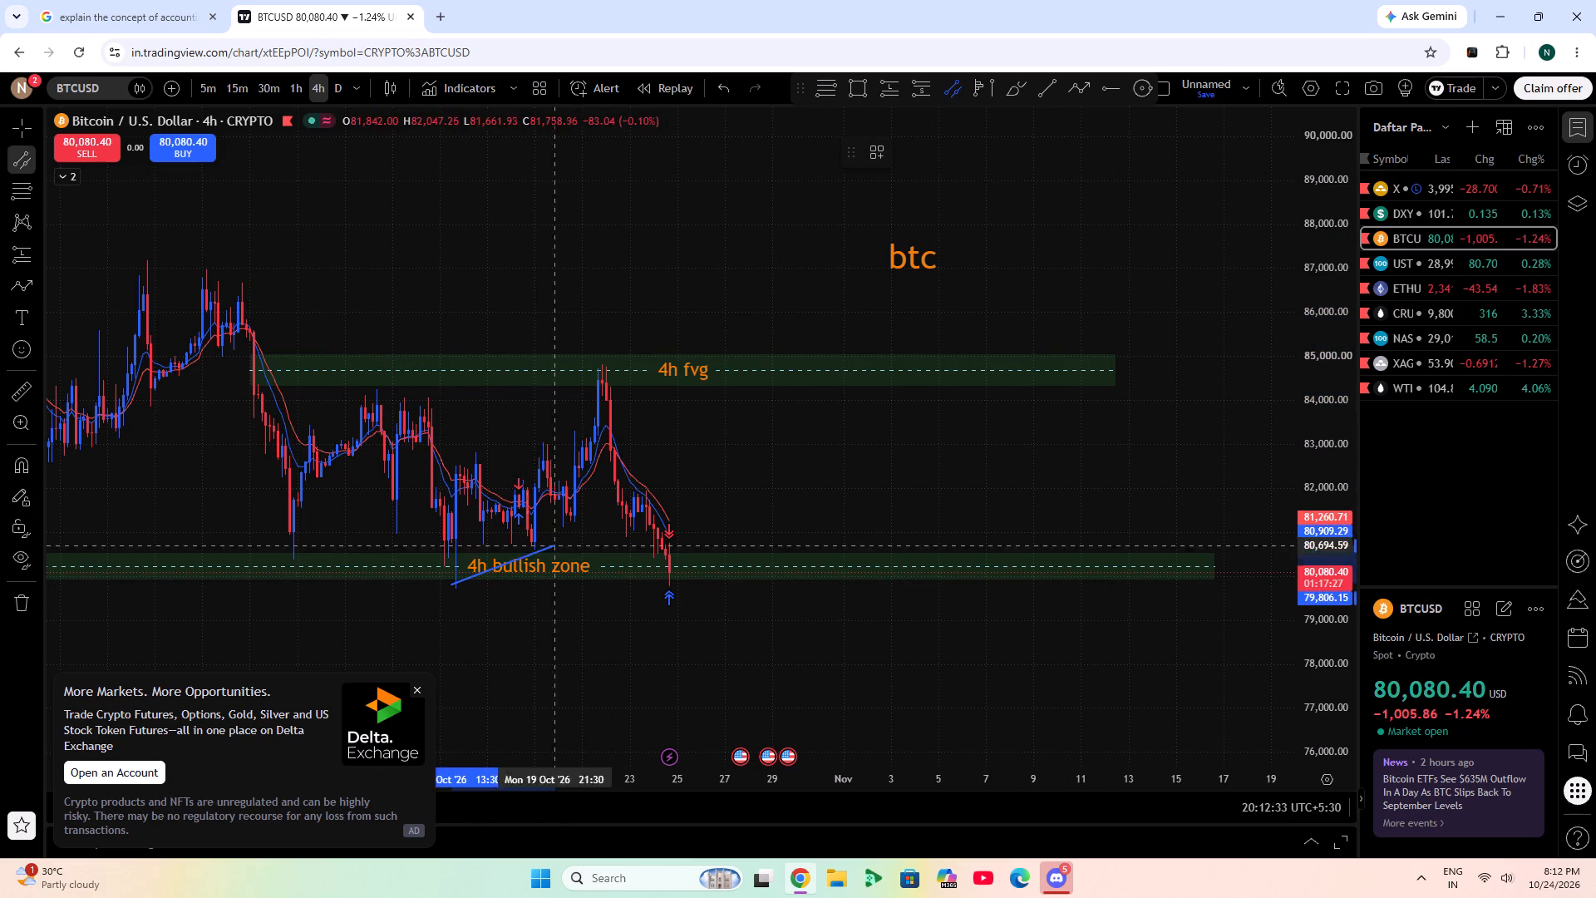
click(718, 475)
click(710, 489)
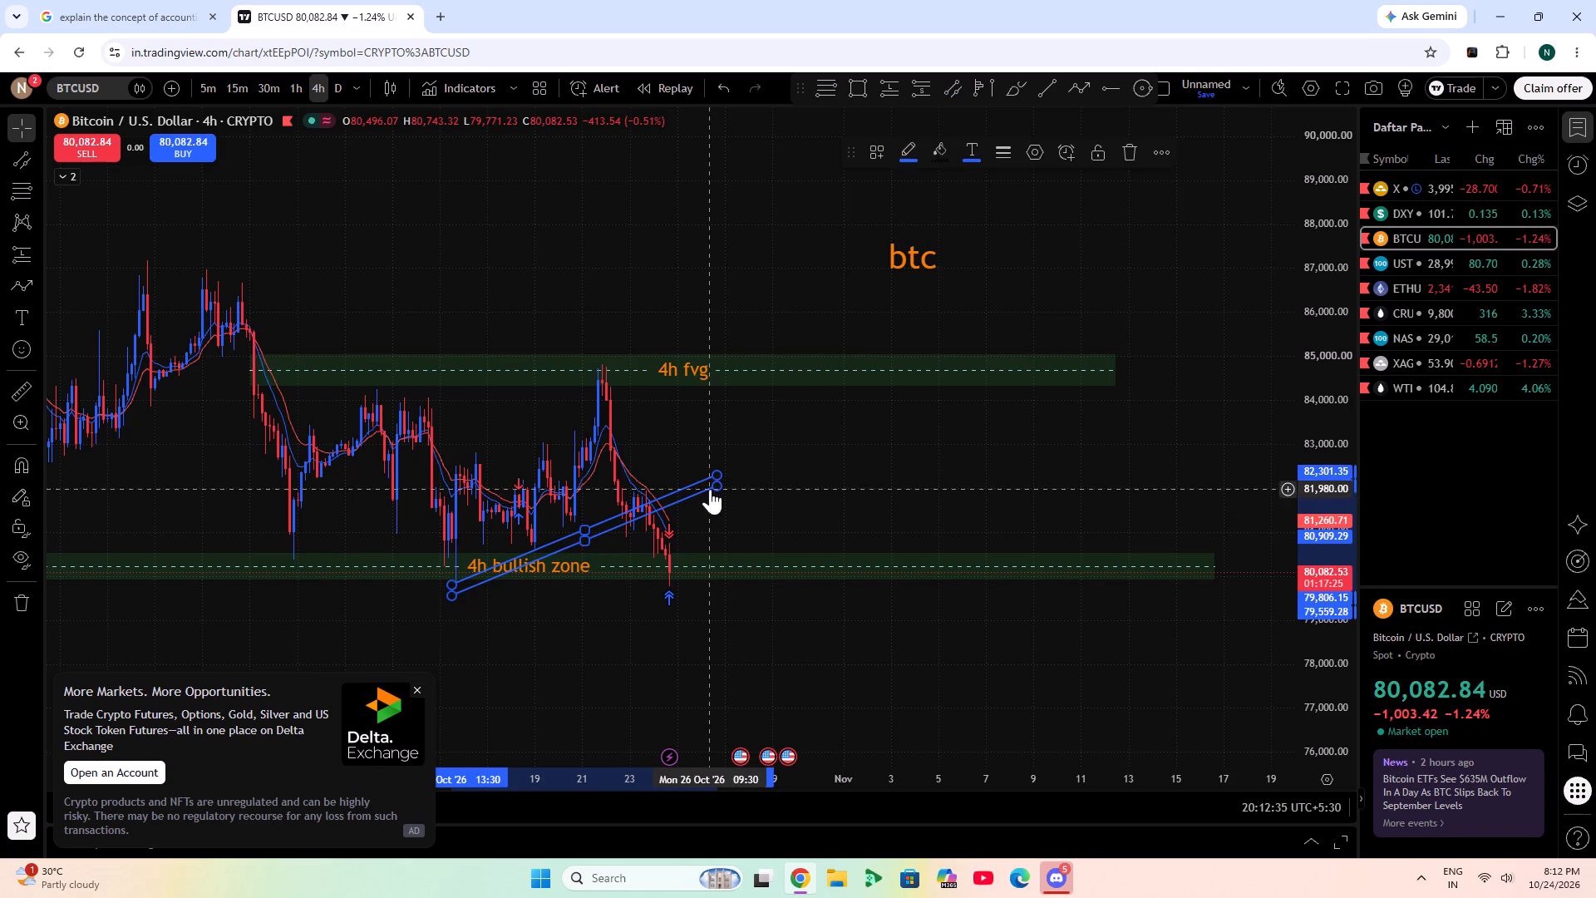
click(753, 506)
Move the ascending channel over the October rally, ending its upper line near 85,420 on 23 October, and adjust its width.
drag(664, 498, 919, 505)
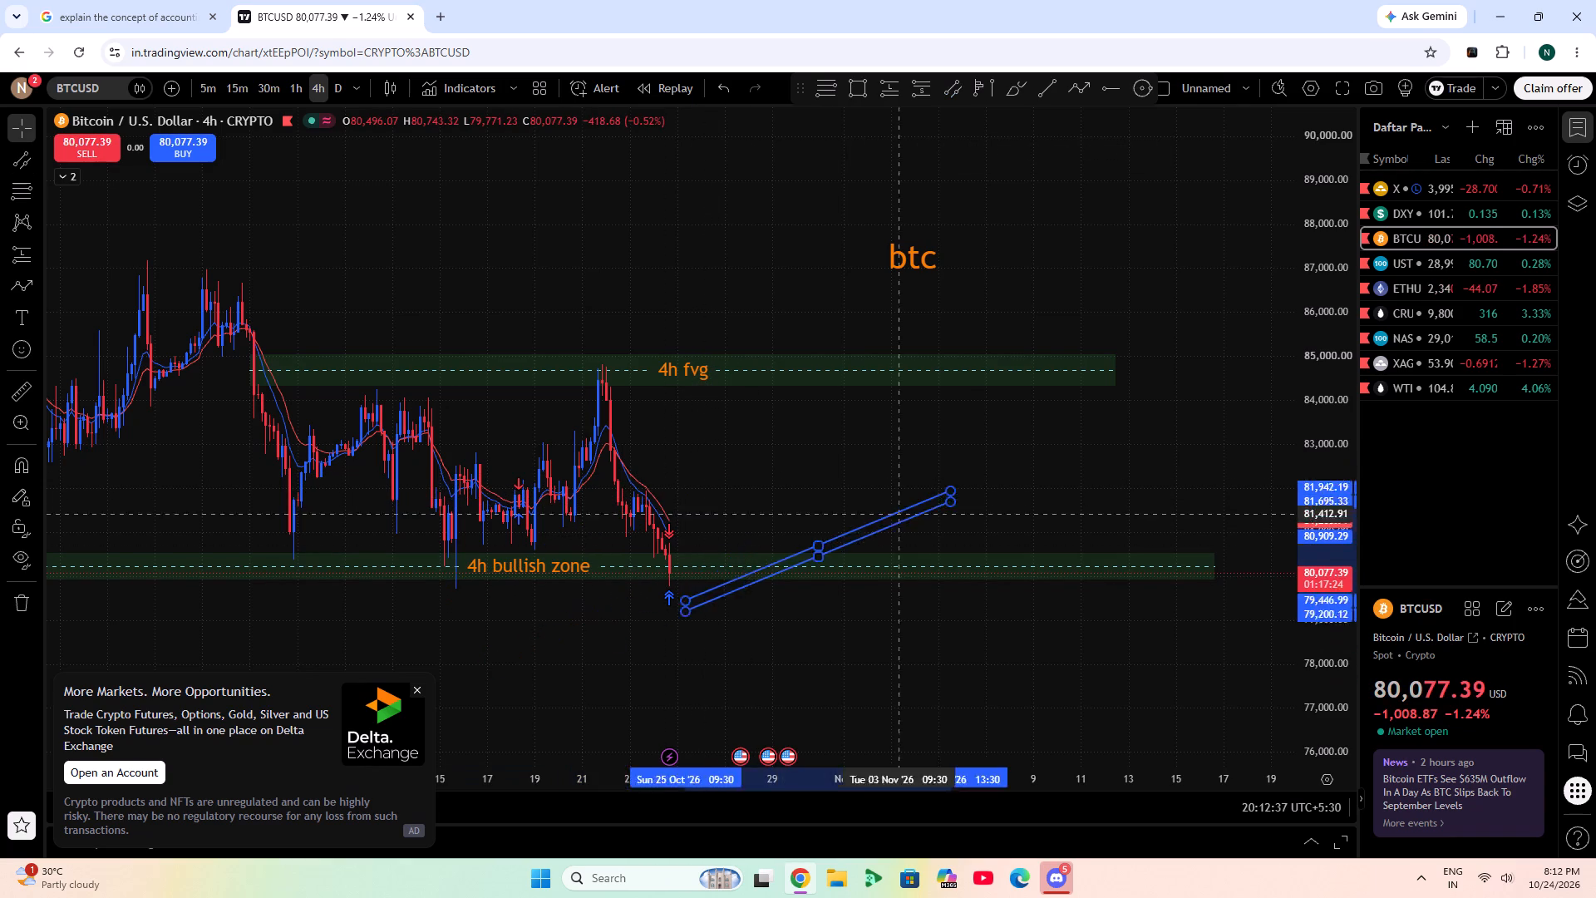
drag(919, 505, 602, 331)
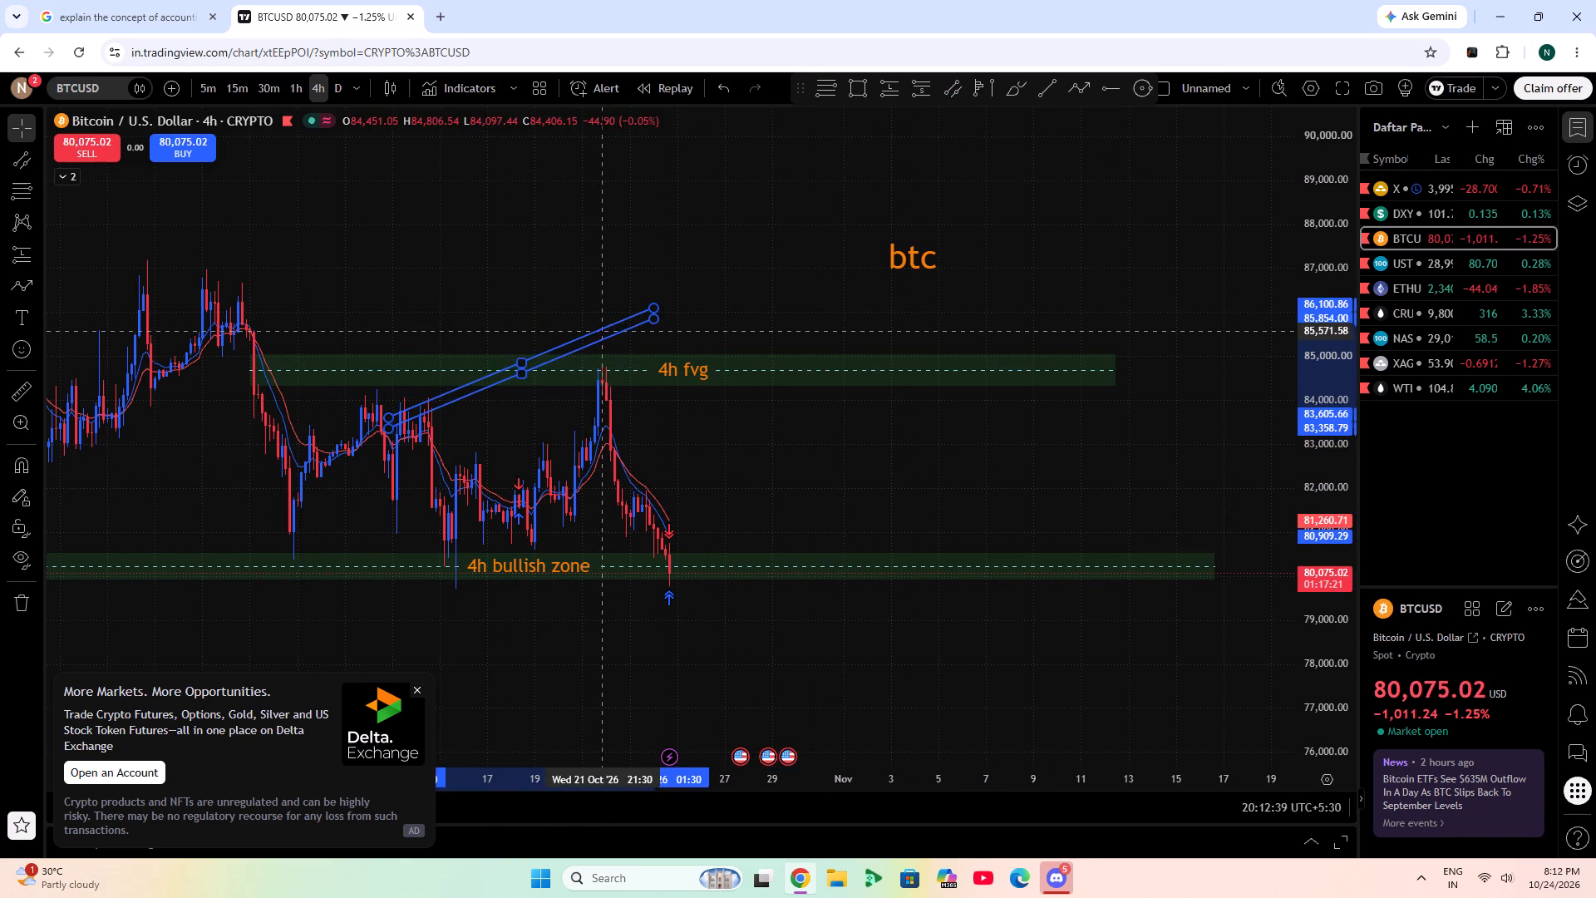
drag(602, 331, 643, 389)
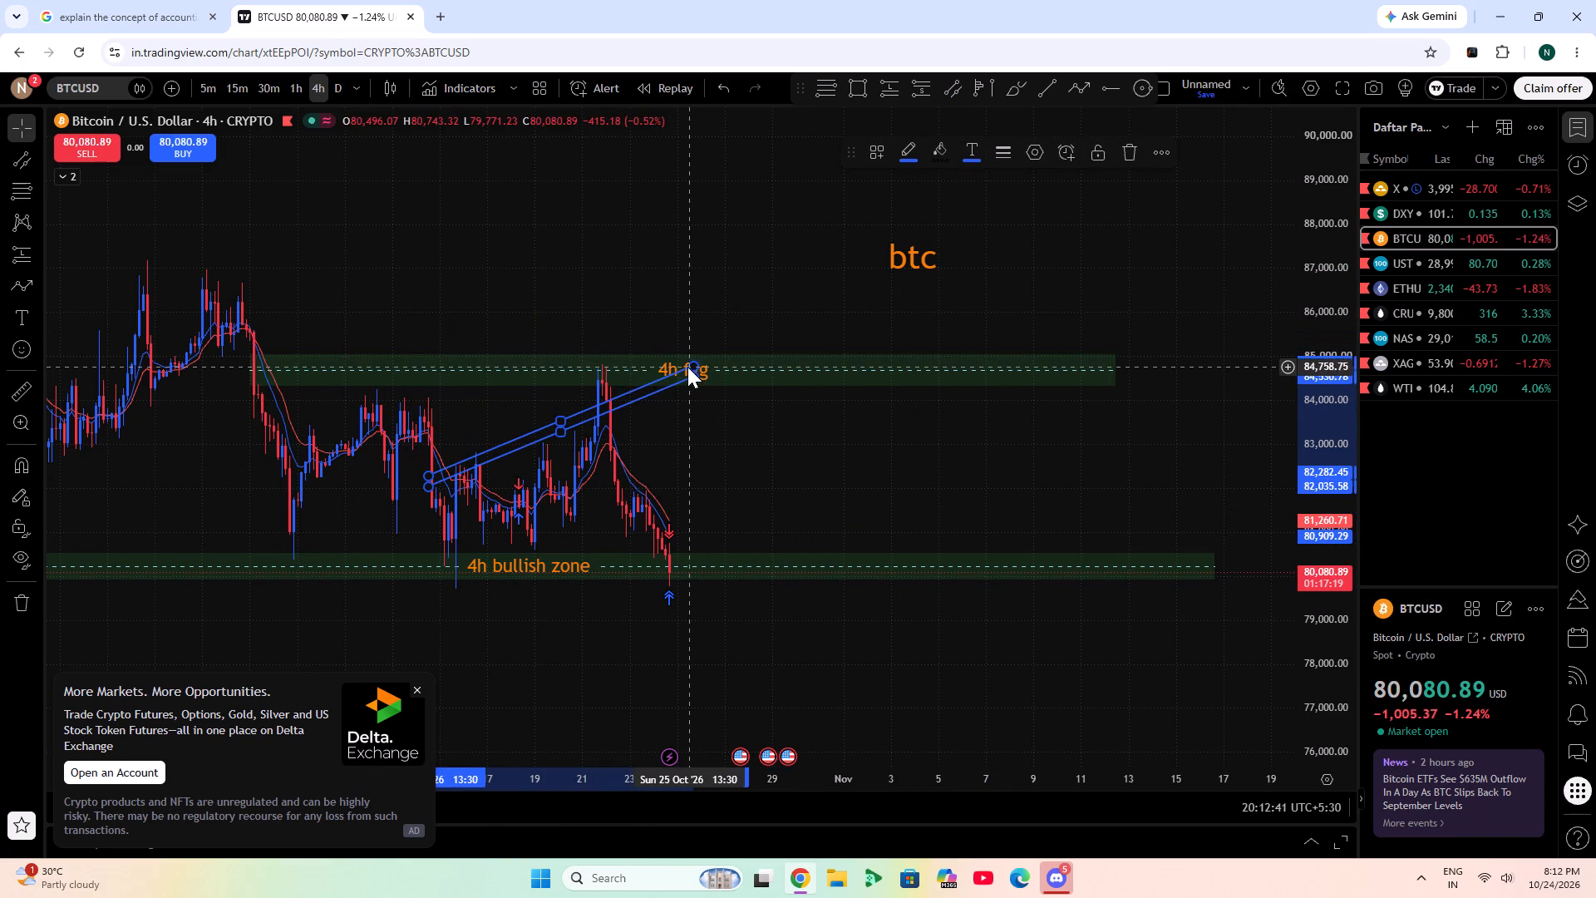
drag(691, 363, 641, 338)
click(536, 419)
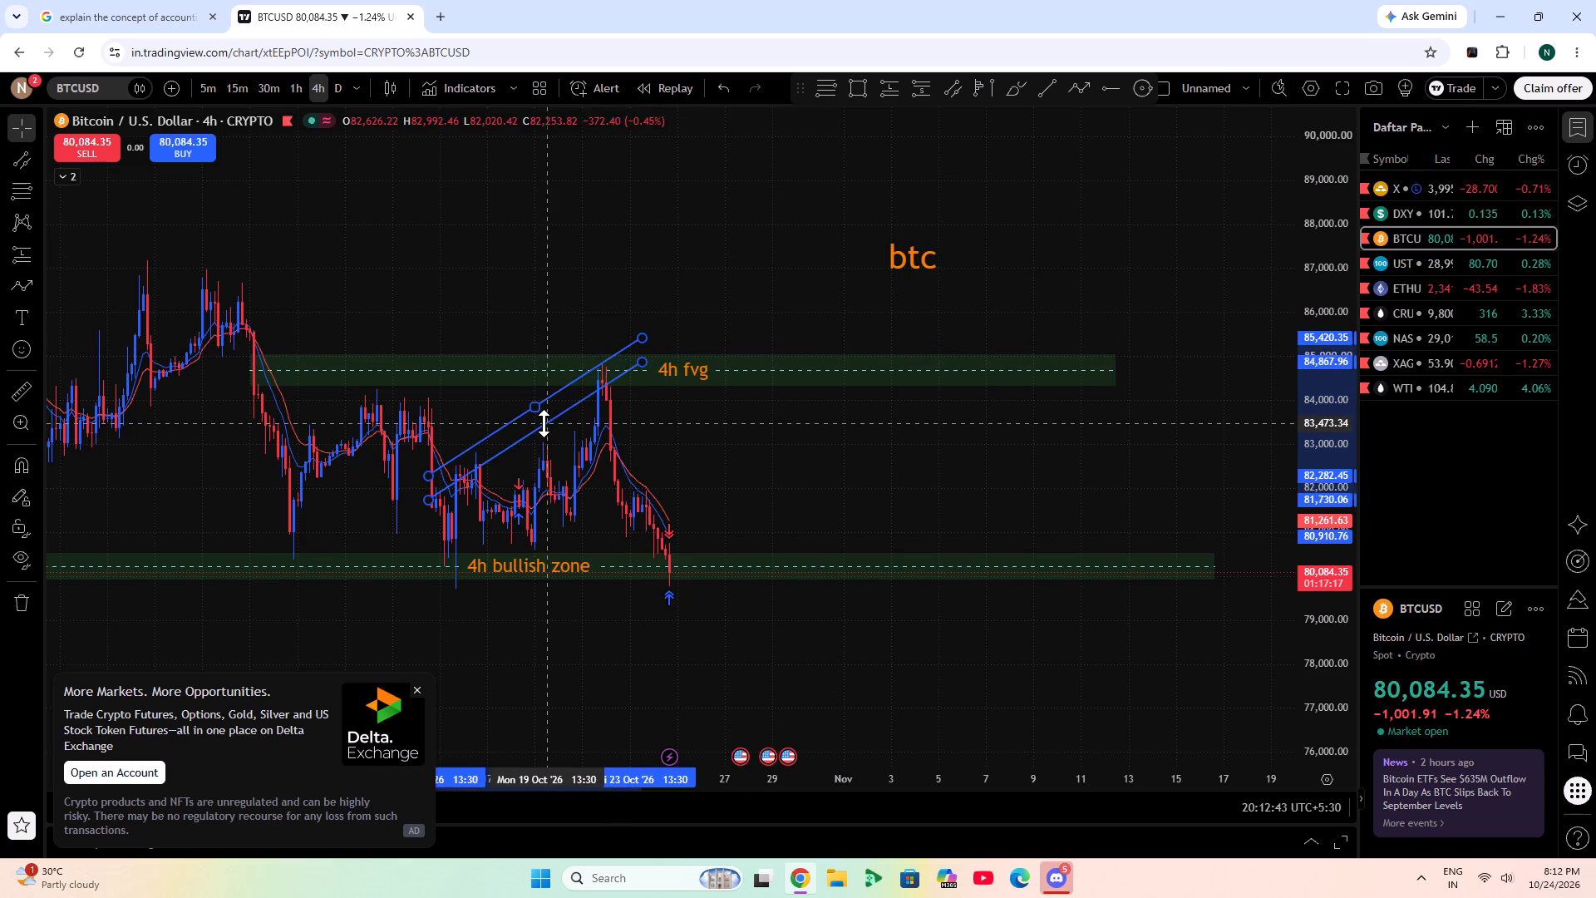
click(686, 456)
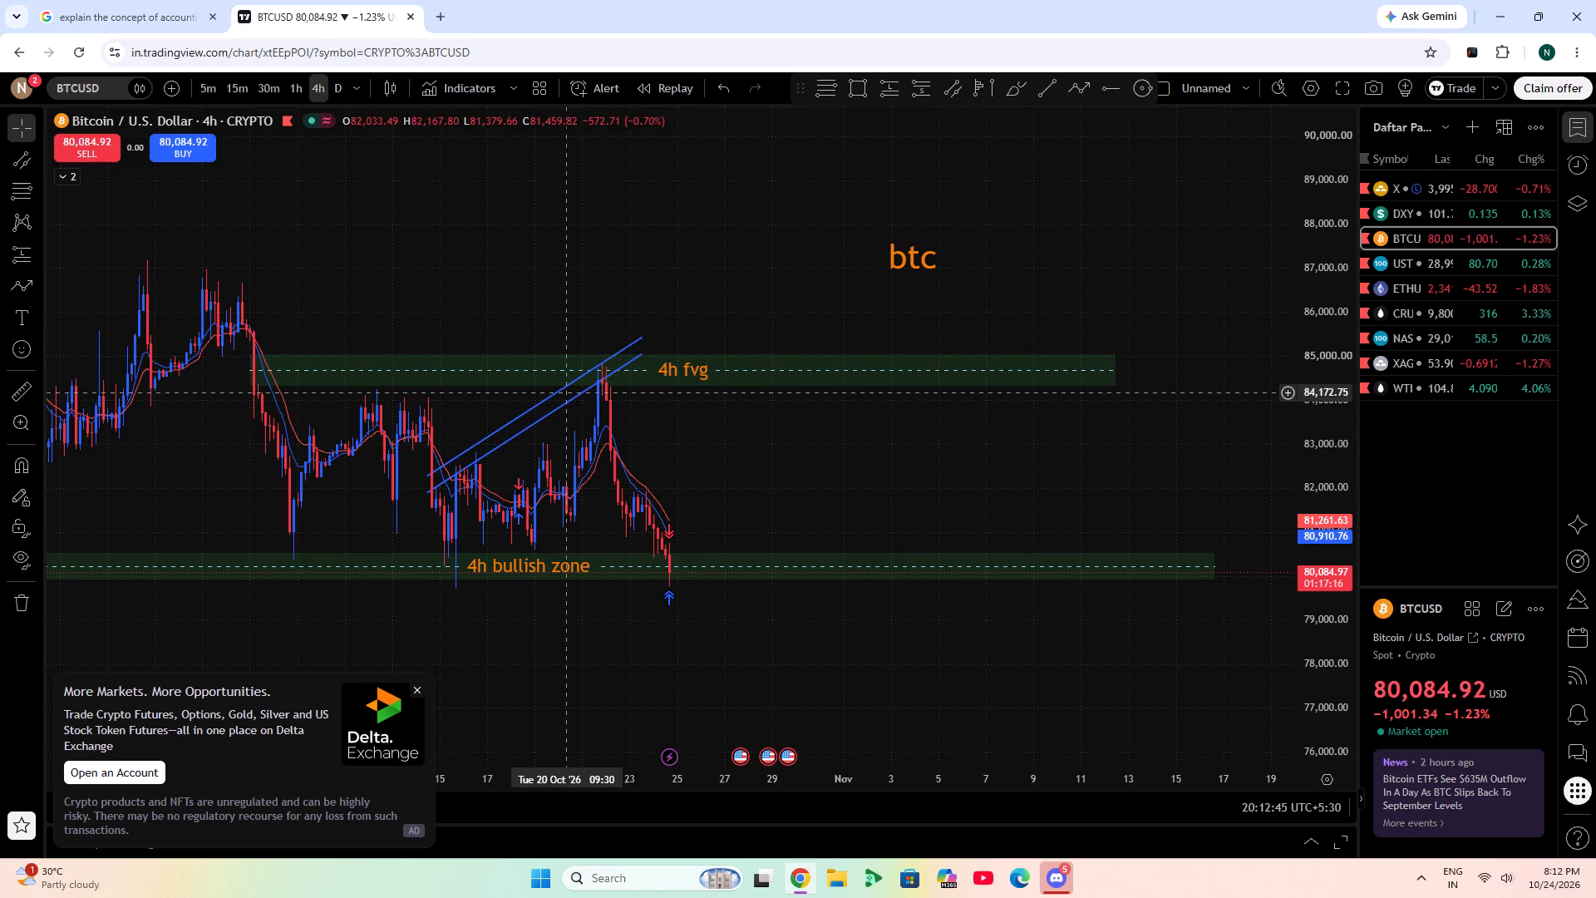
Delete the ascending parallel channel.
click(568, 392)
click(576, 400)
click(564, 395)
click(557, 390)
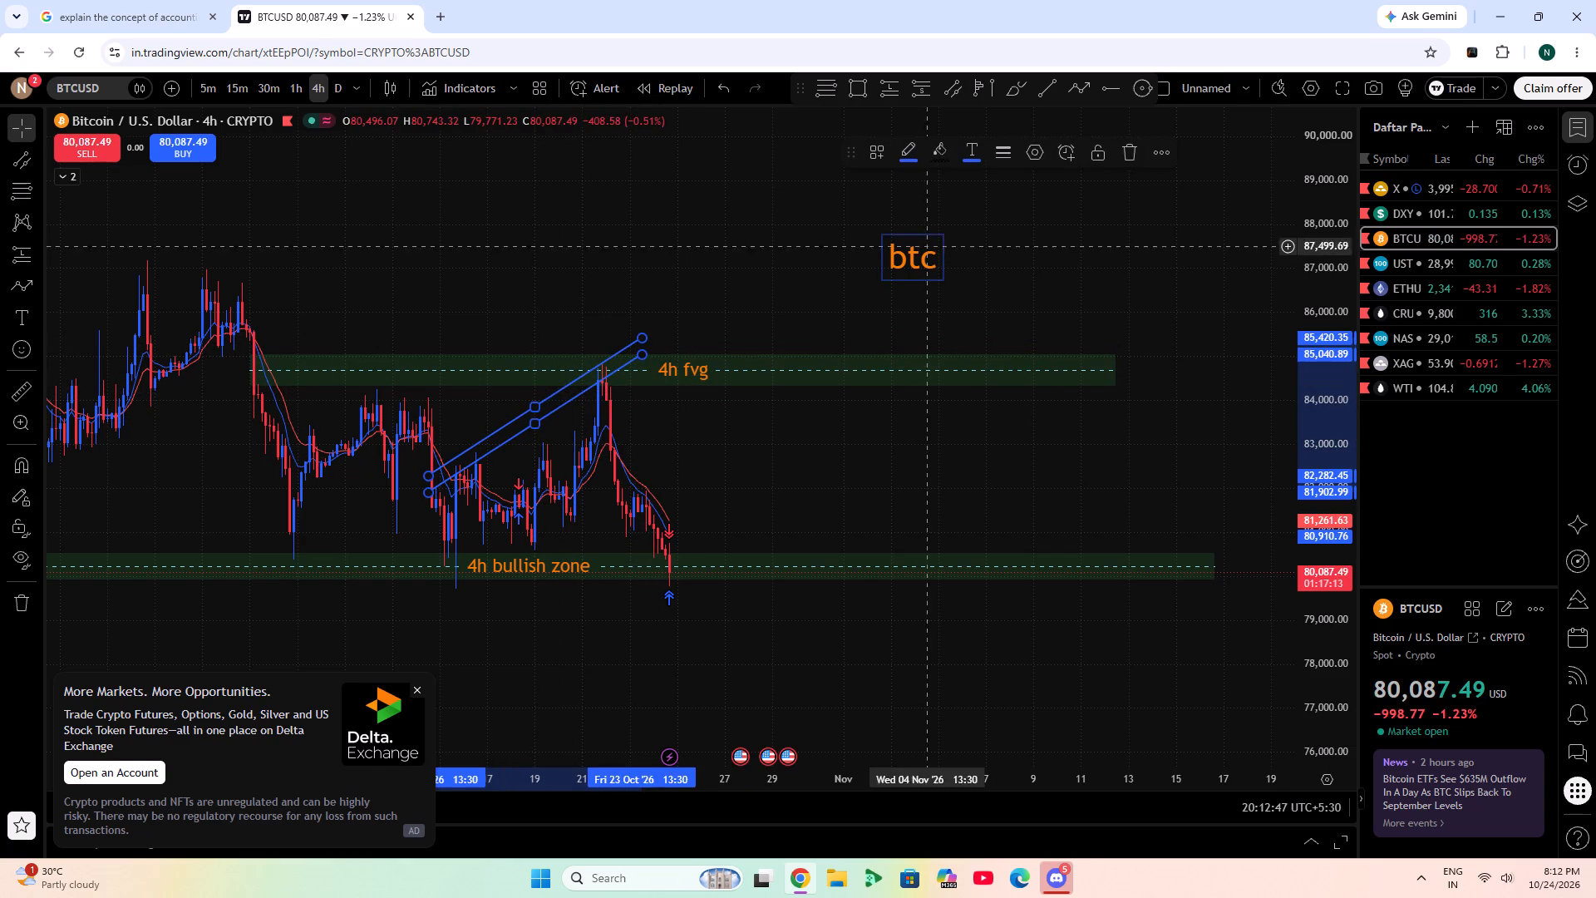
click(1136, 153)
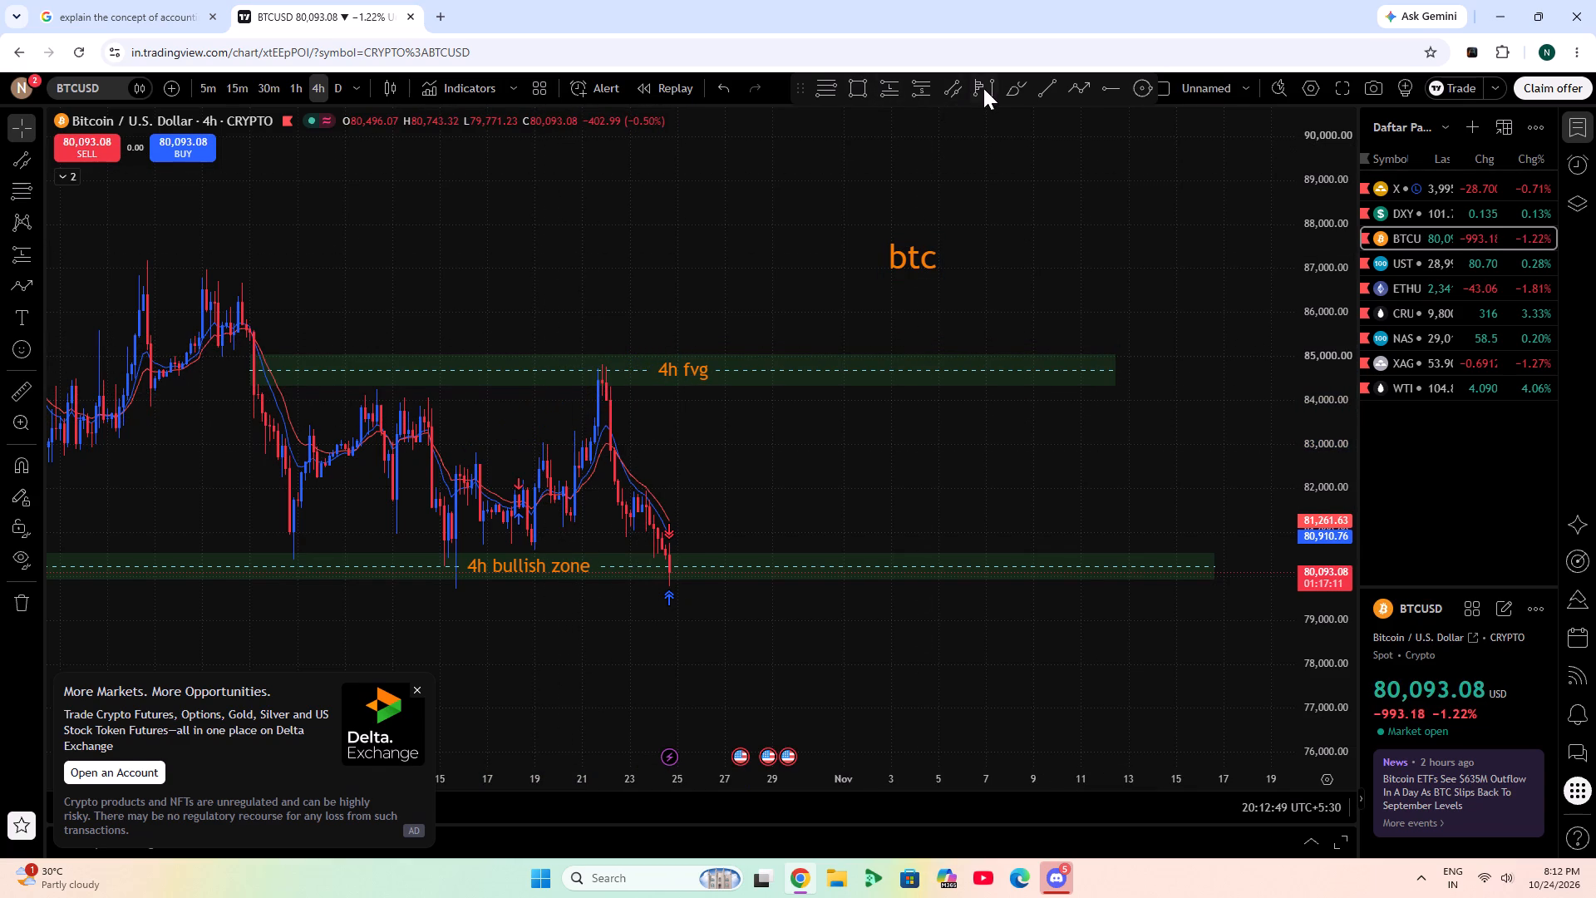
Draw a narrow descending parallel channel along the highs, from about 86,611 to about 83,800 on 26 October.
click(983, 88)
click(963, 86)
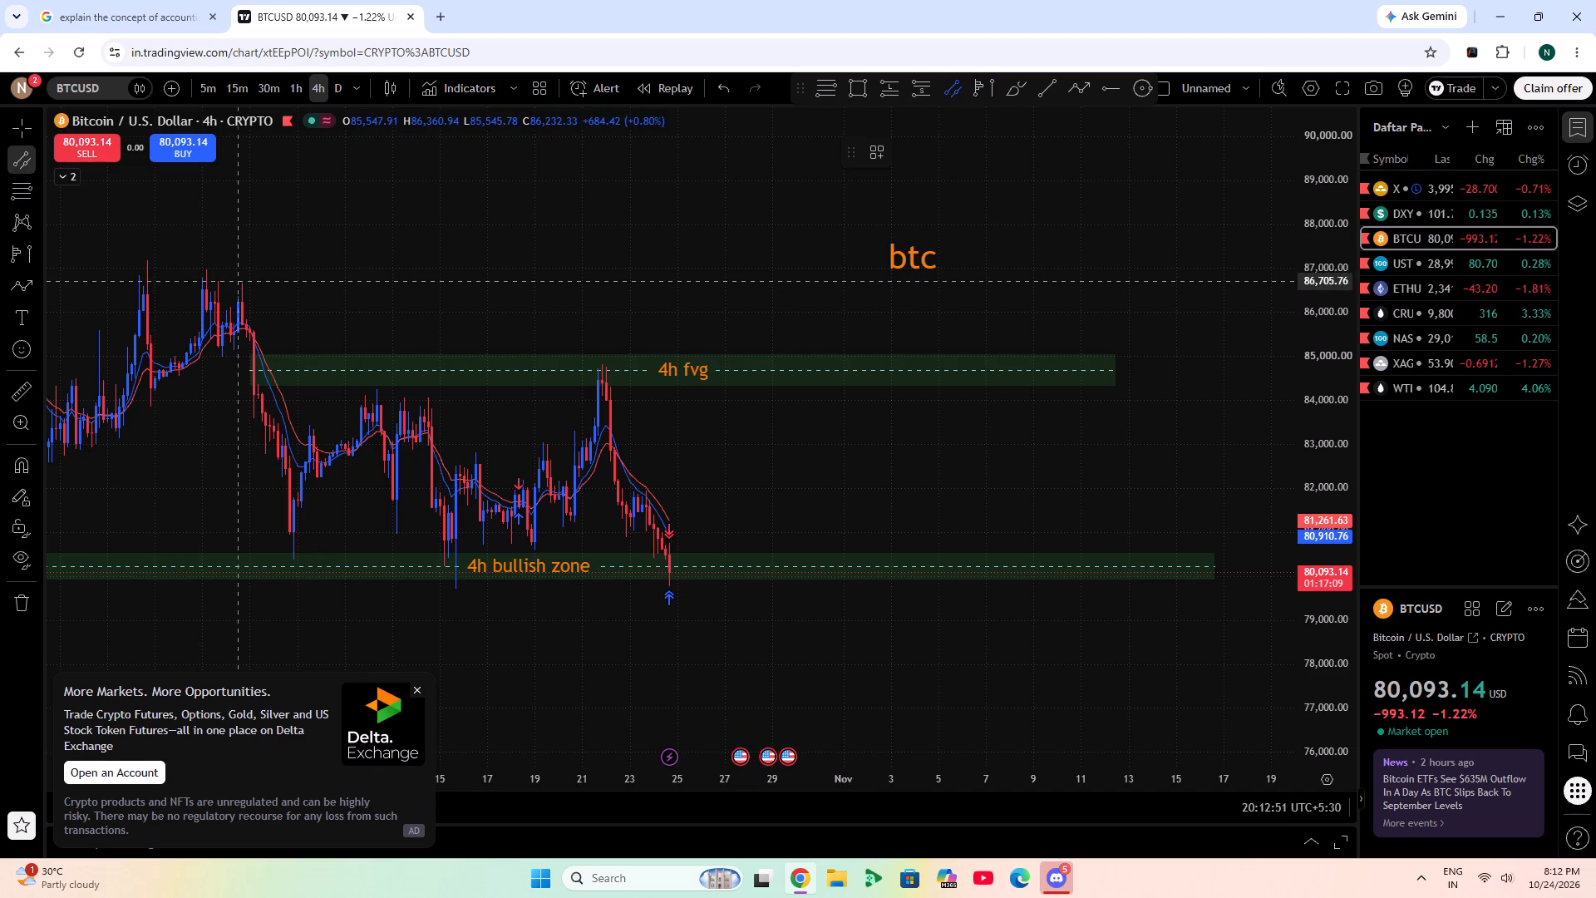
click(242, 285)
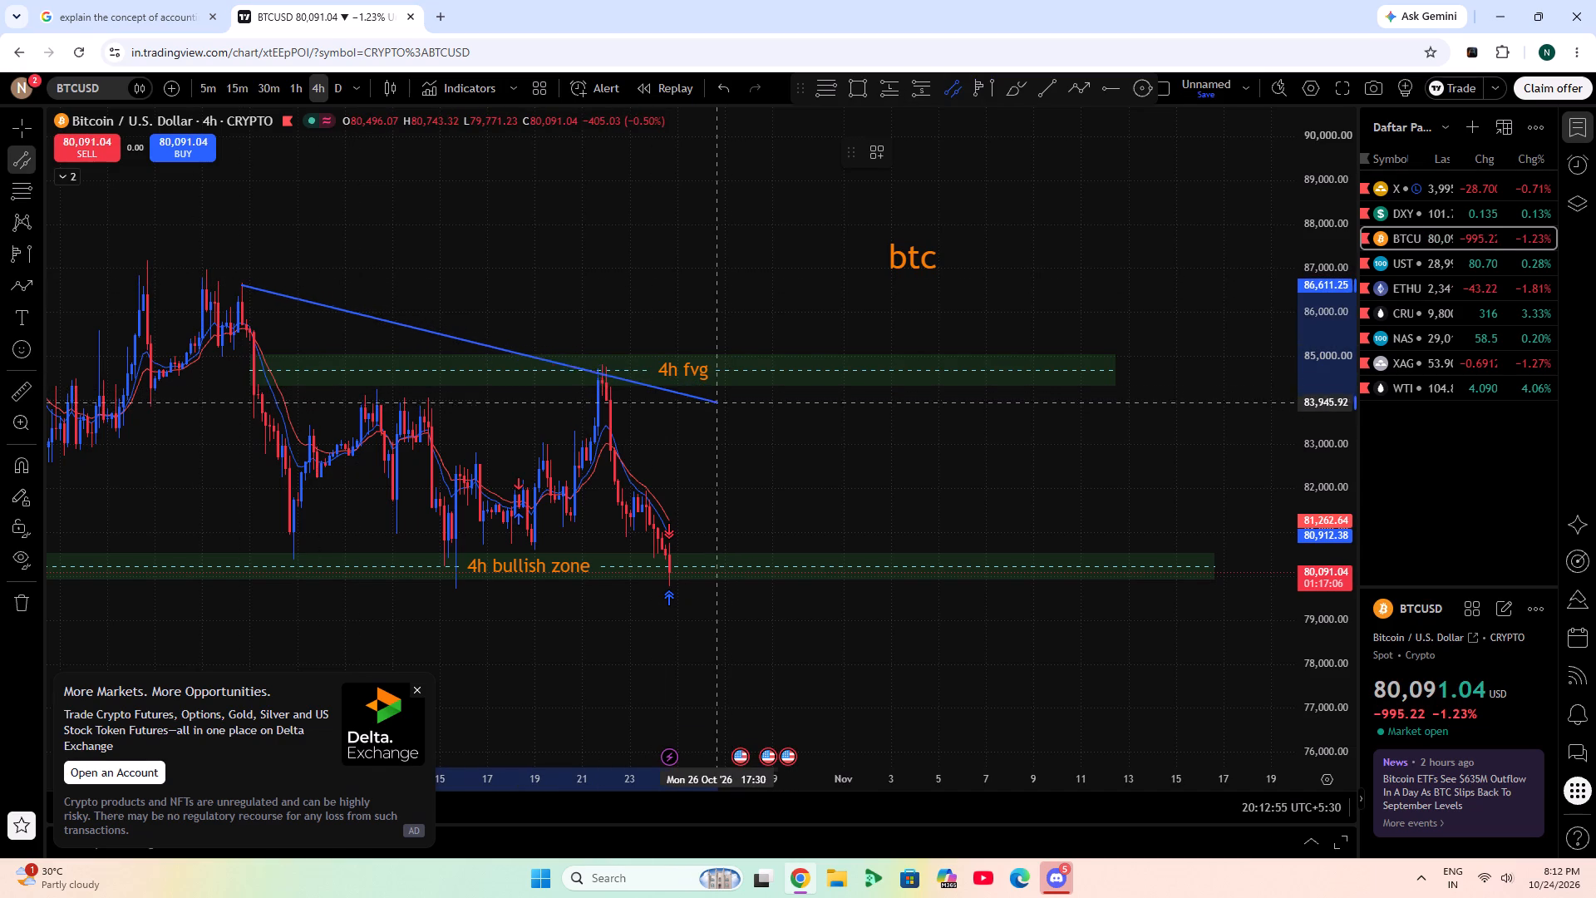
click(713, 411)
click(713, 402)
click(782, 444)
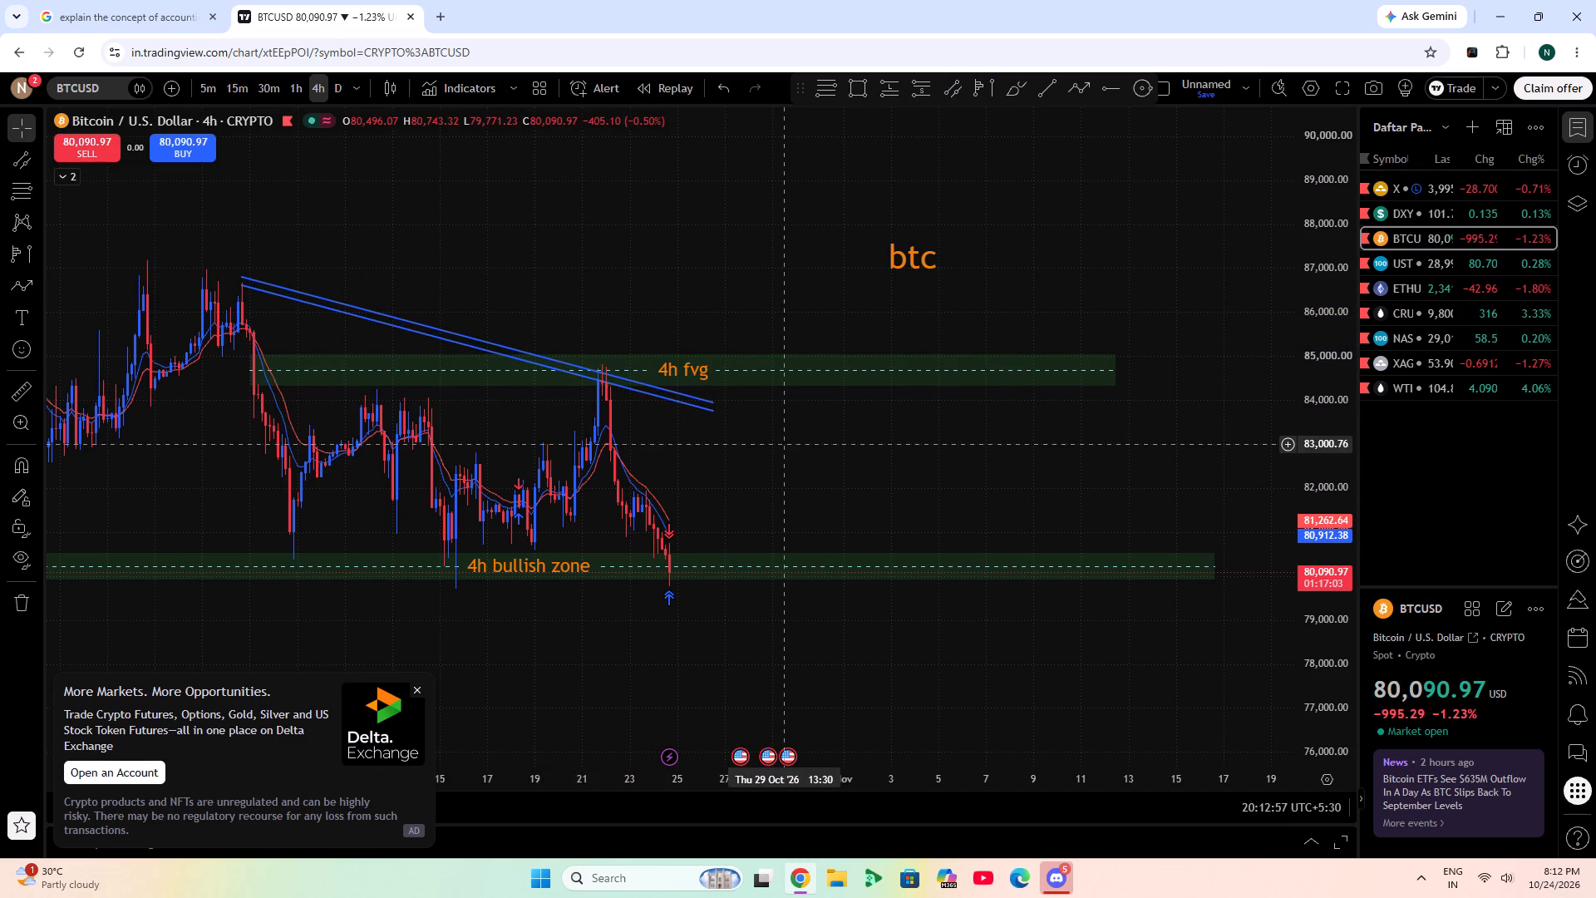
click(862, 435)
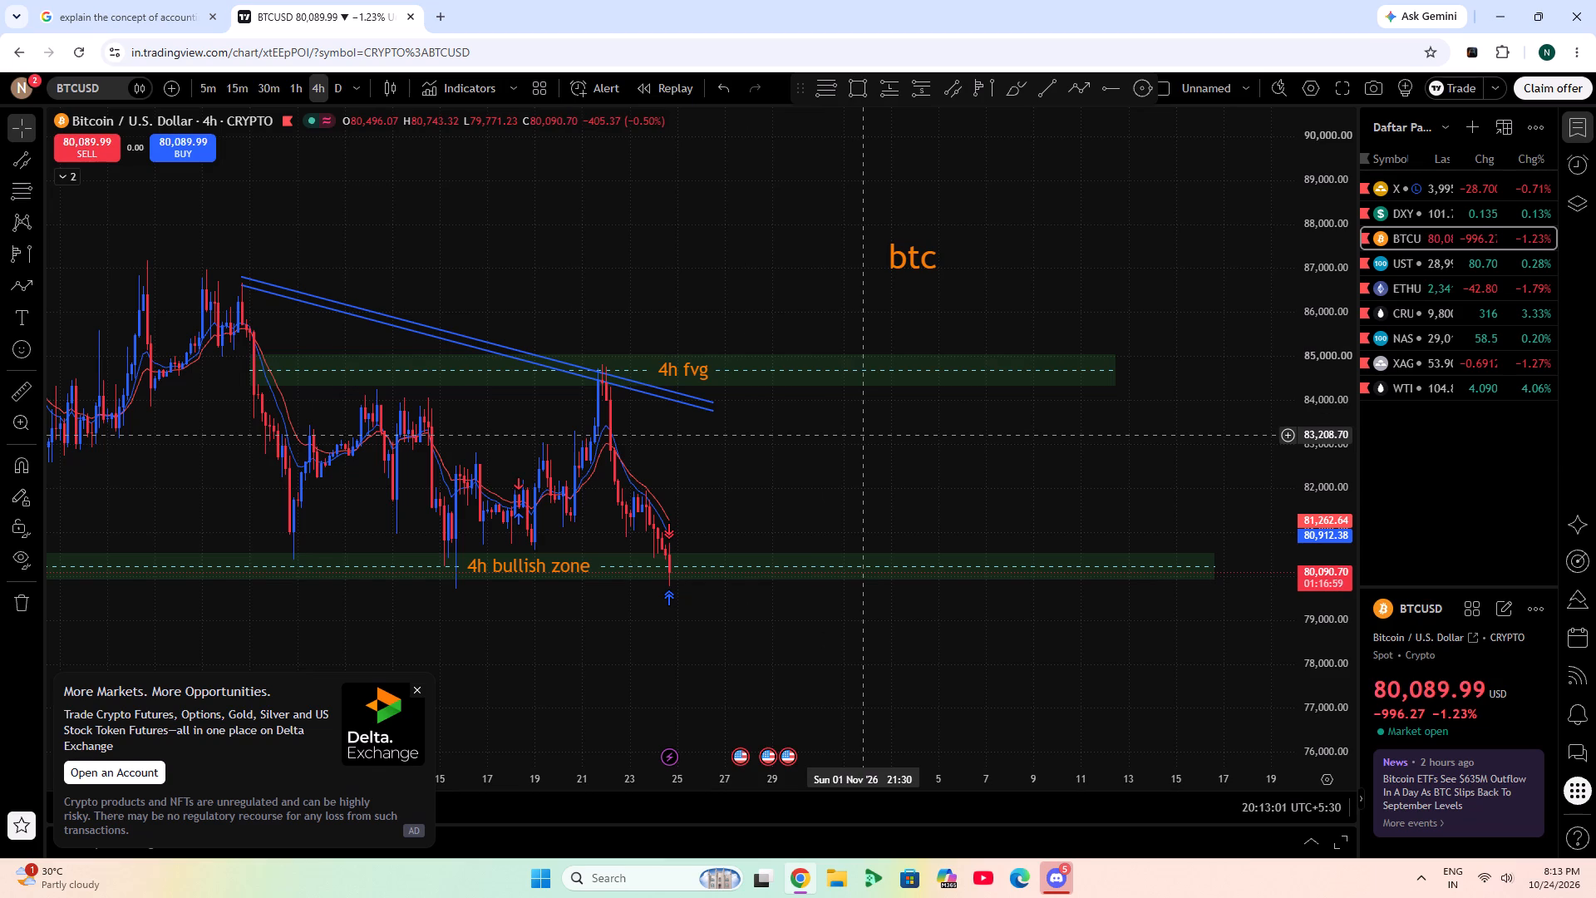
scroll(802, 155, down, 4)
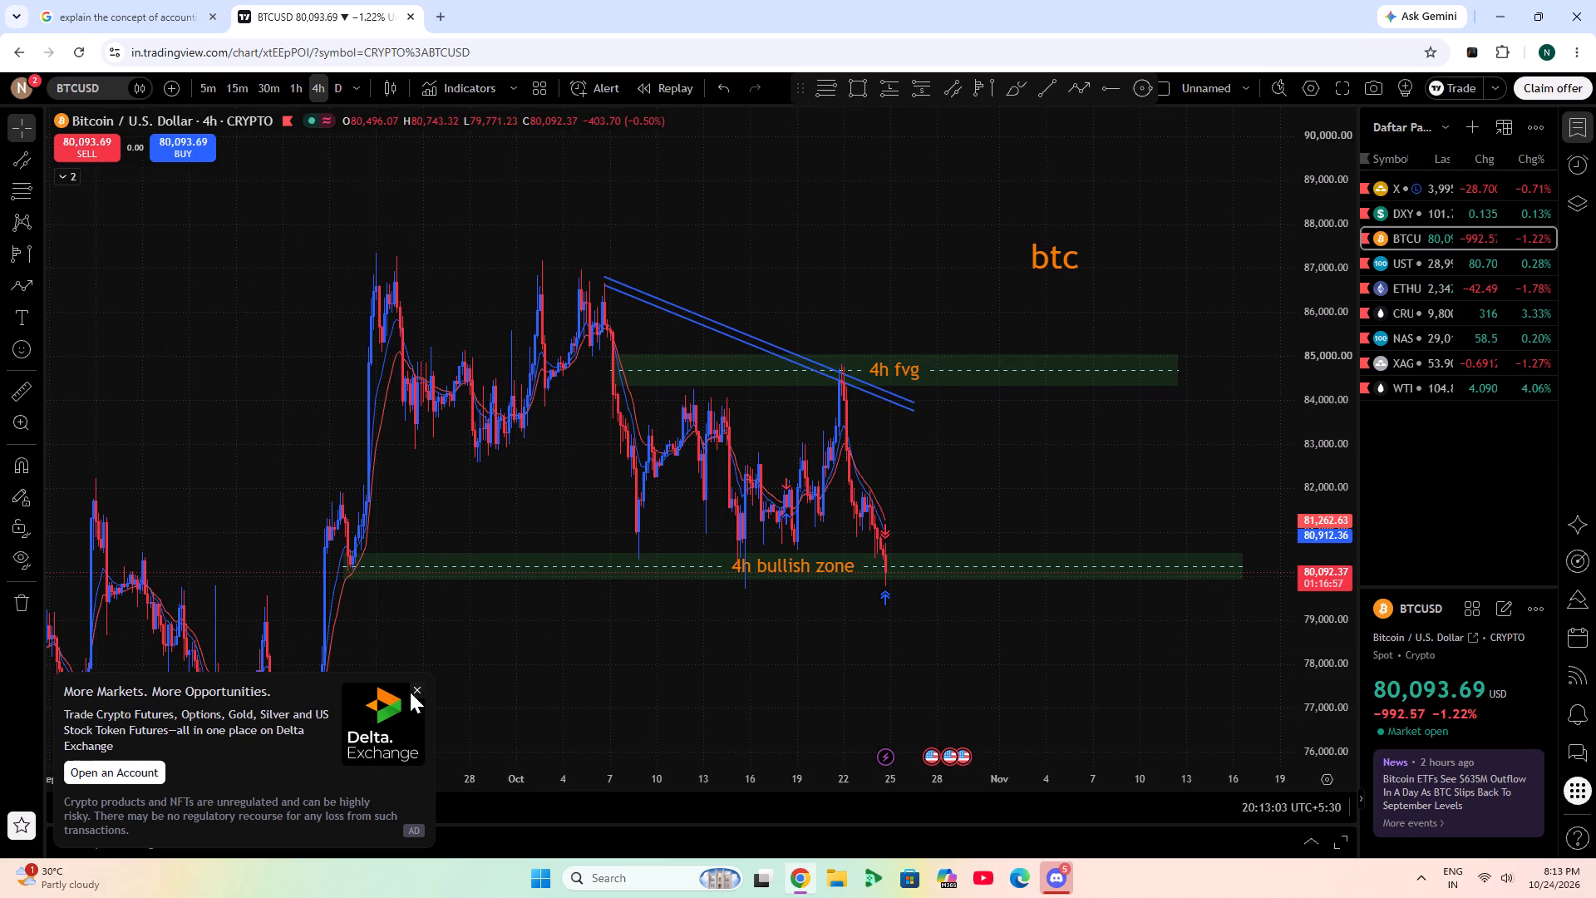
Close the Delta Exchange advertisement covering the chart.
click(410, 692)
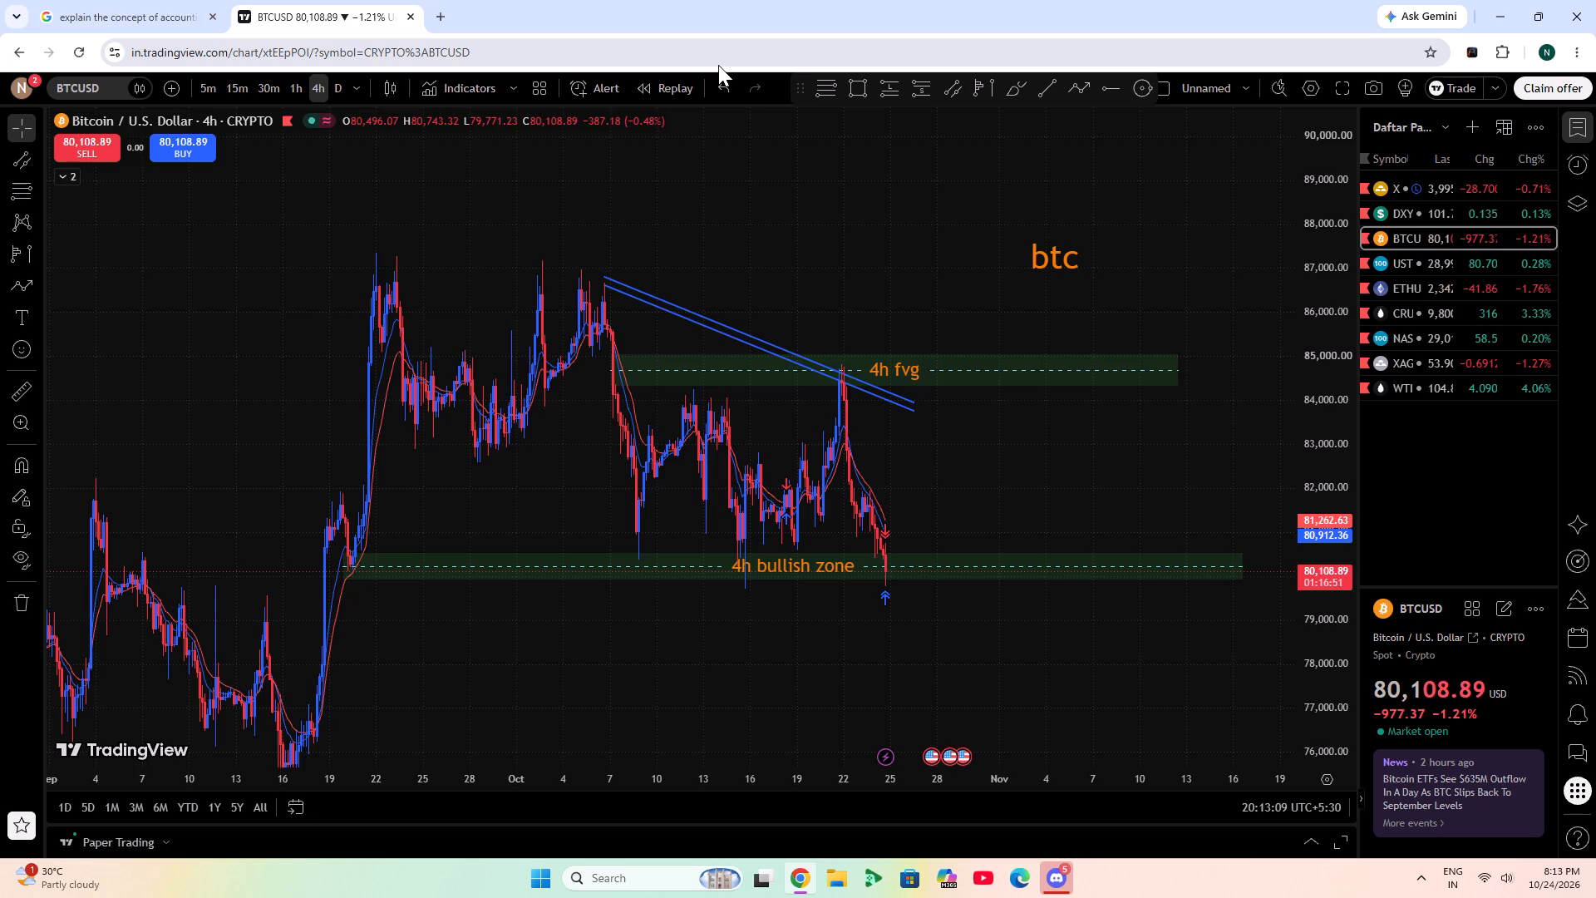
Examine the October price action between the 4h bullish zone, the 4h fvg zone and the descending channel.
click(655, 743)
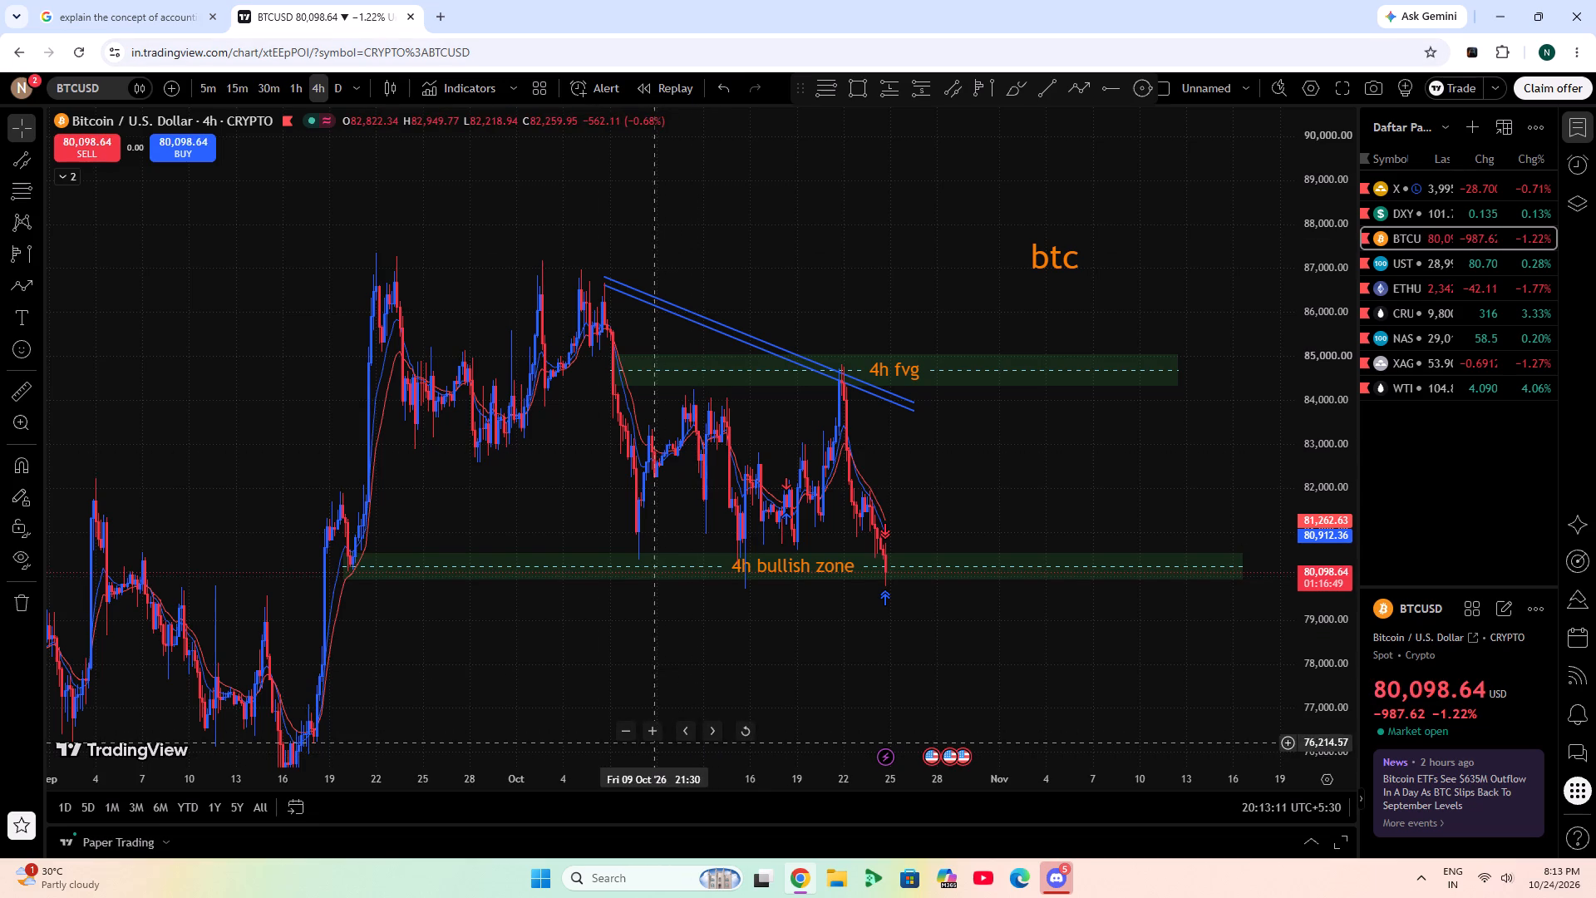
double_click(655, 738)
drag(755, 487, 949, 516)
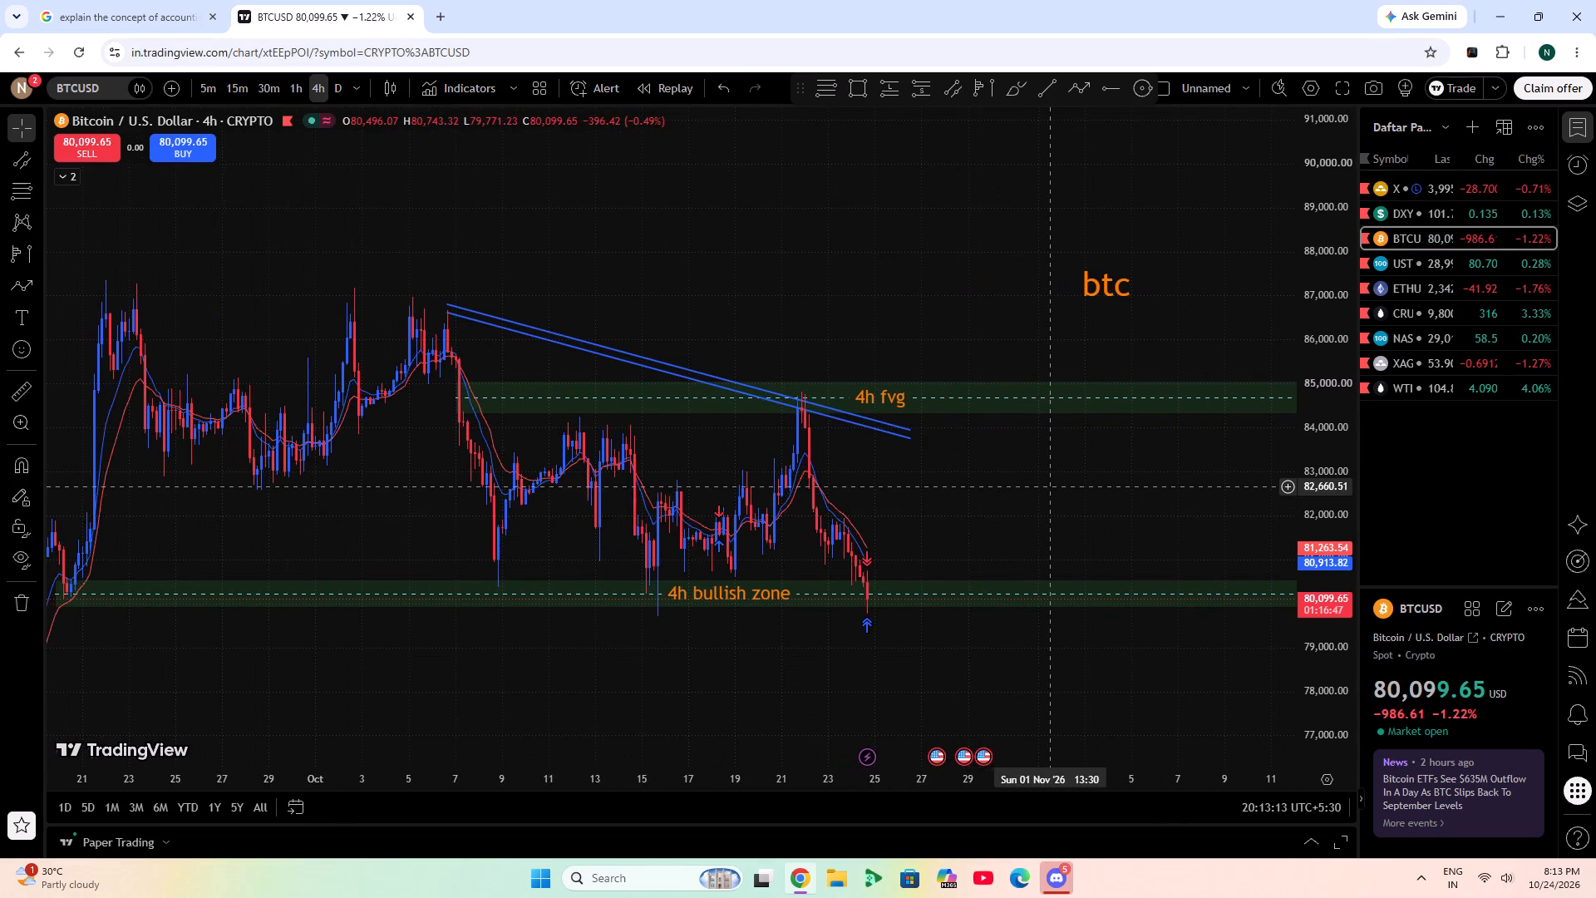
scroll(1050, 486, down, 2)
drag(1121, 498, 1064, 488)
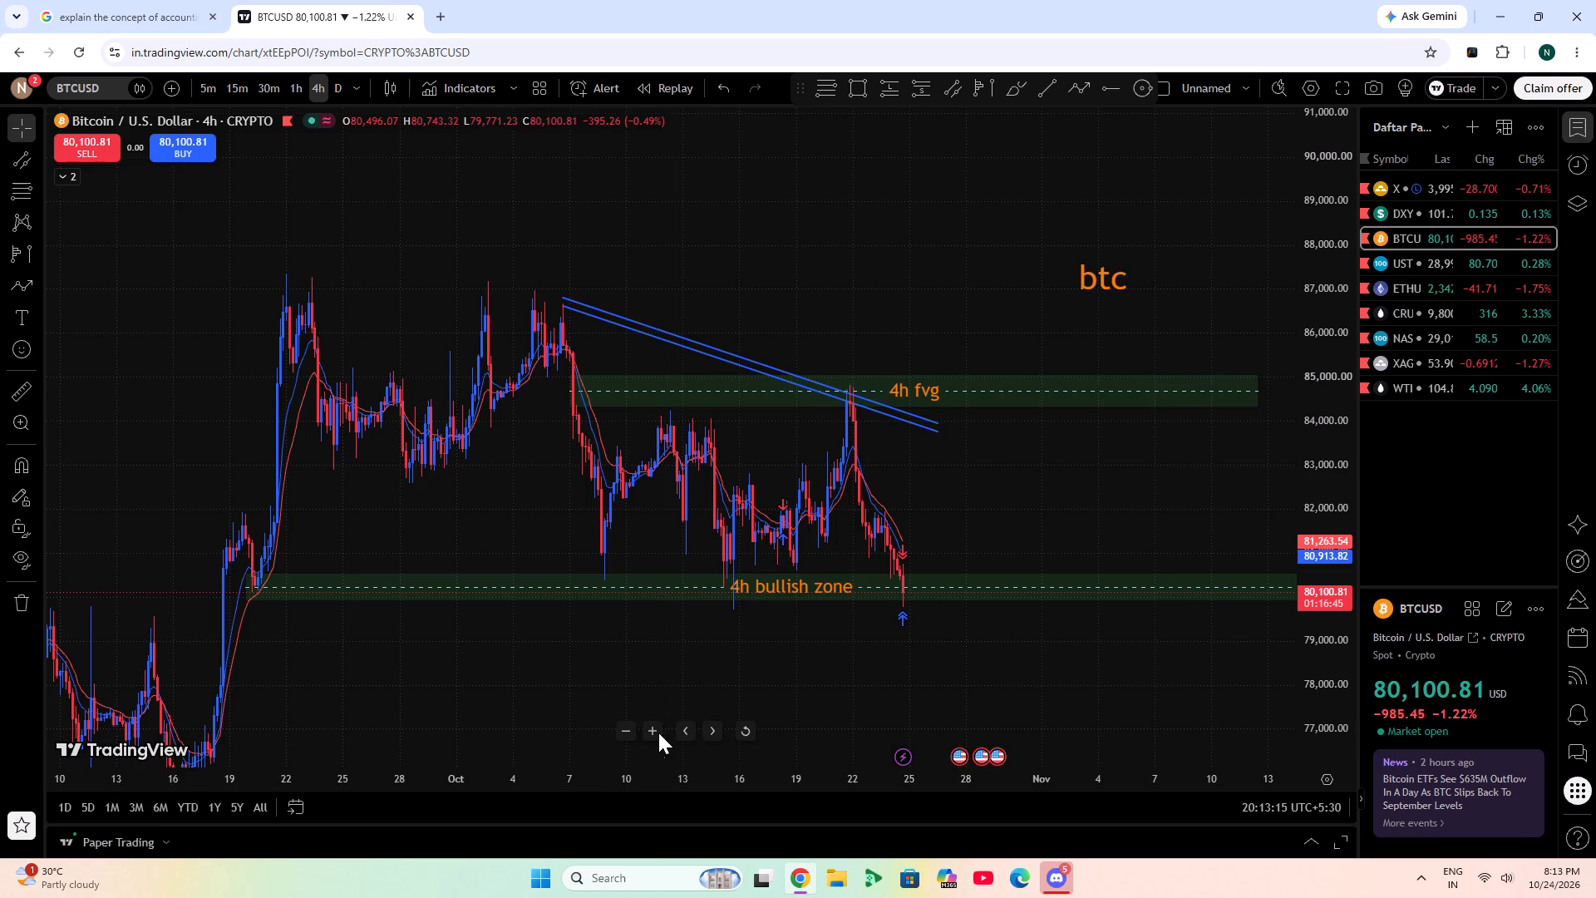
click(643, 729)
drag(1000, 493, 983, 486)
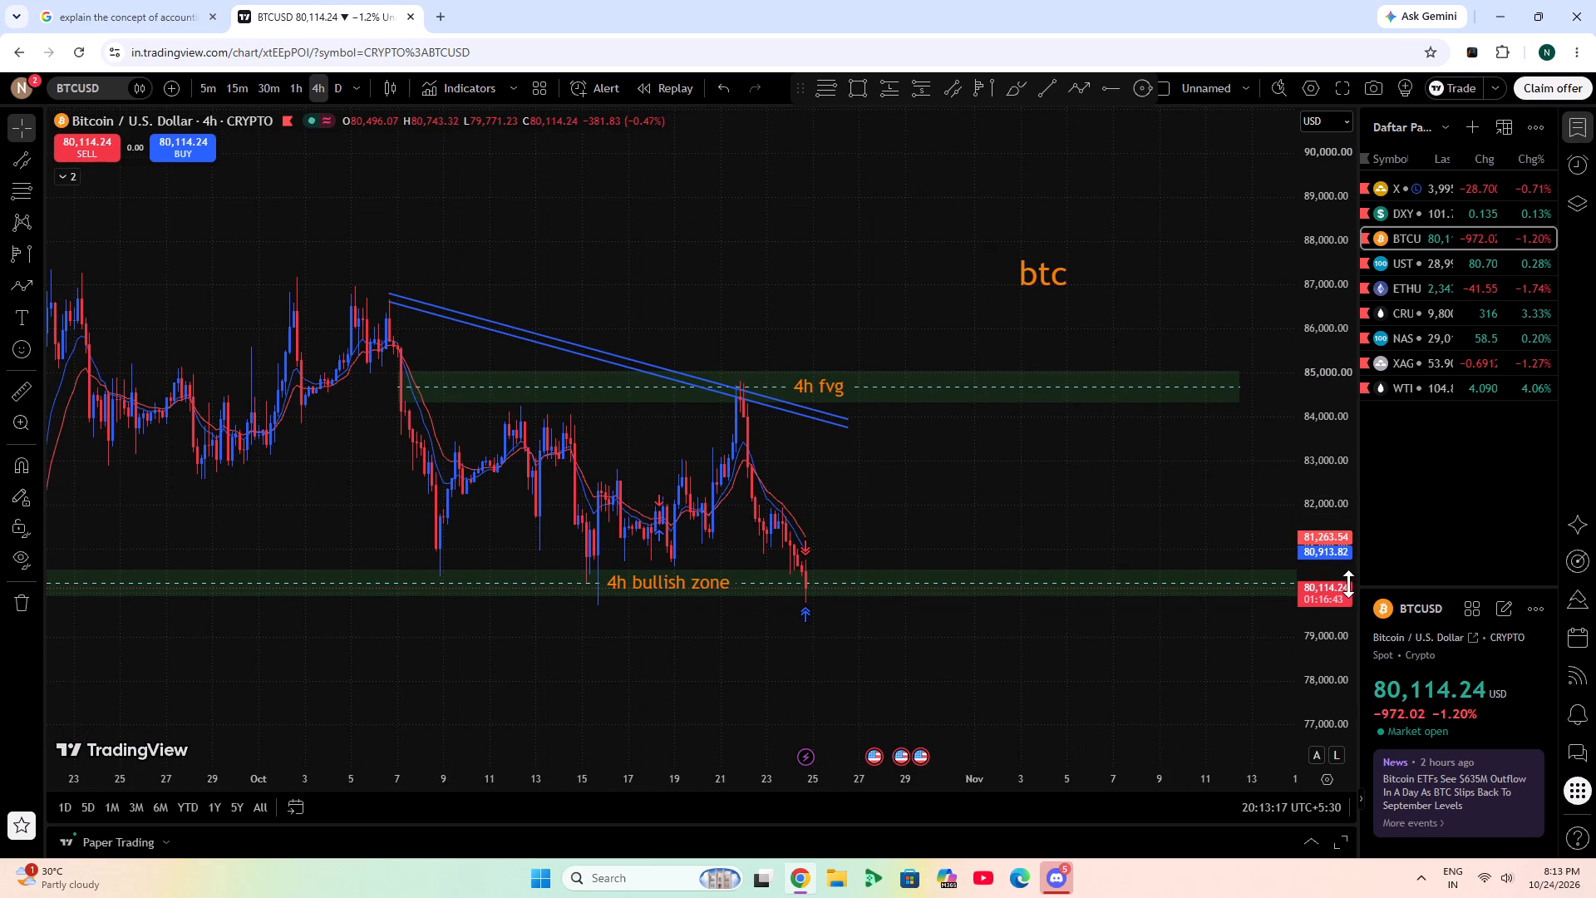
drag(1323, 575, 1323, 590)
drag(731, 683, 740, 683)
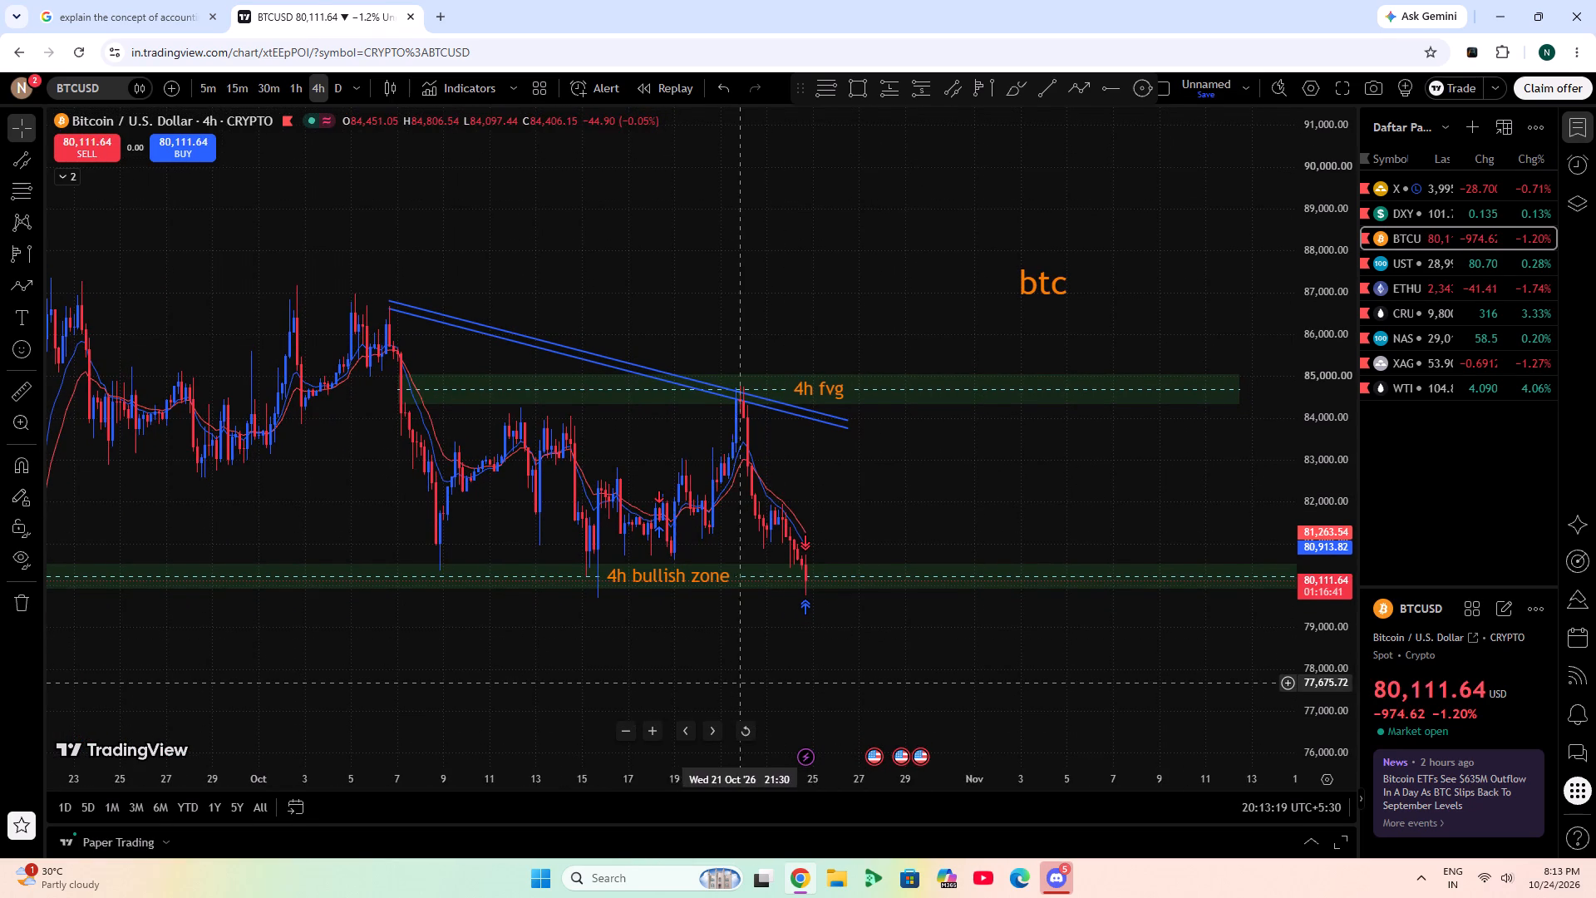
drag(740, 683, 771, 681)
scroll(771, 681, down, 1)
drag(976, 641, 888, 625)
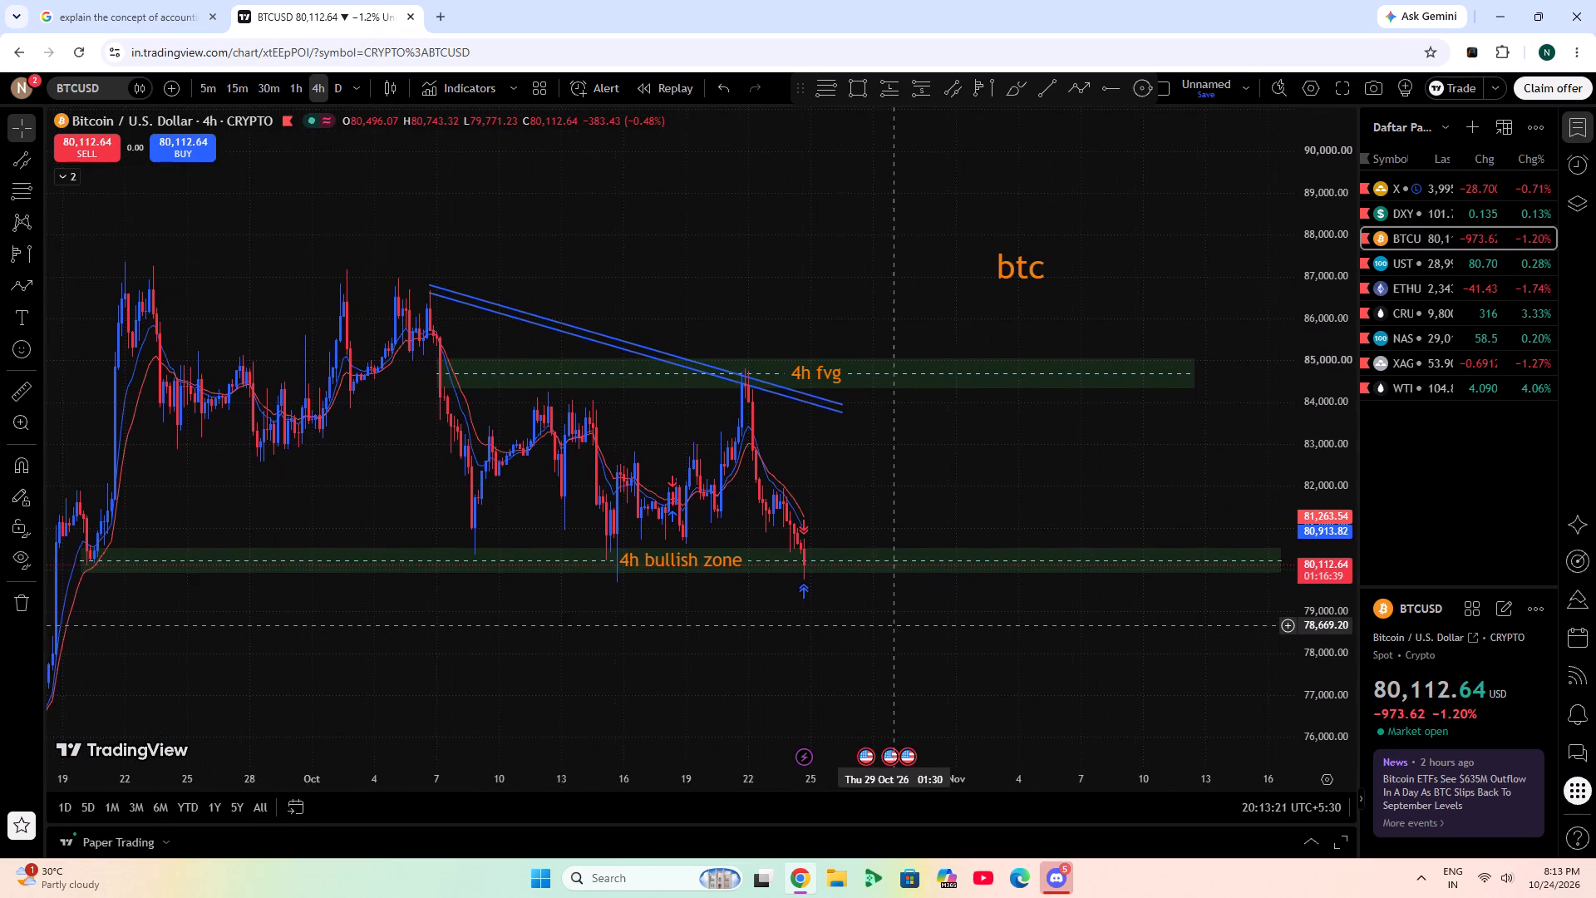
drag(888, 625, 875, 629)
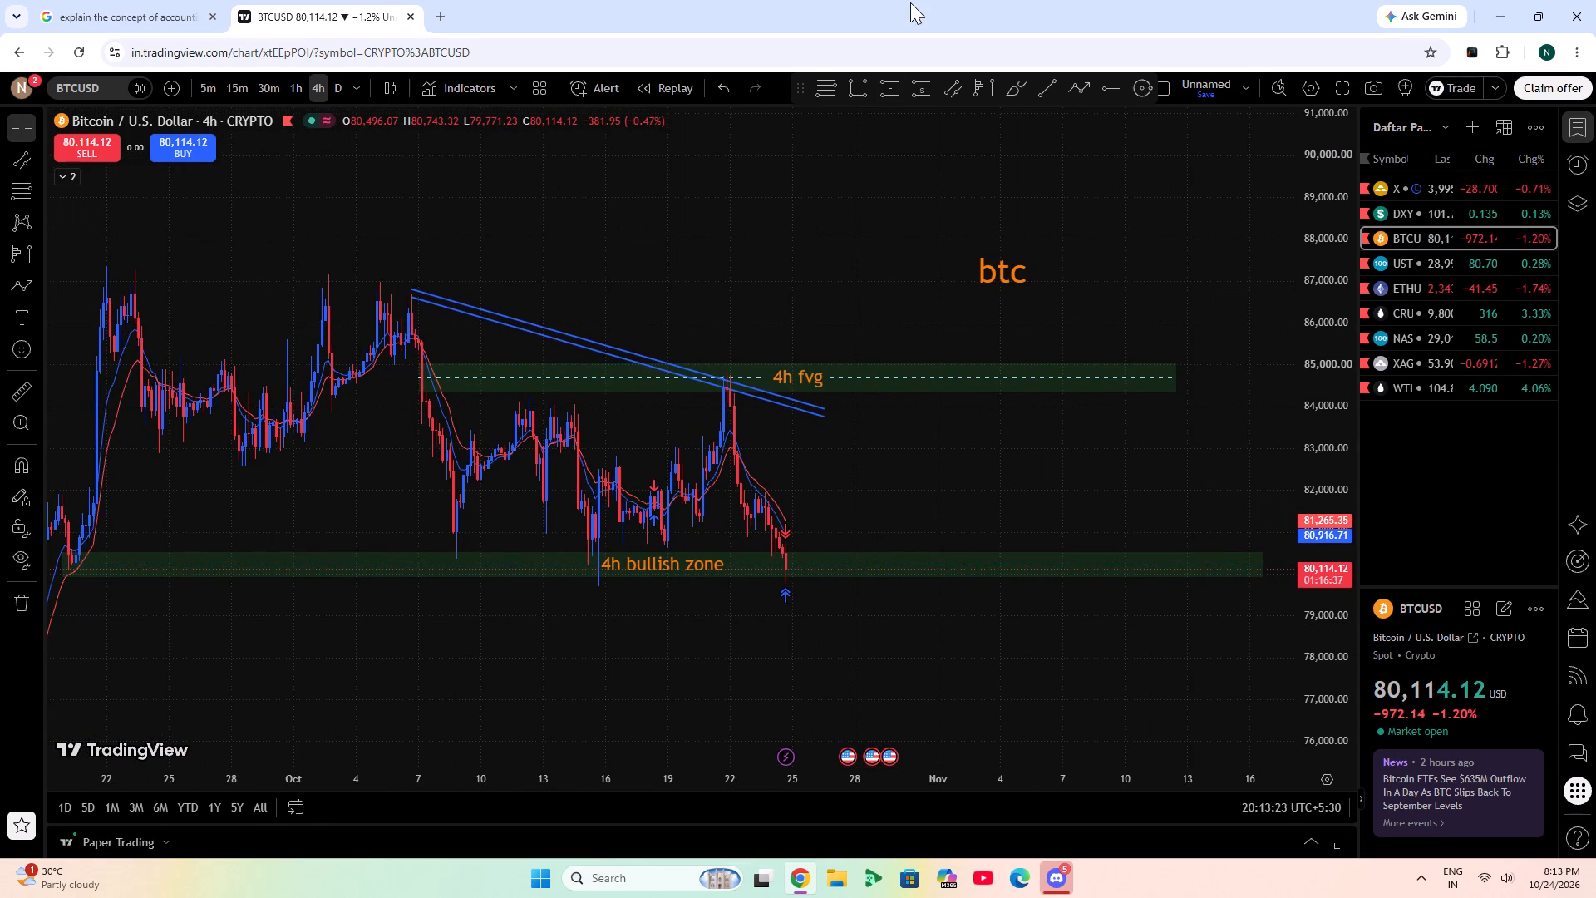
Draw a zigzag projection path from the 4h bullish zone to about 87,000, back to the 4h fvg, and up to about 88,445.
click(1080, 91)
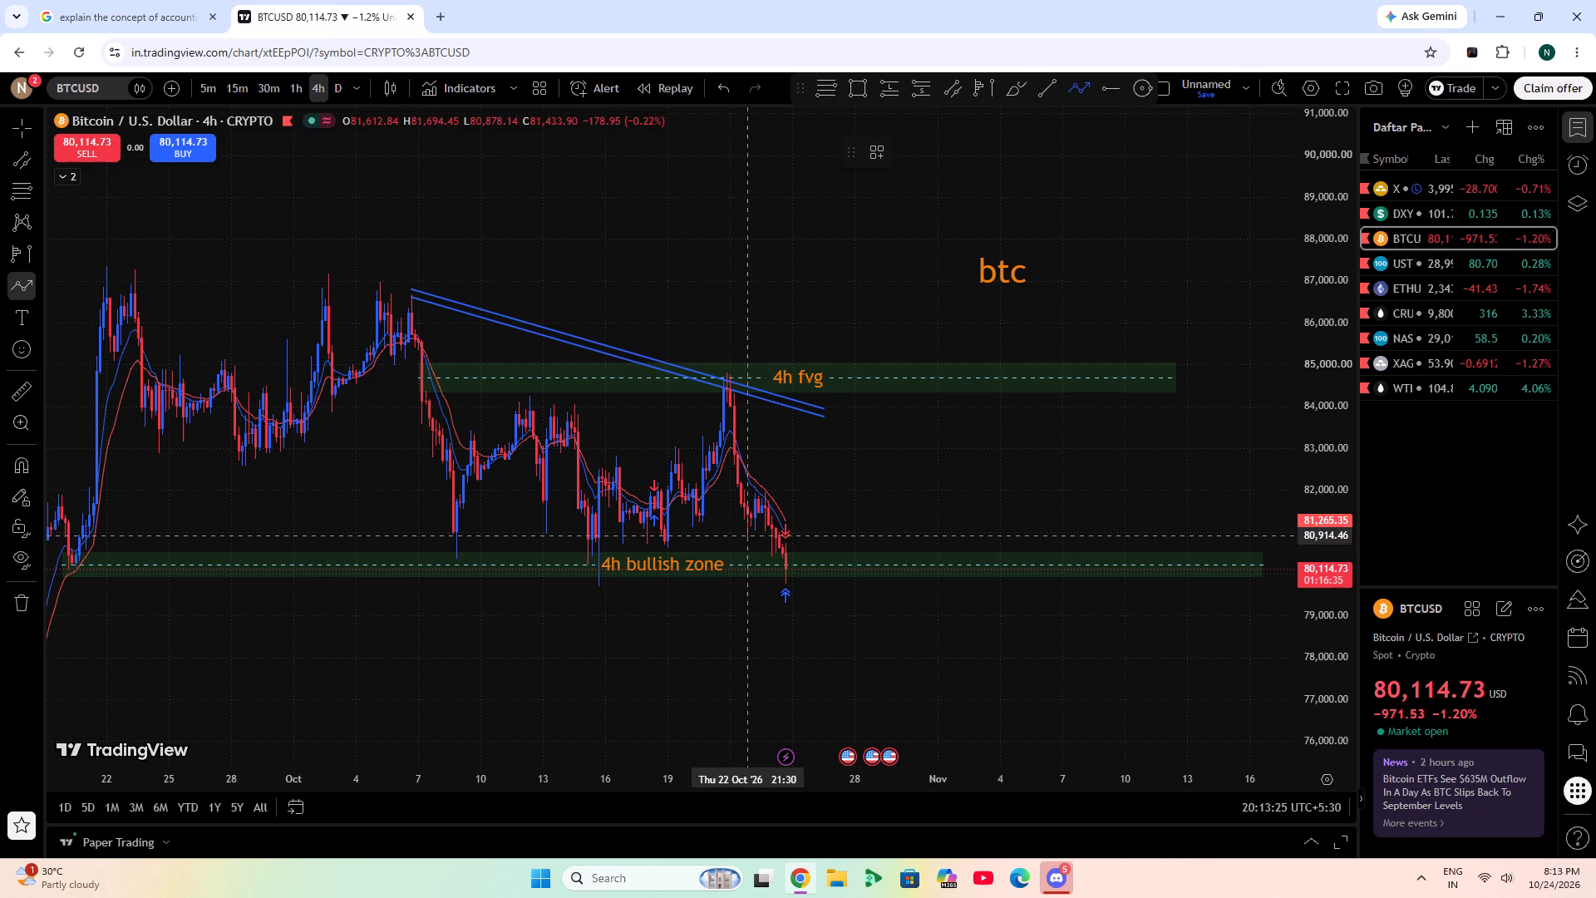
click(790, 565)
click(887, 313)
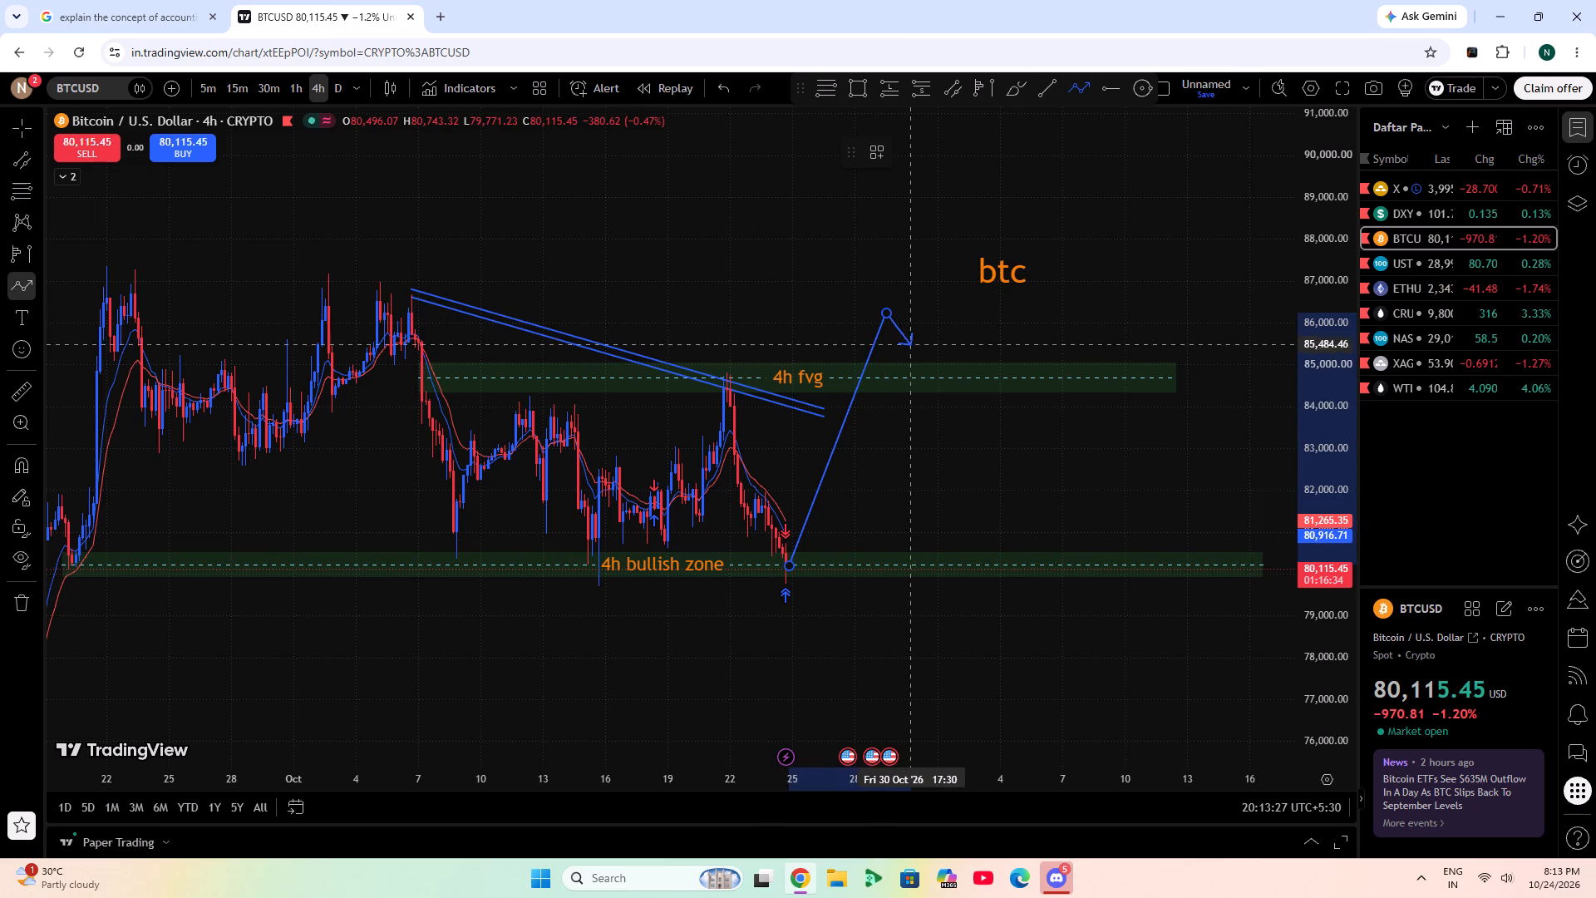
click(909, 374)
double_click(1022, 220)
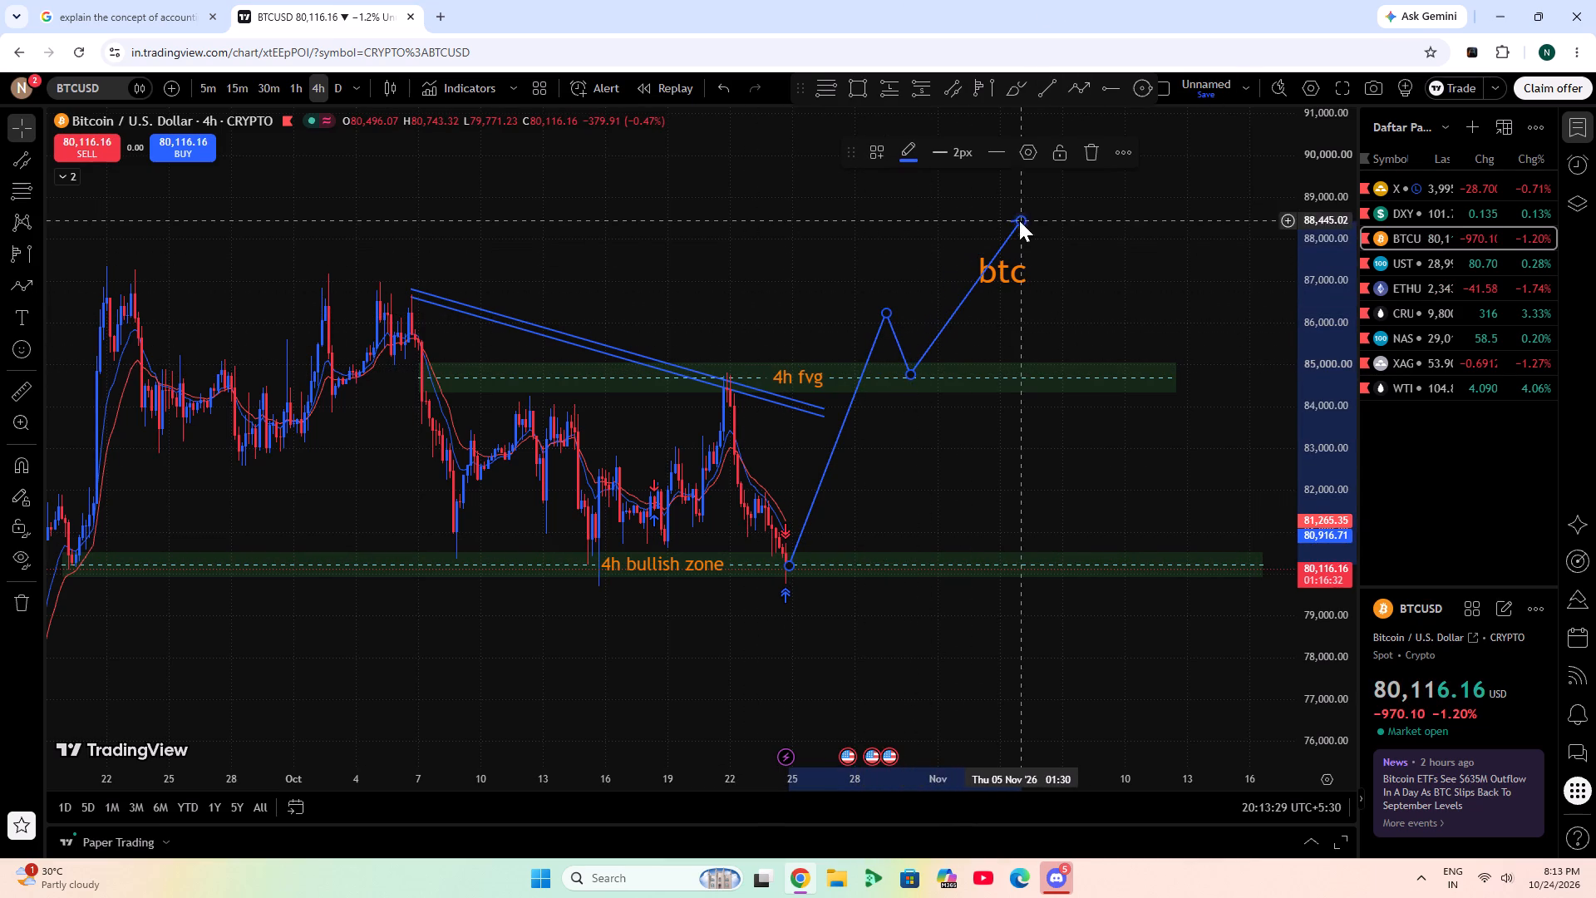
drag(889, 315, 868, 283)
Move the btc text label below the 4h fvg zone, clear of the projection path.
drag(1022, 265, 1033, 270)
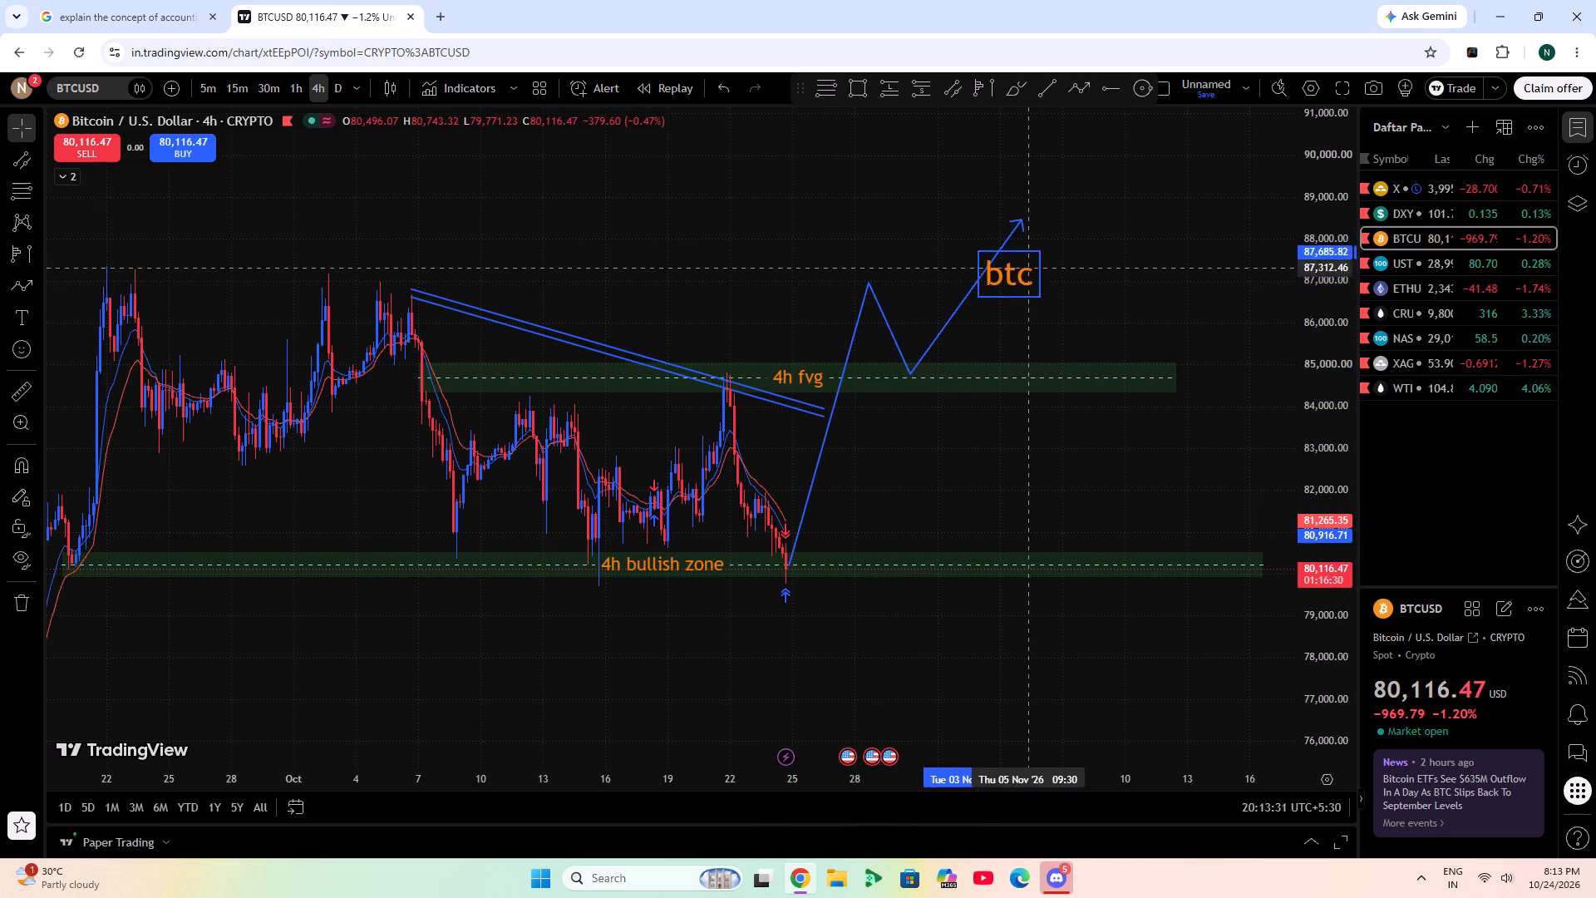
drag(1033, 270, 1017, 426)
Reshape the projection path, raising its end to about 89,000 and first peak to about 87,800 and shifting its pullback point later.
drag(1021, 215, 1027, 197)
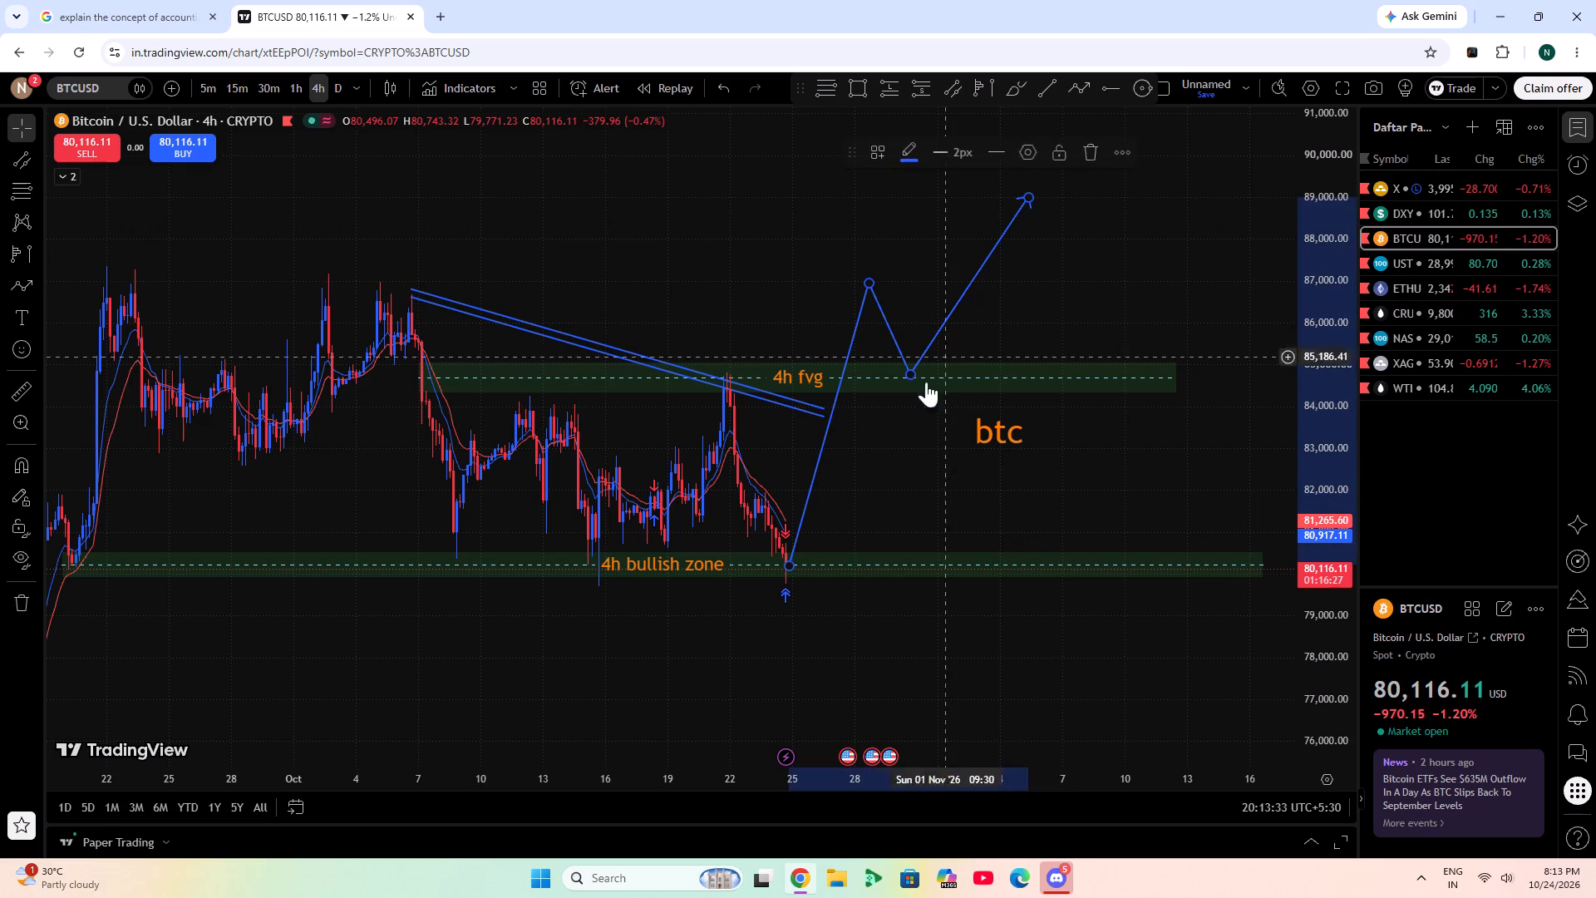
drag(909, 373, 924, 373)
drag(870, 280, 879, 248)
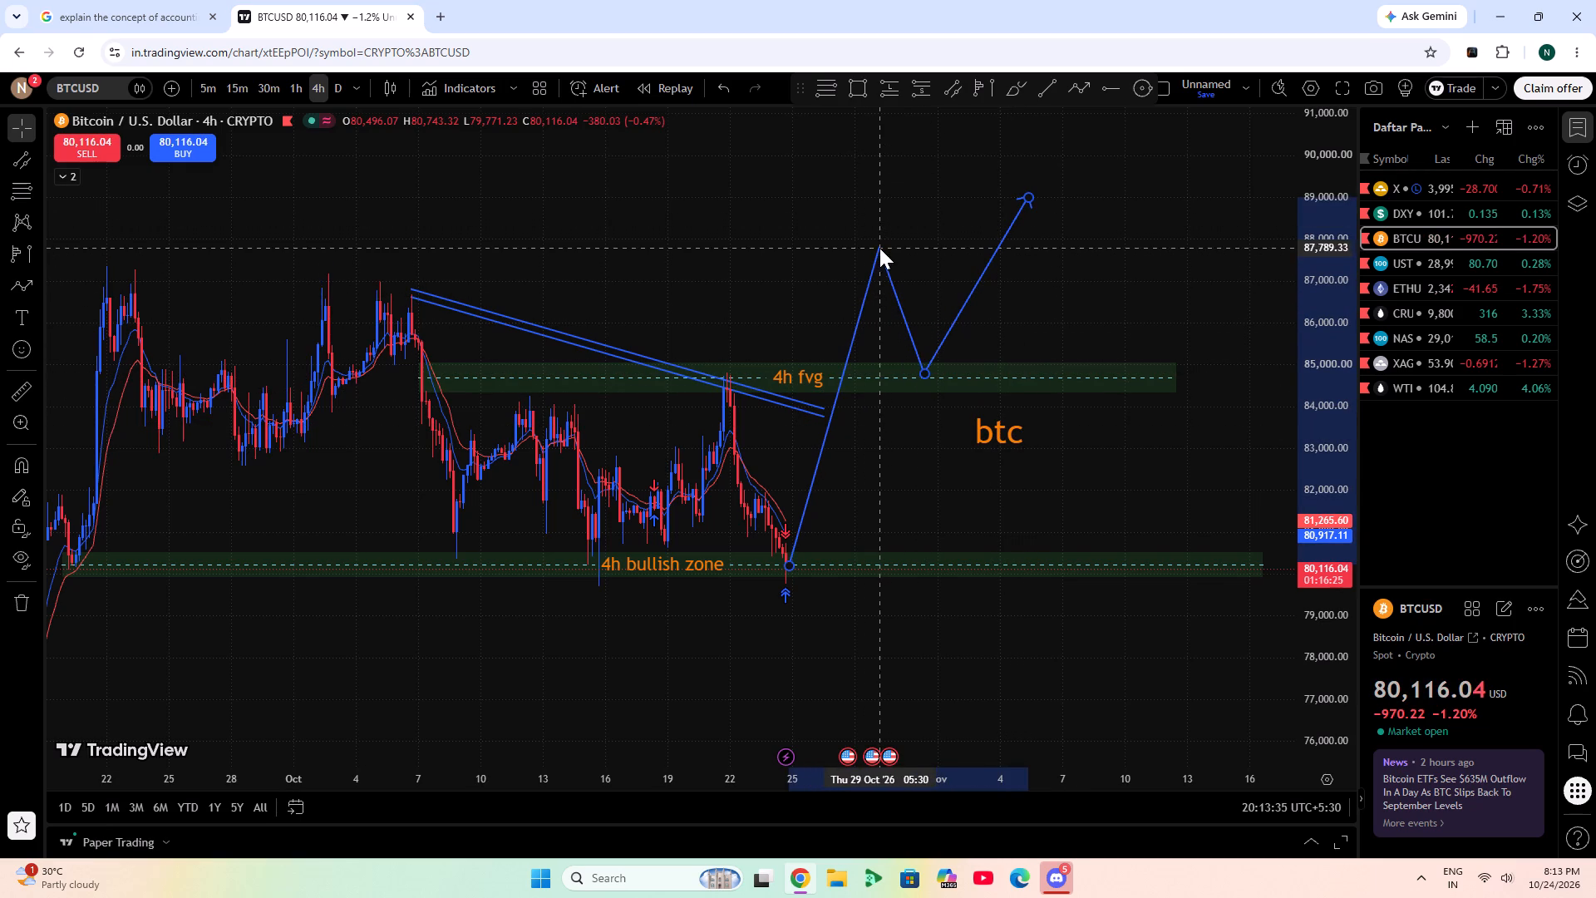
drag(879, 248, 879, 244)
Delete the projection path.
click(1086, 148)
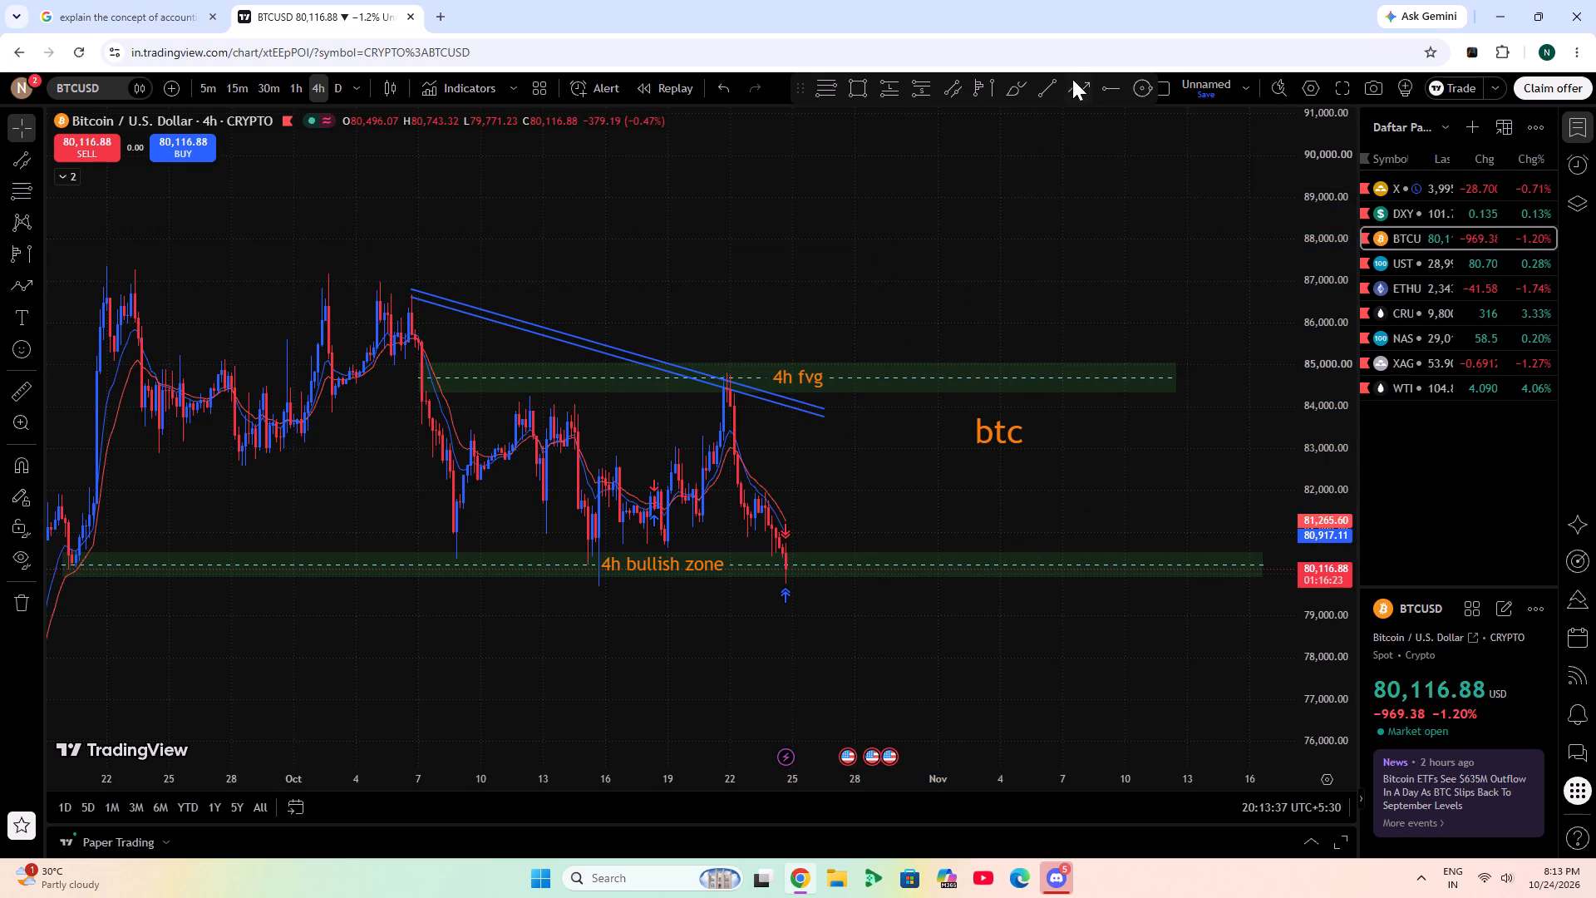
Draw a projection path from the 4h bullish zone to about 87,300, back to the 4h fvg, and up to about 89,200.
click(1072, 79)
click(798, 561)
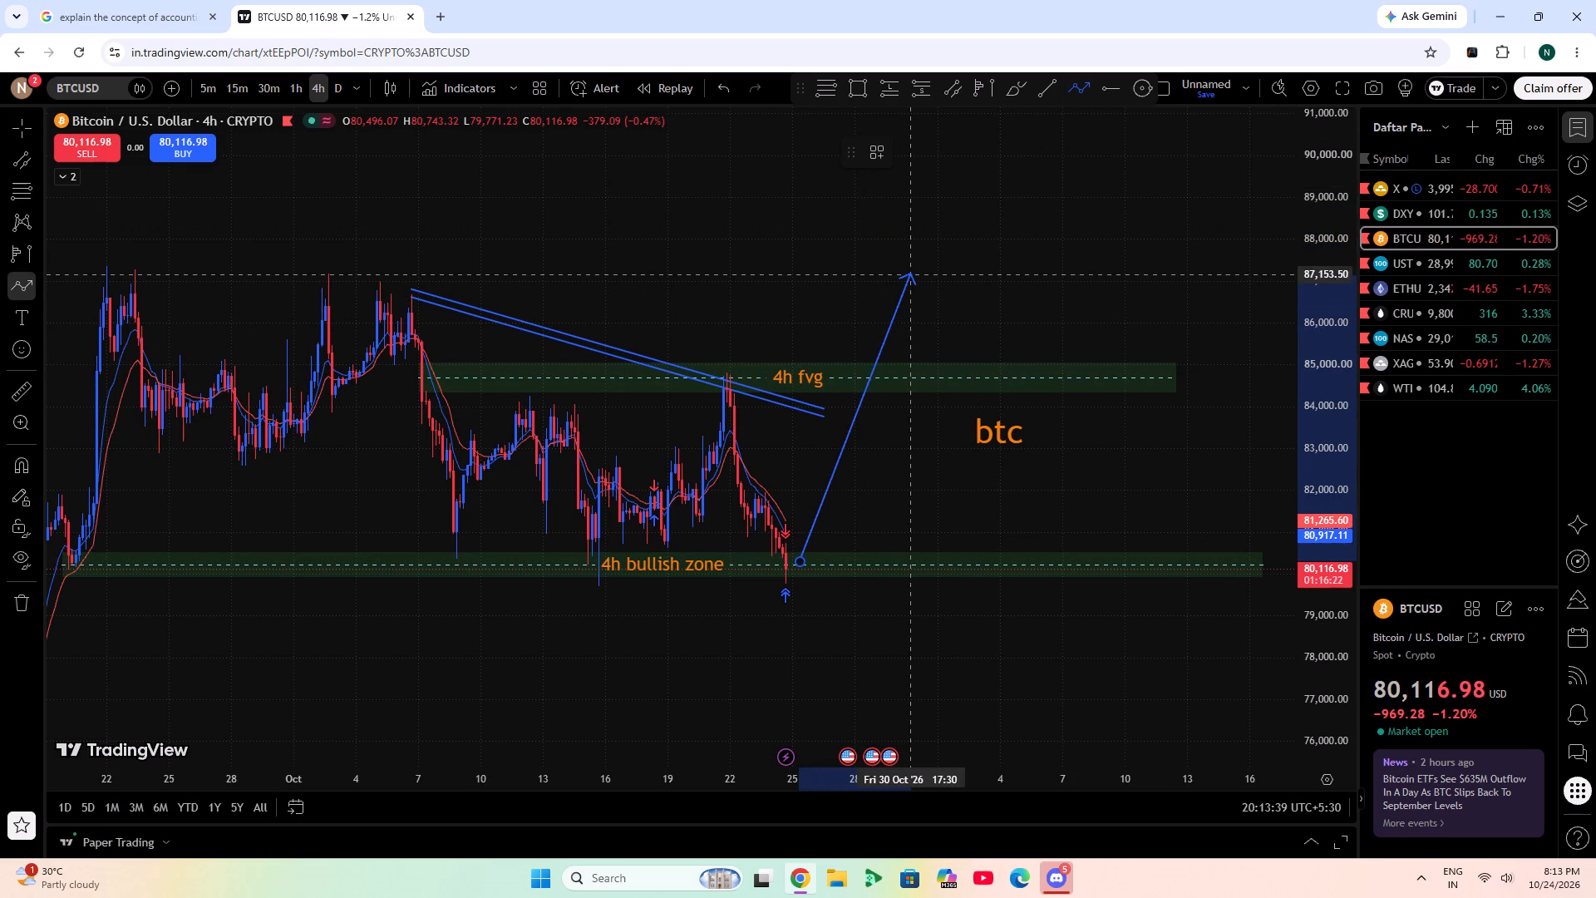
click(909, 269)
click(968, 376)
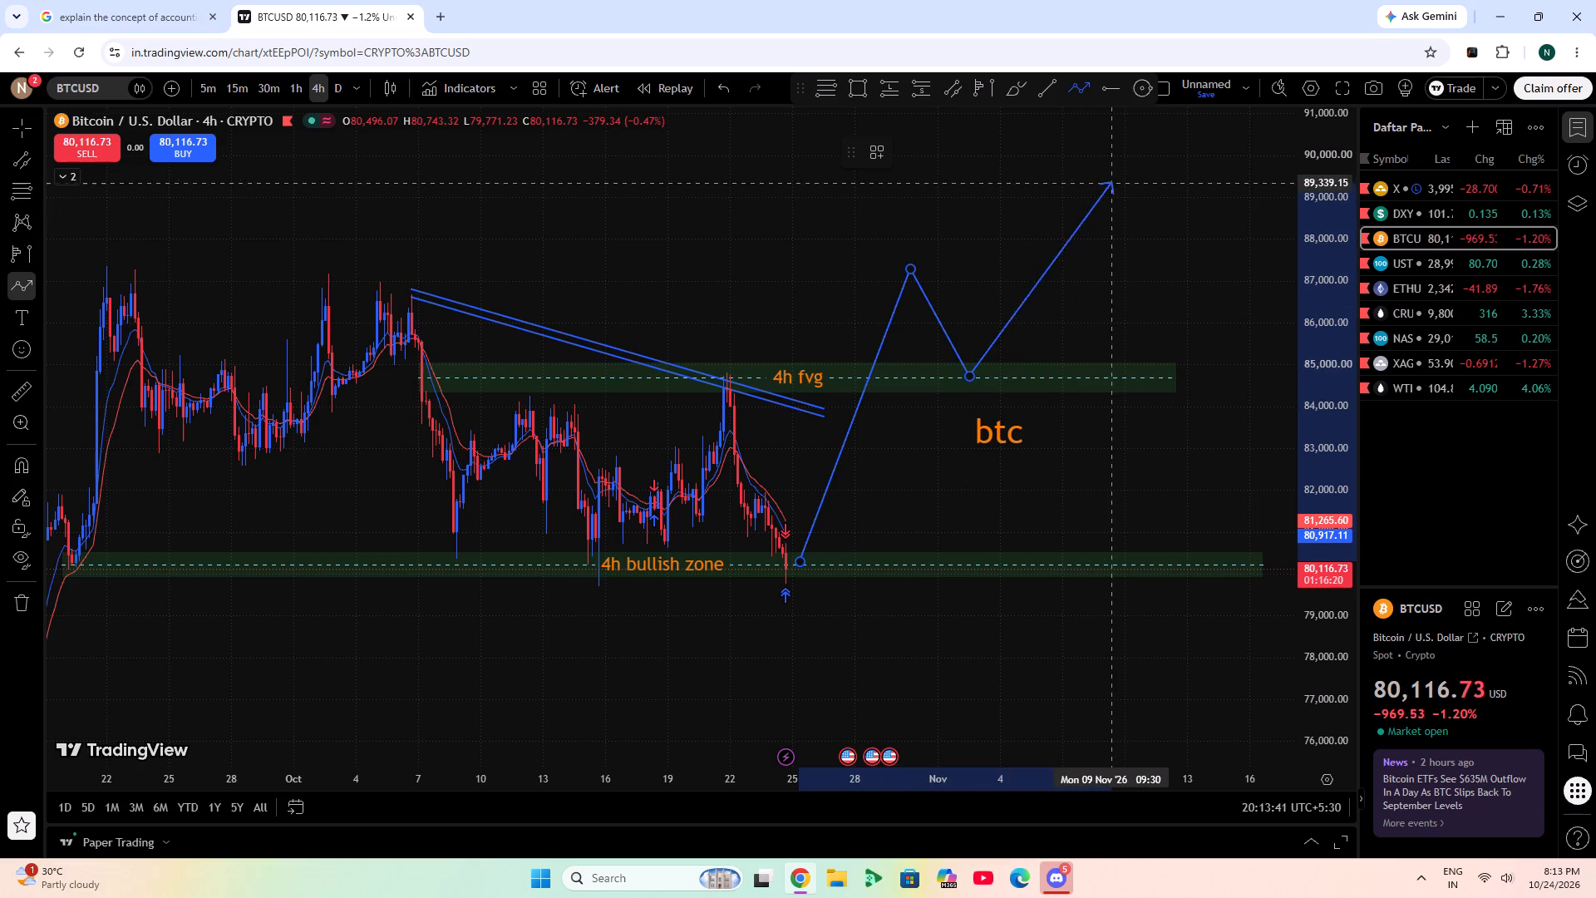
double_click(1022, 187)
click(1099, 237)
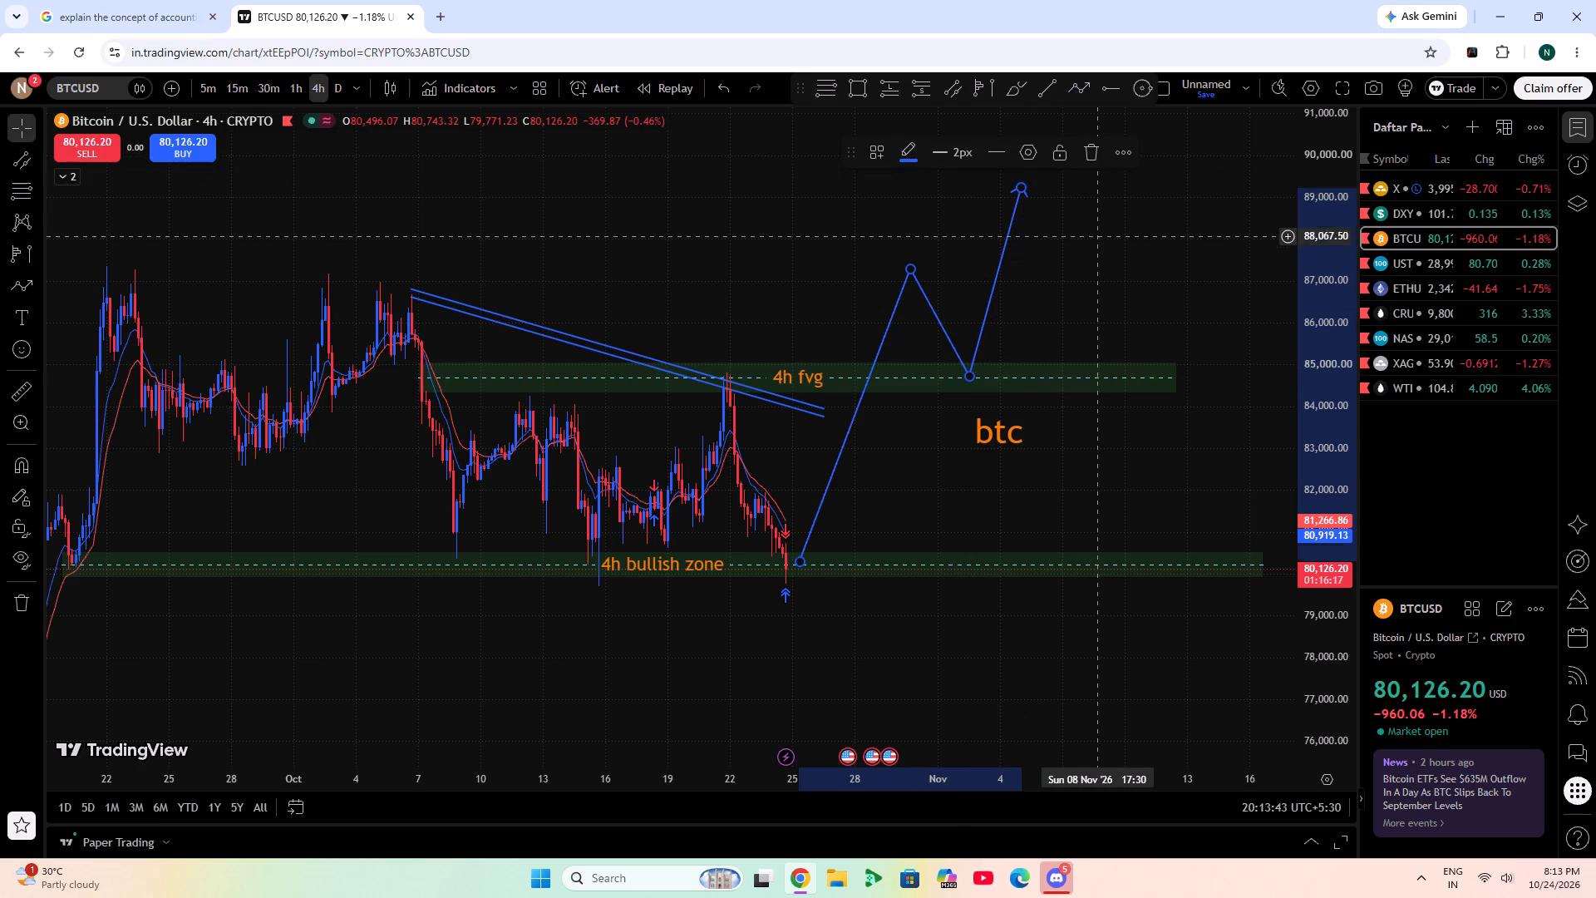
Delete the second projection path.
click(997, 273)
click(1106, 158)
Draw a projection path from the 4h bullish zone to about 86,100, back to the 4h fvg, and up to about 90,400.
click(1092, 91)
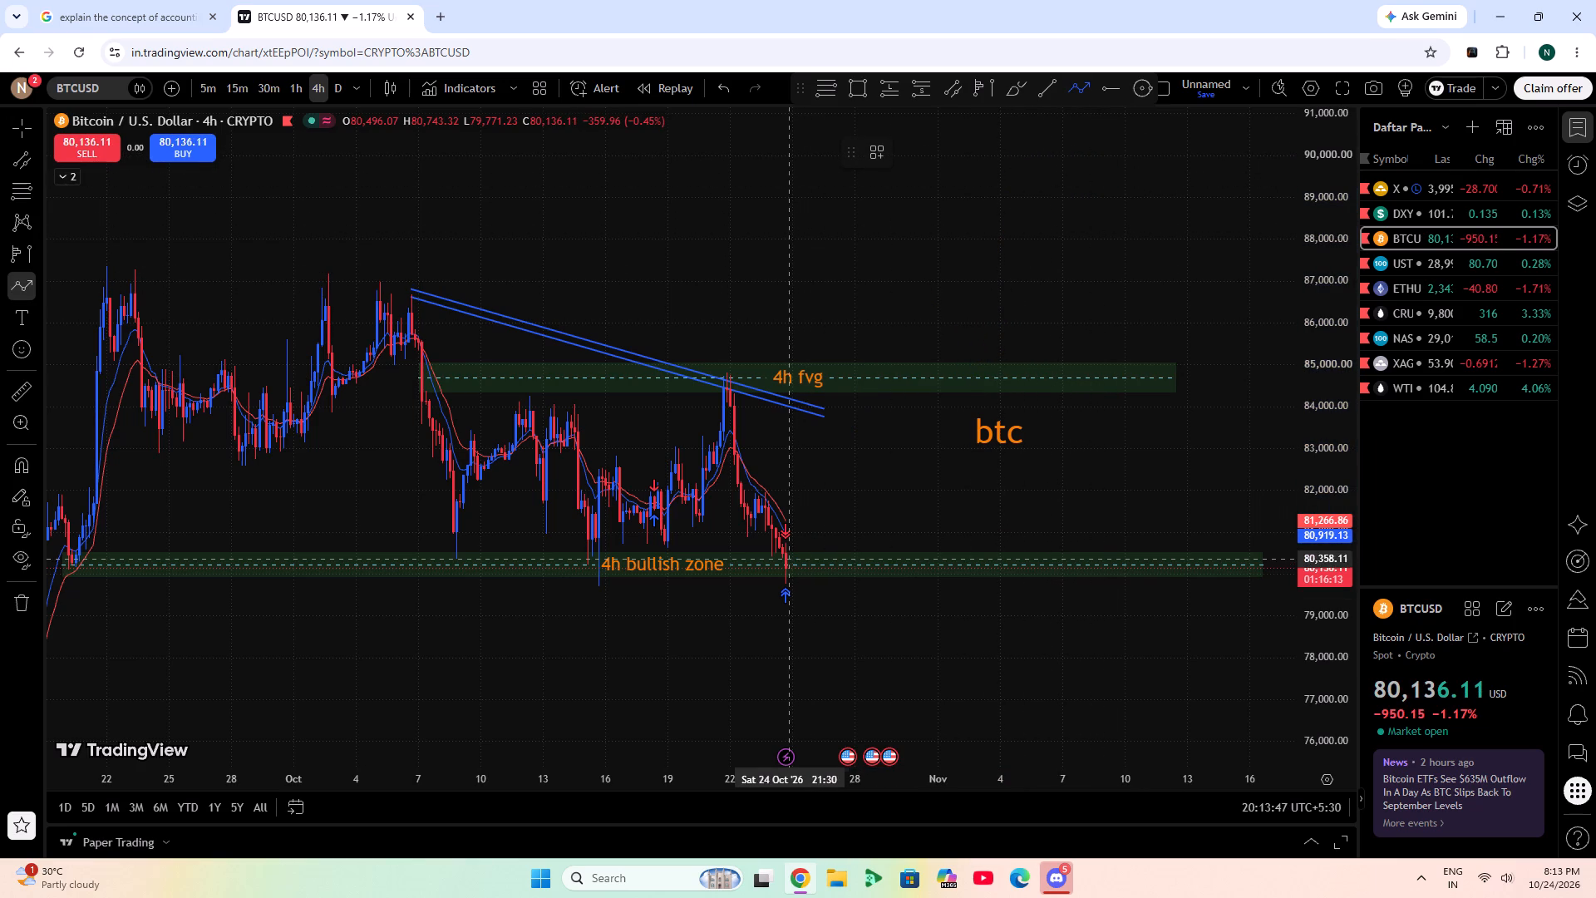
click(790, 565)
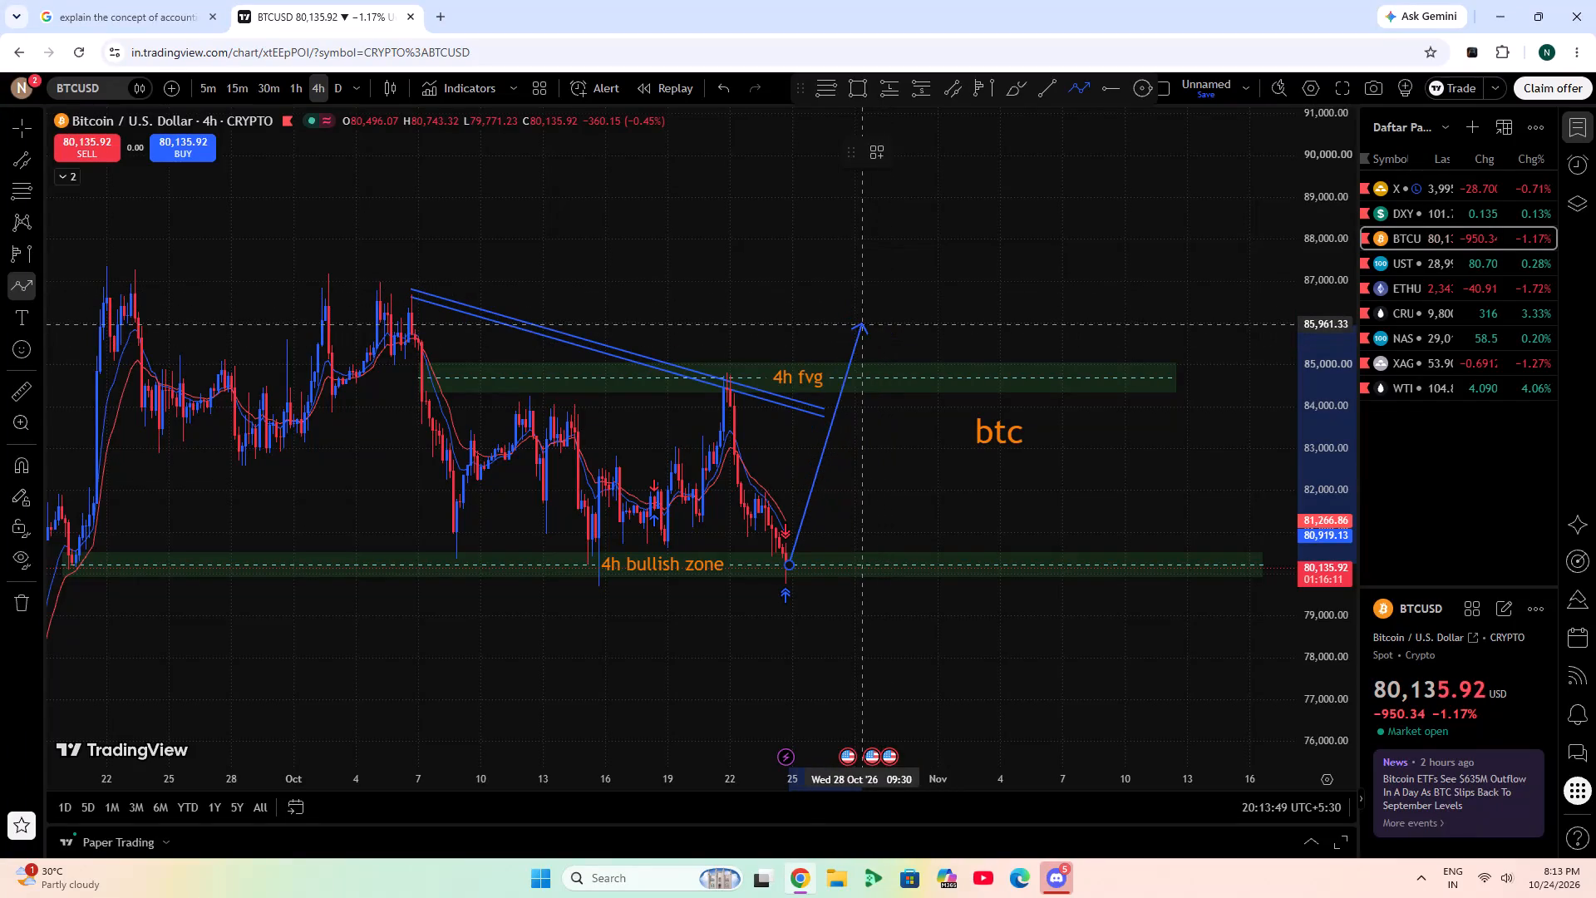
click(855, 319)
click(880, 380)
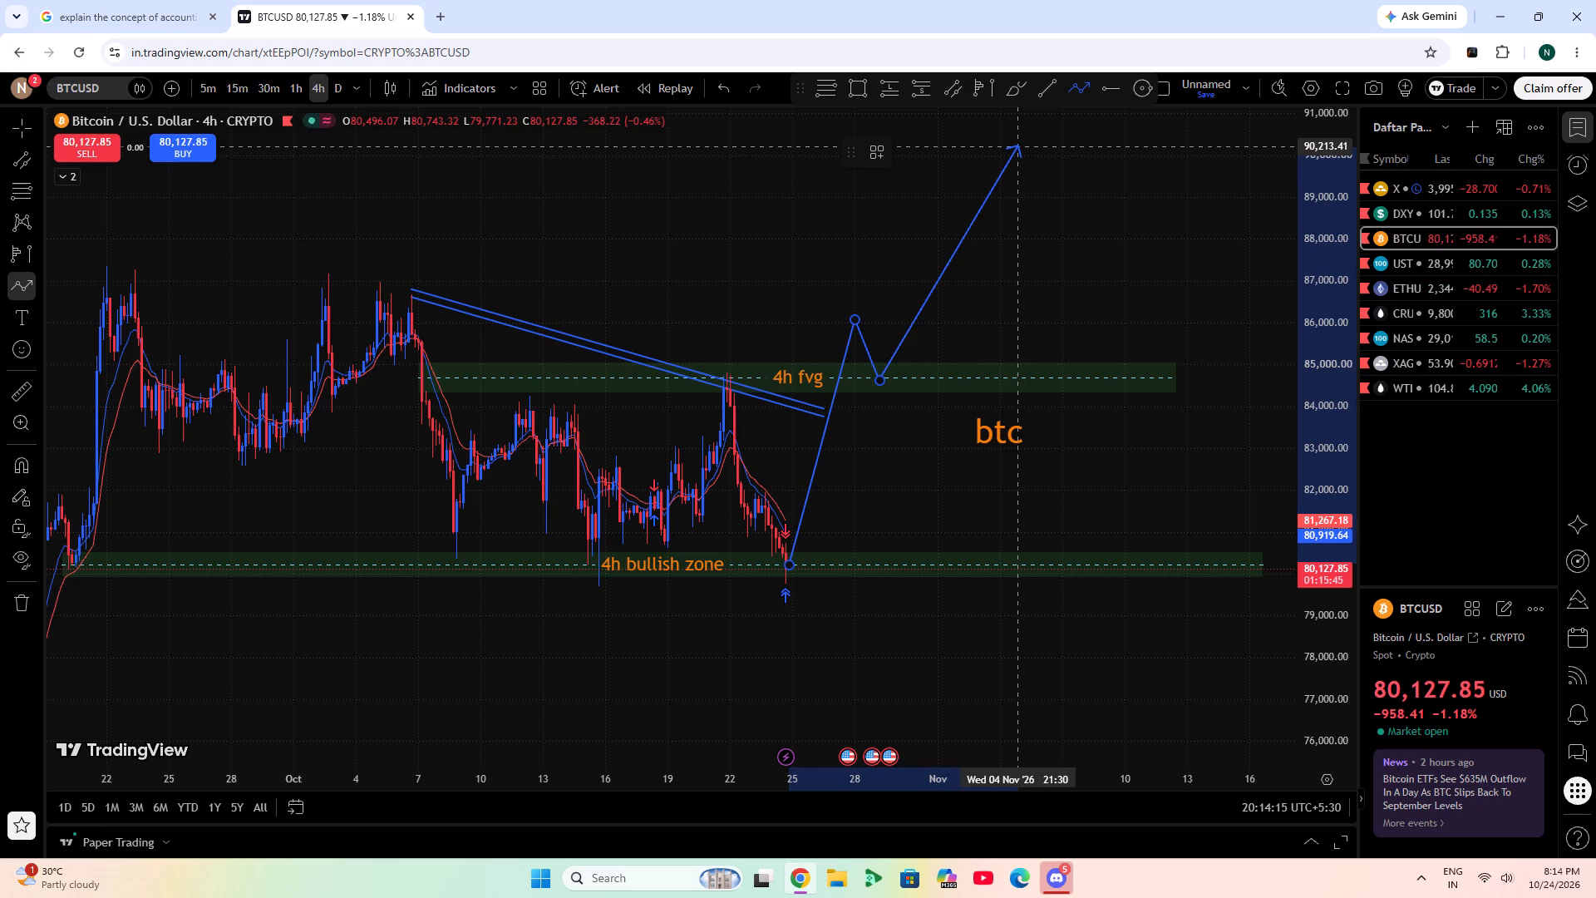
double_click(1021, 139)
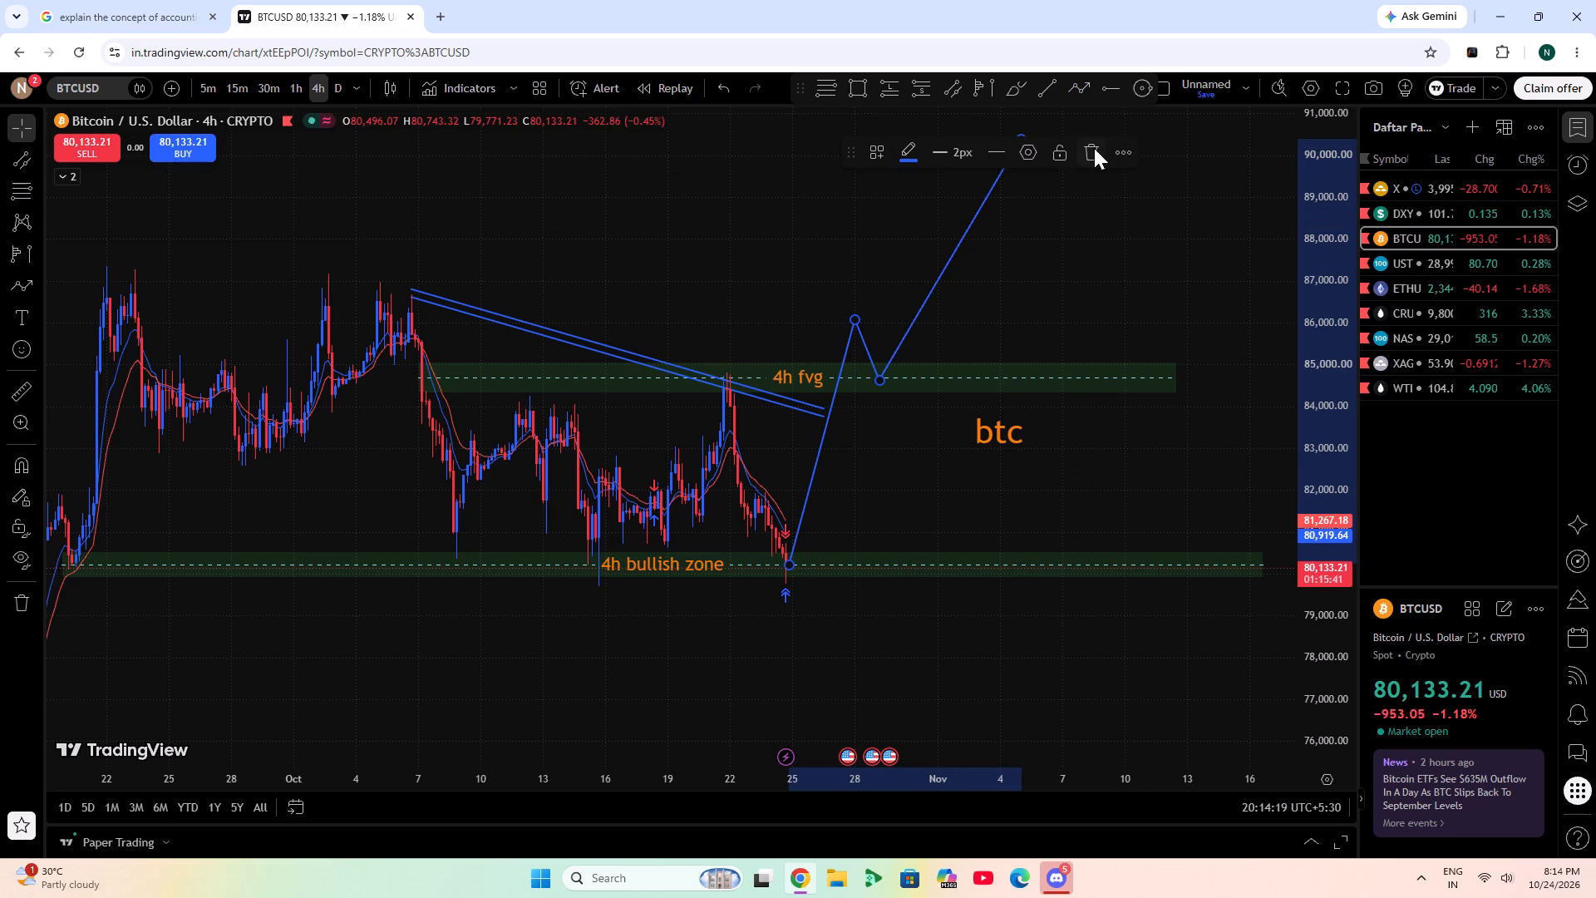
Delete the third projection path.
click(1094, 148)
Draw a rectangle zone across the highs from 21 September to 7 October, between about 86,816 and 86,240.
click(866, 78)
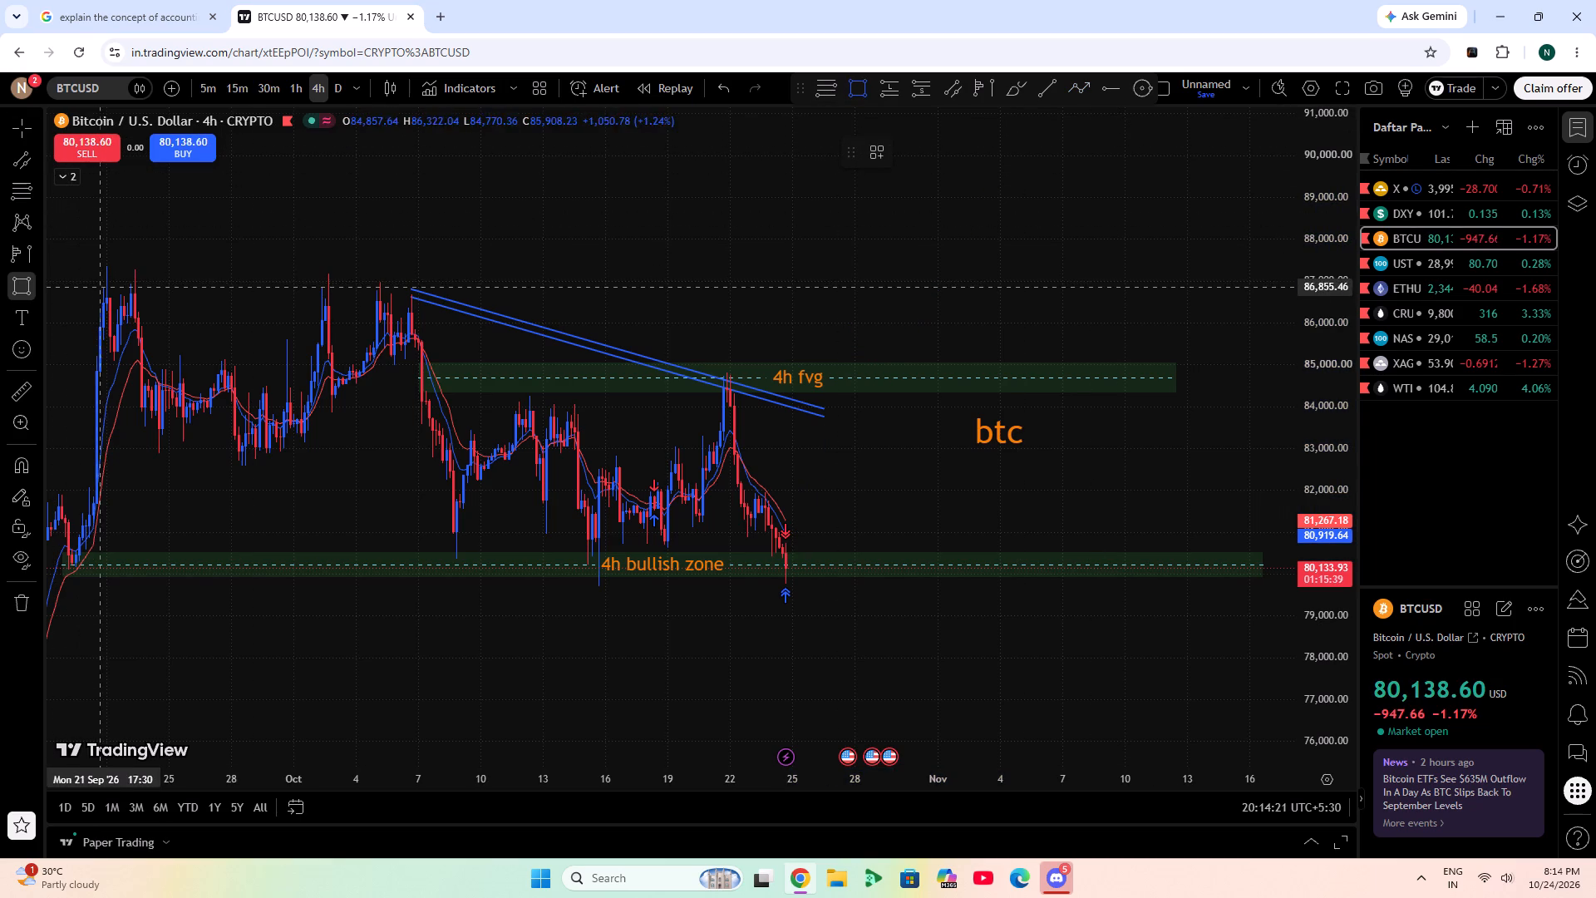
click(101, 289)
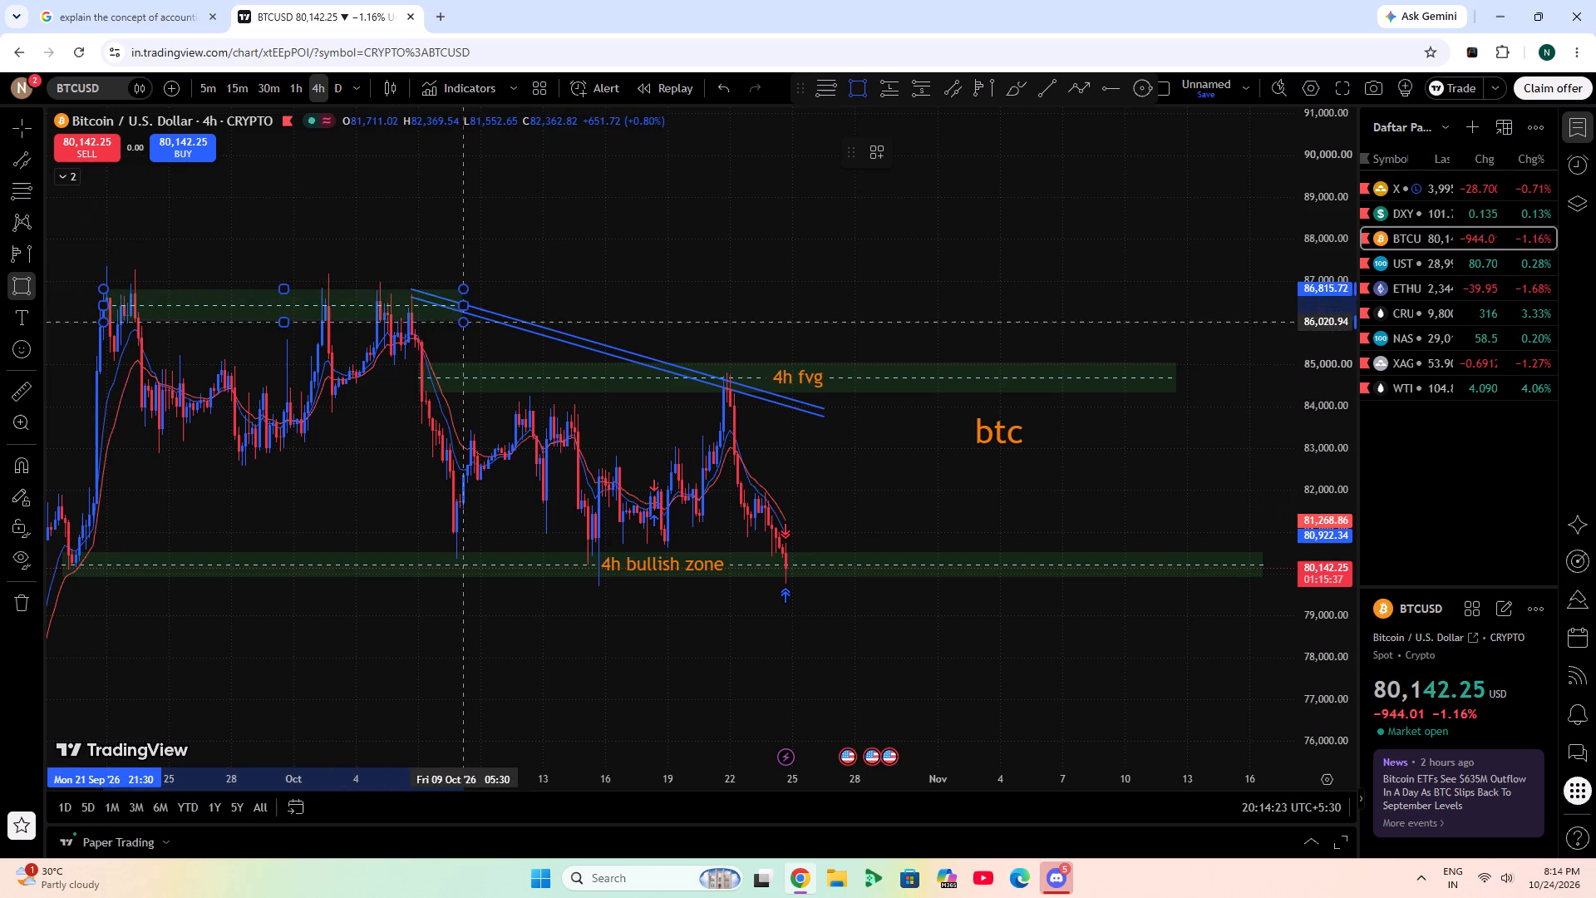
click(431, 313)
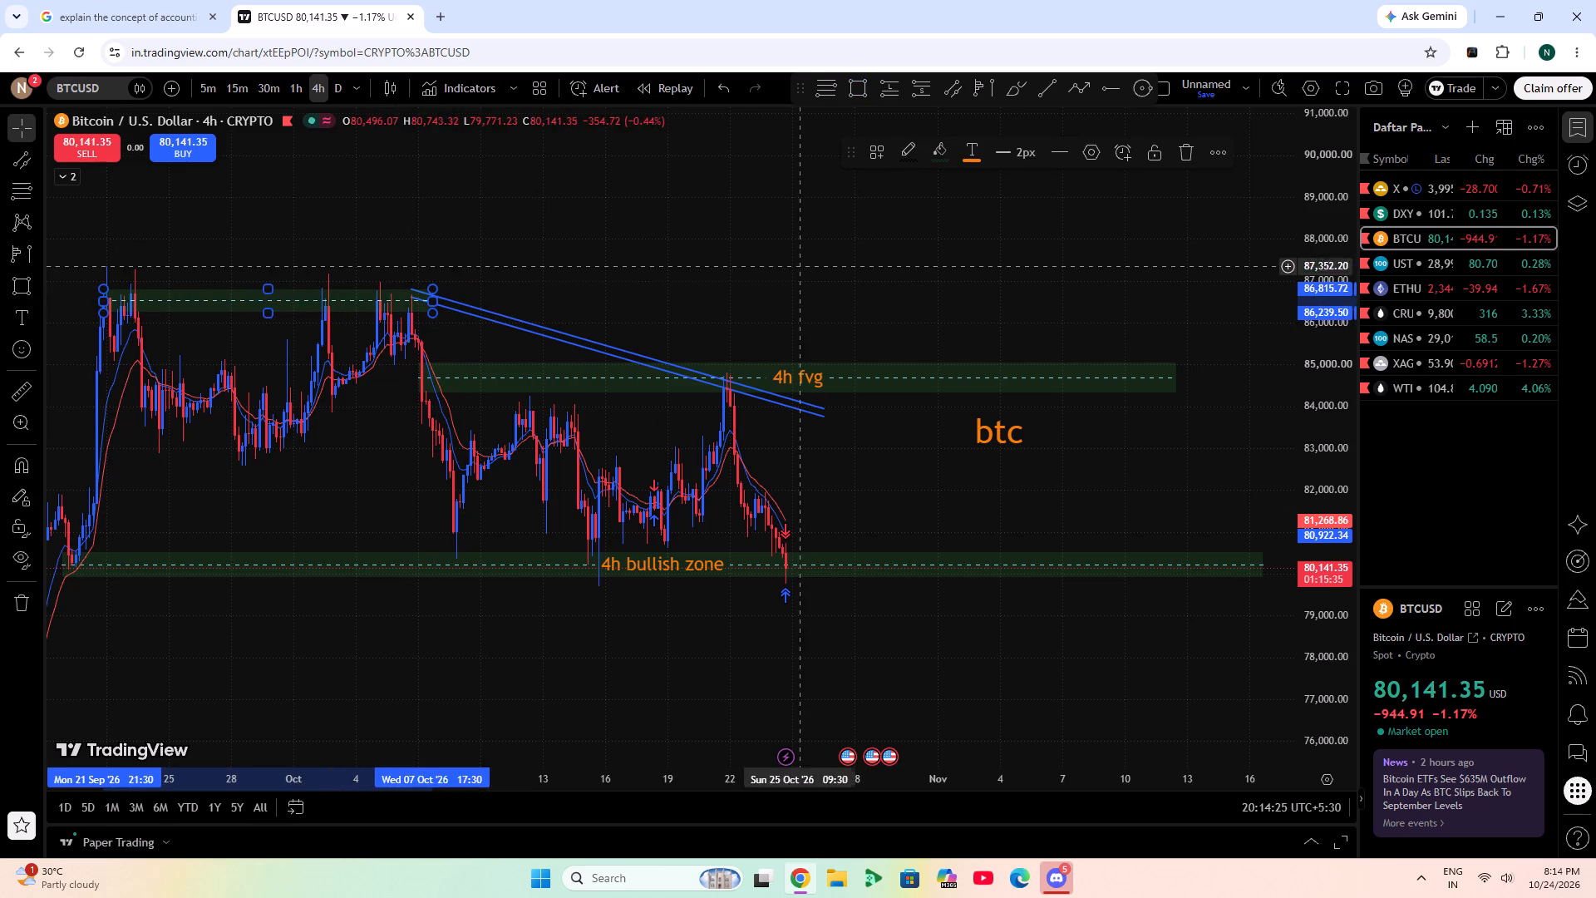
Label the new rectangle along the highs "4h resistance".
click(288, 297)
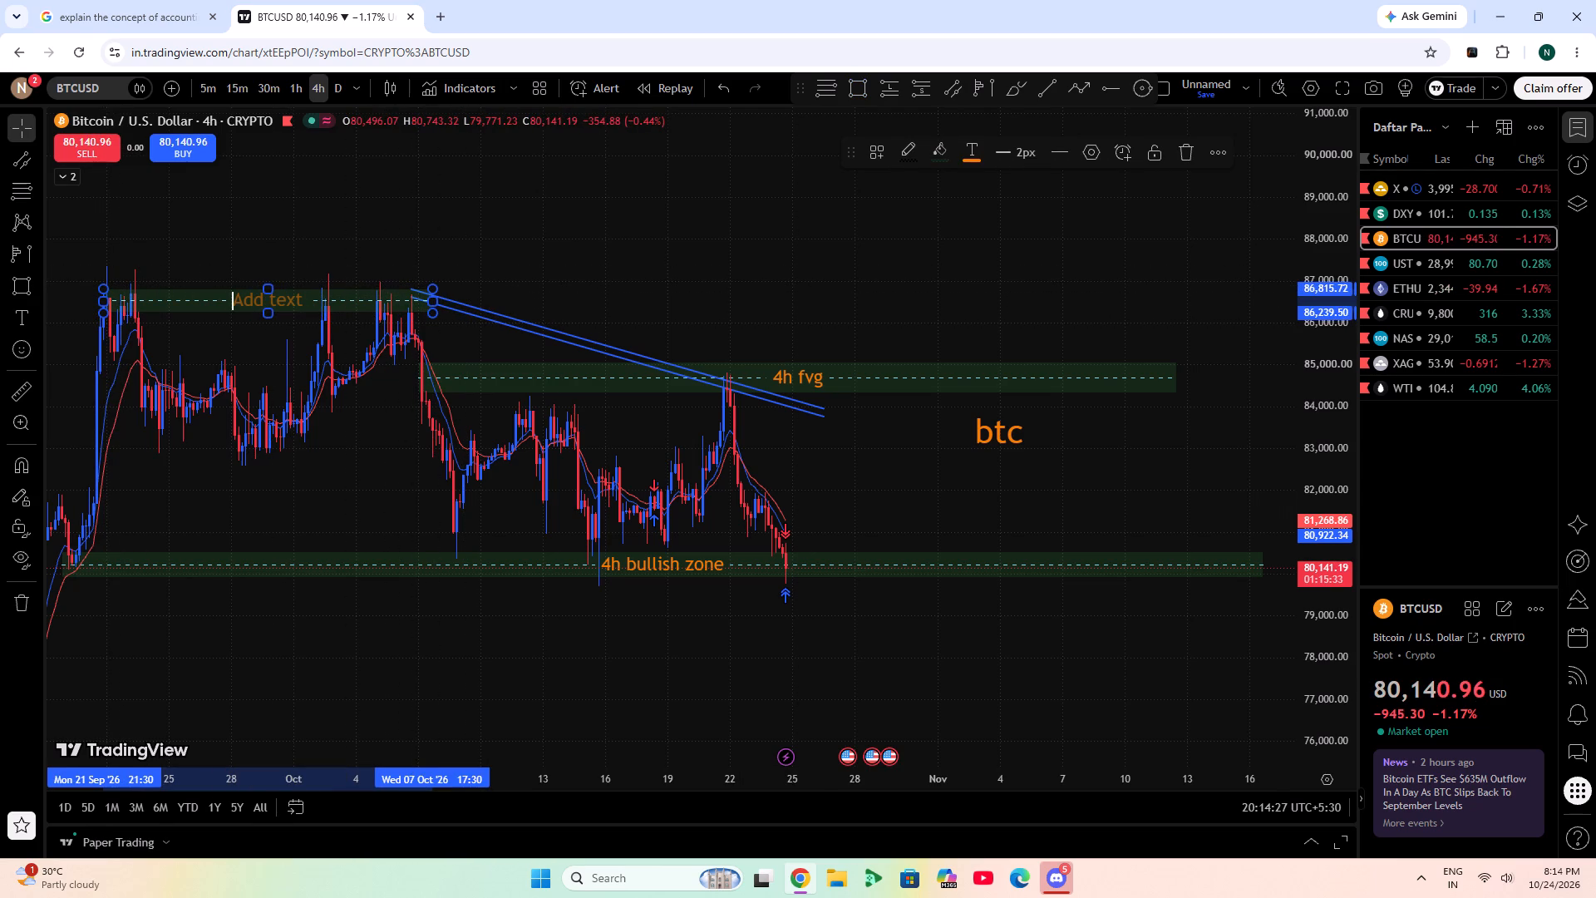
key(4)
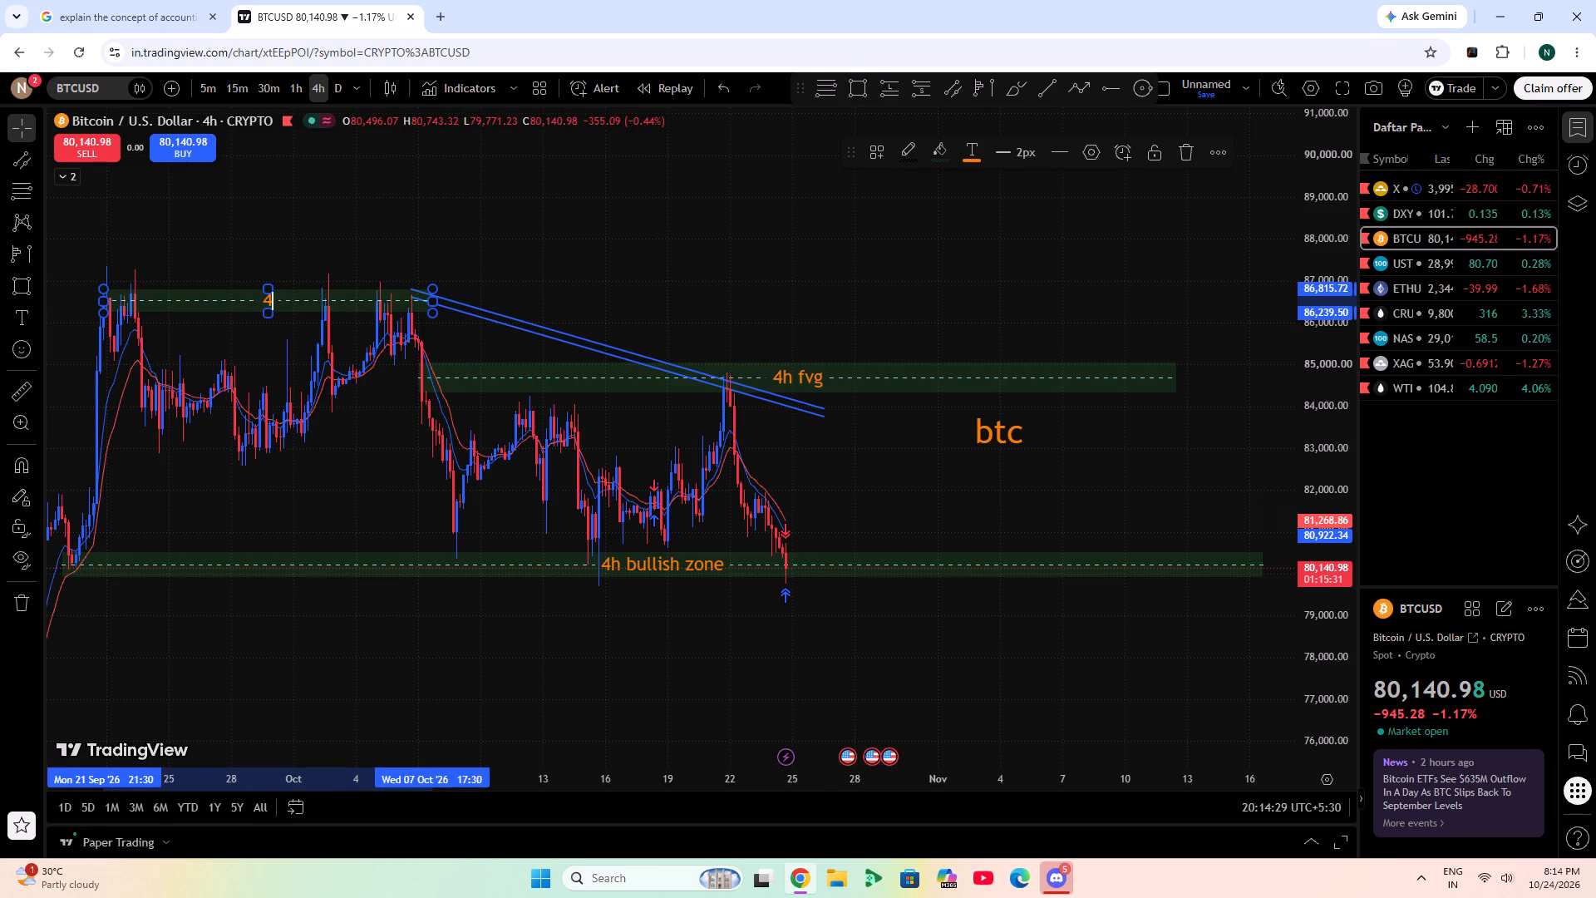
text(h)
key(space)
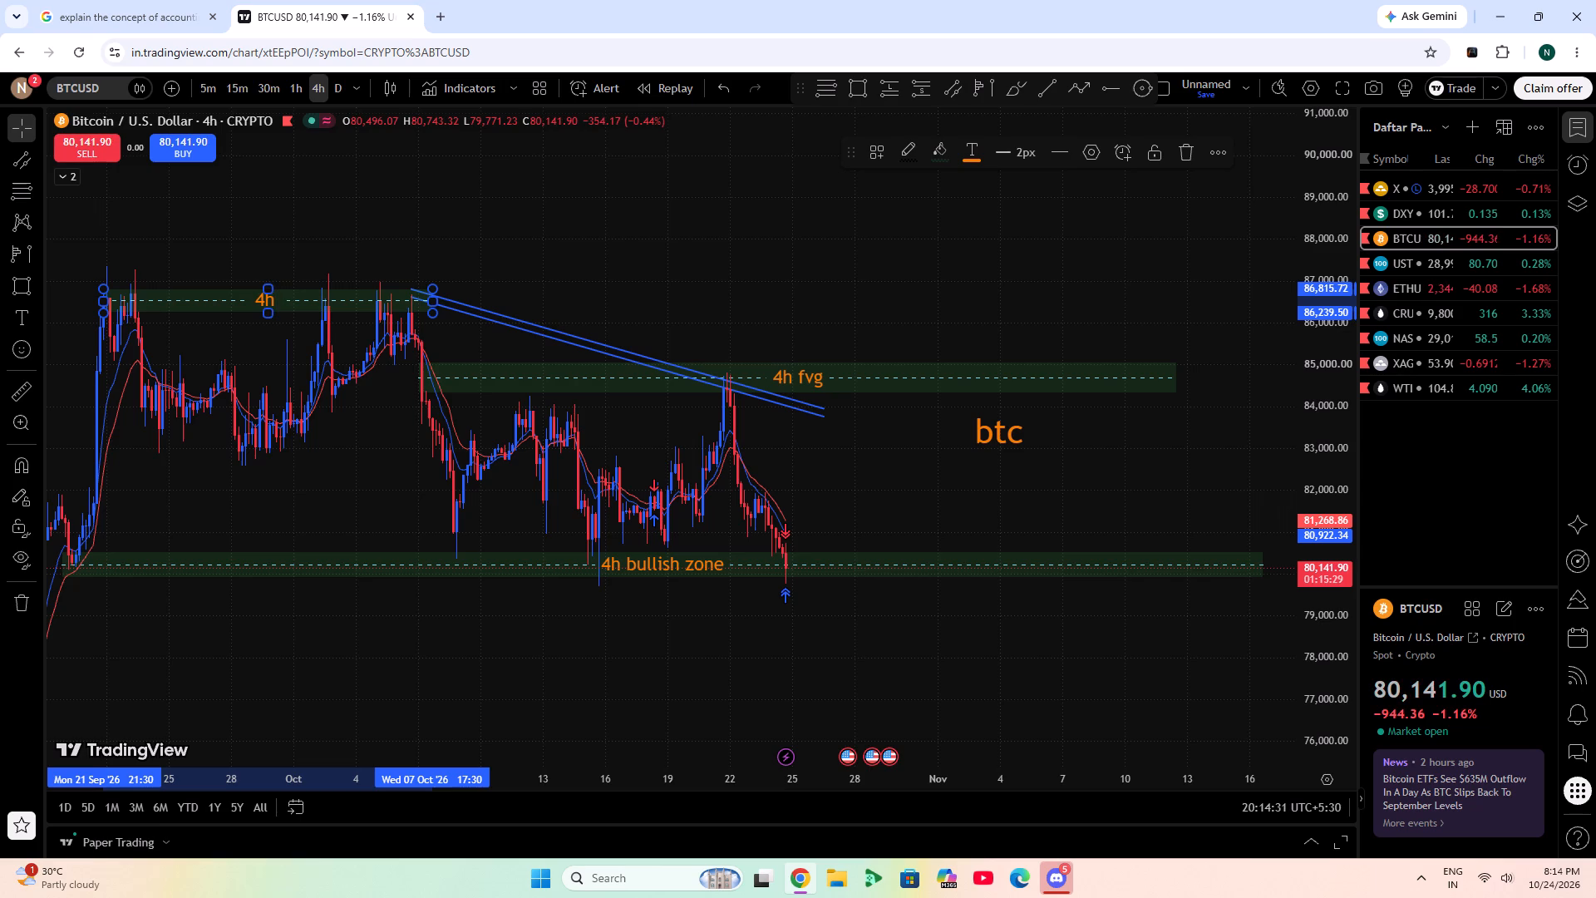
text(resis)
text(tance)
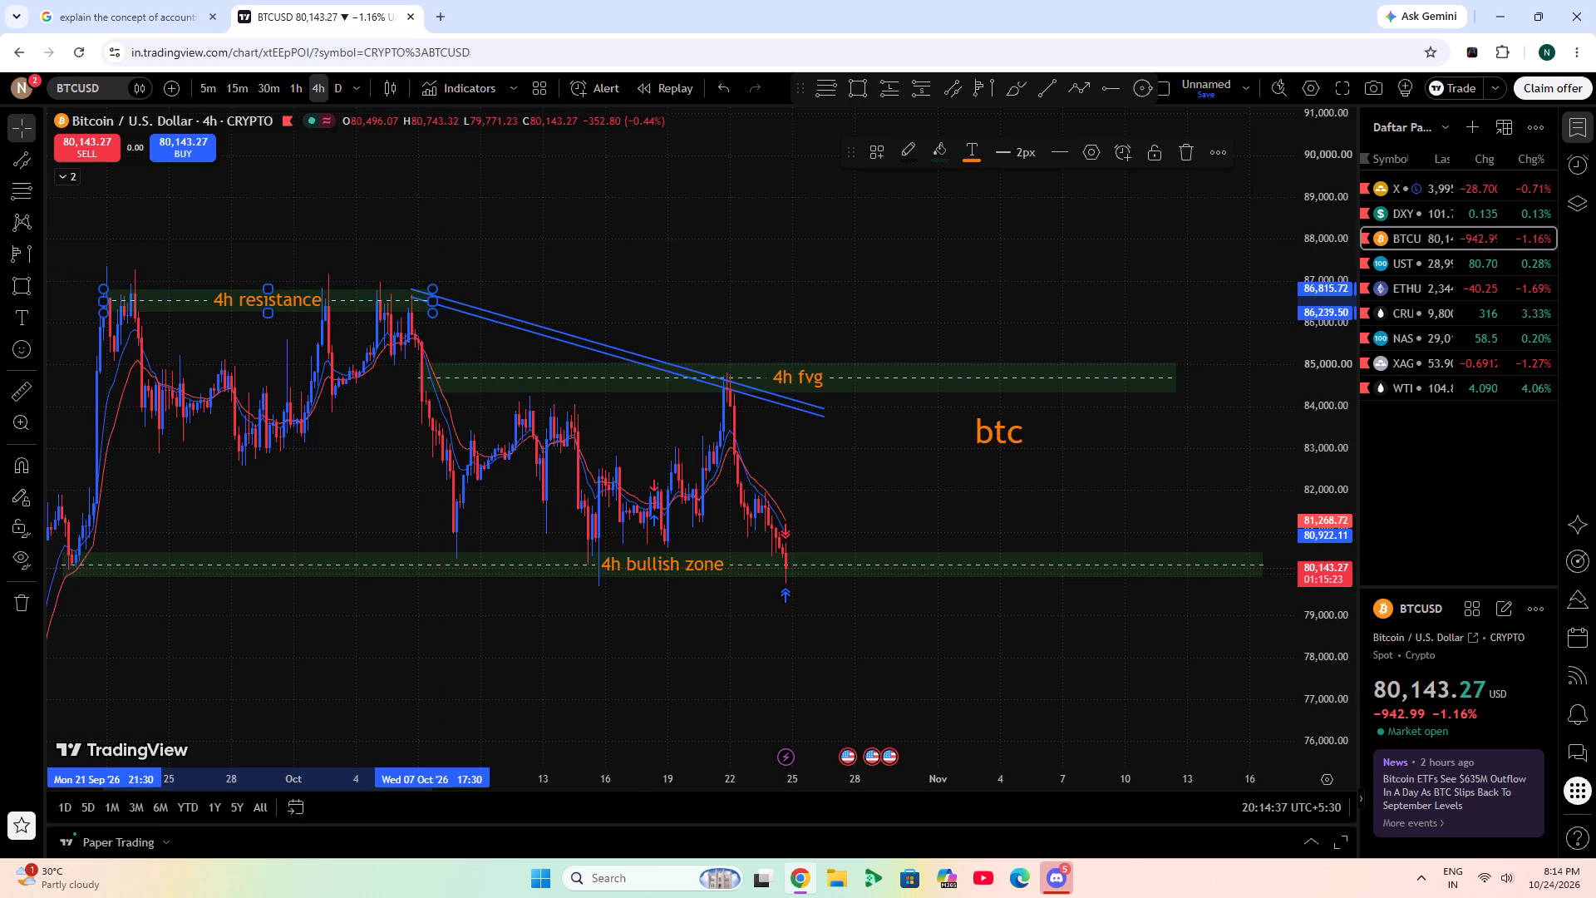
Shorten the 4h resistance zone so it ends at about 6 October, just before the descending channel.
drag(433, 303, 401, 301)
click(548, 250)
Change the label of the 4h bullish zone to "4h strong demand / bullish zone".
drag(955, 289, 915, 278)
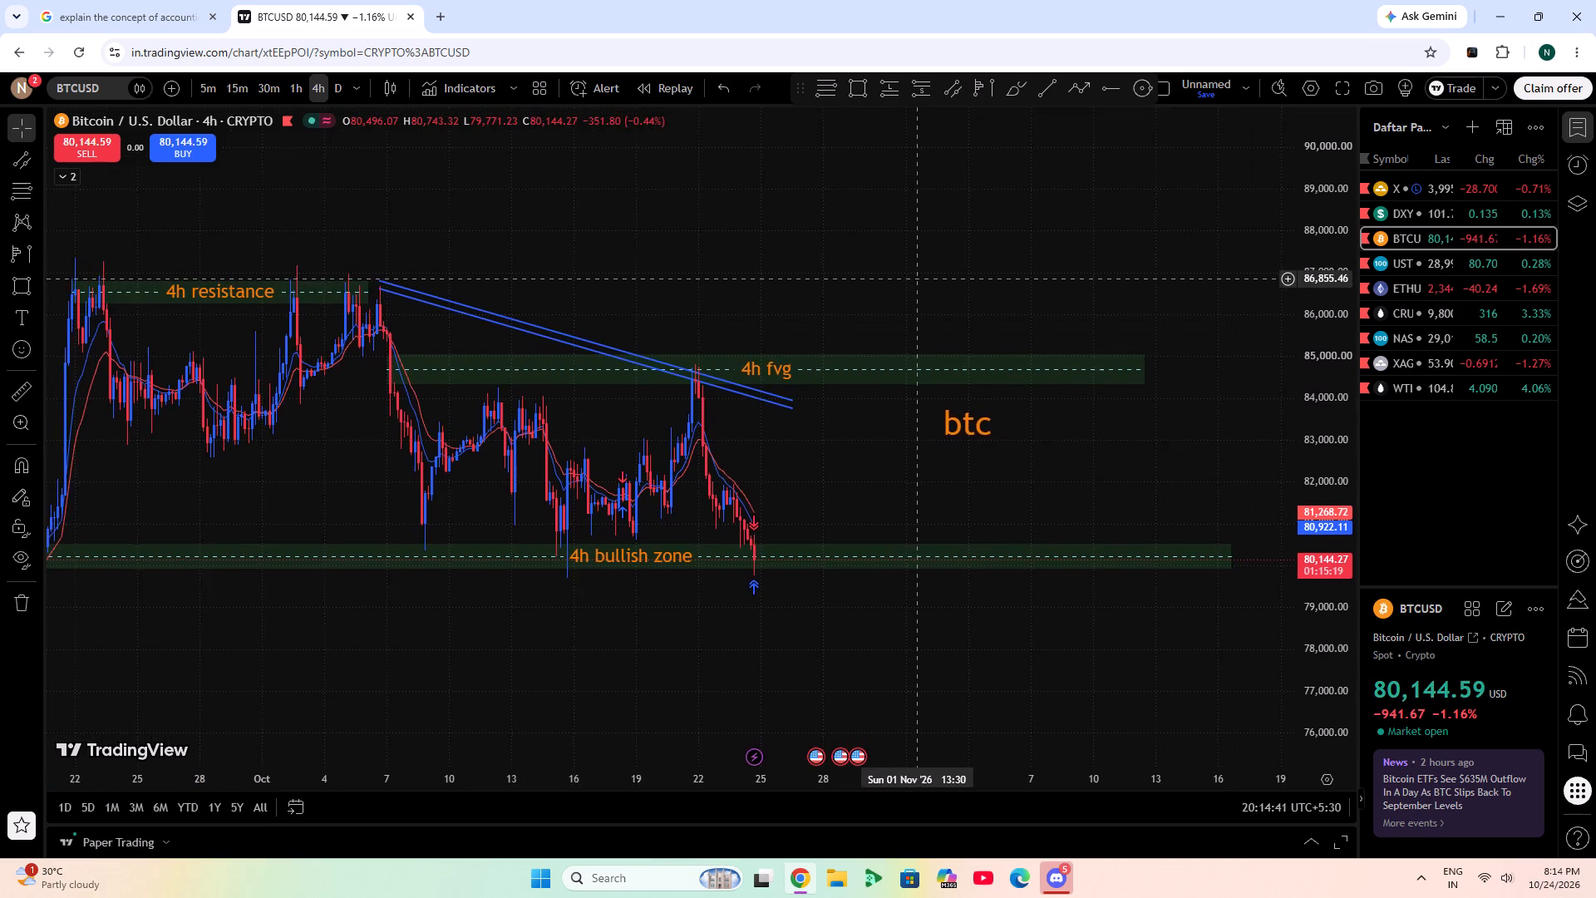
drag(915, 278, 1038, 240)
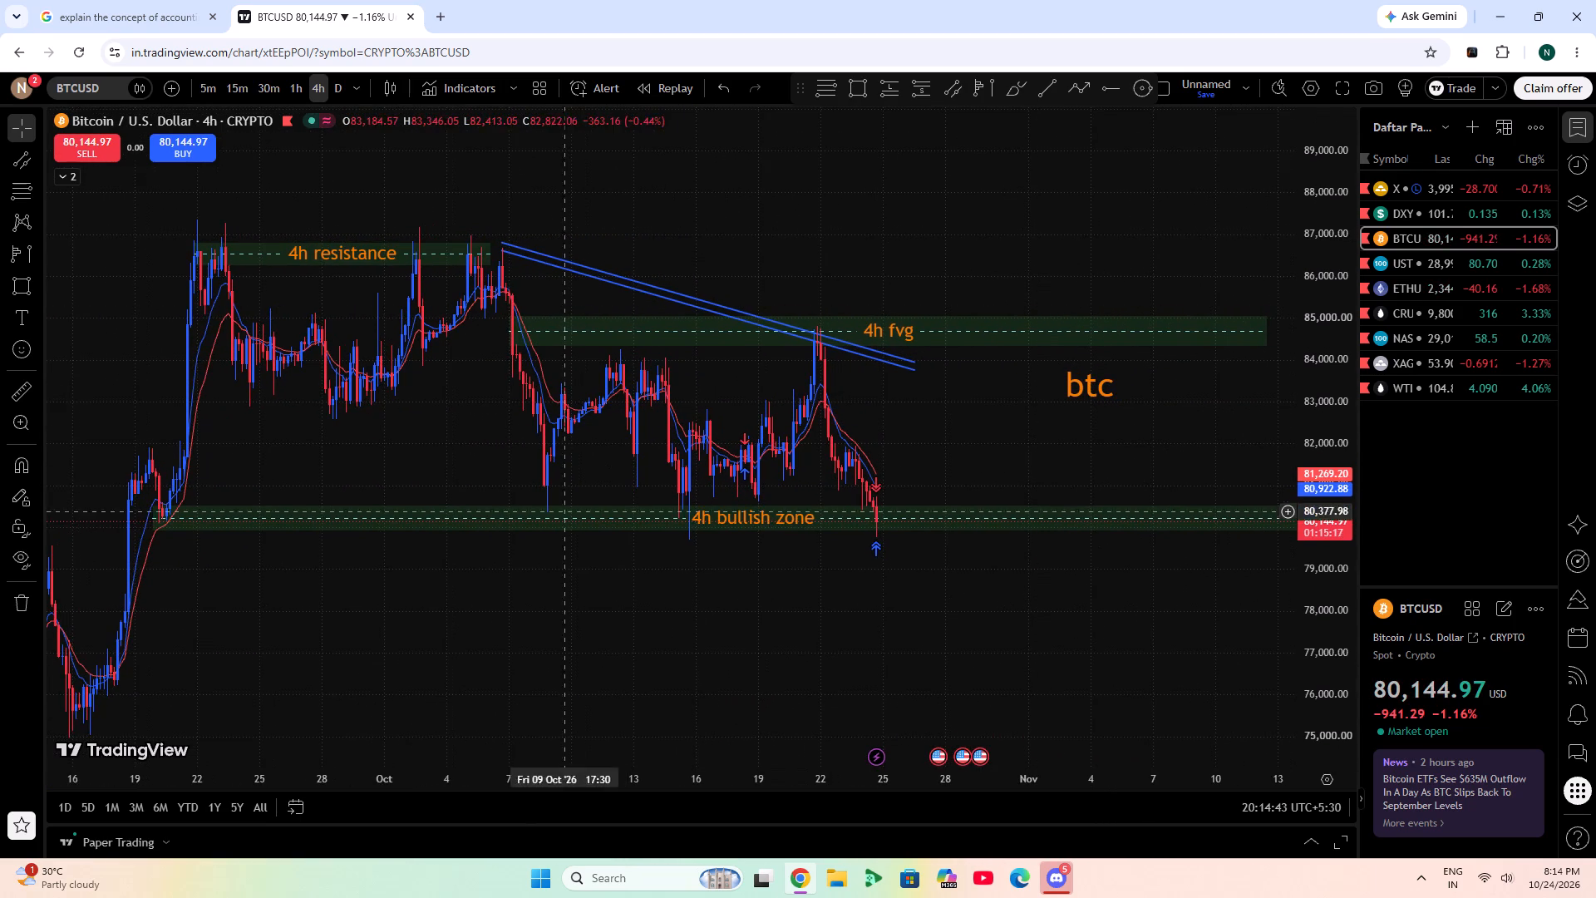
drag(812, 561, 768, 554)
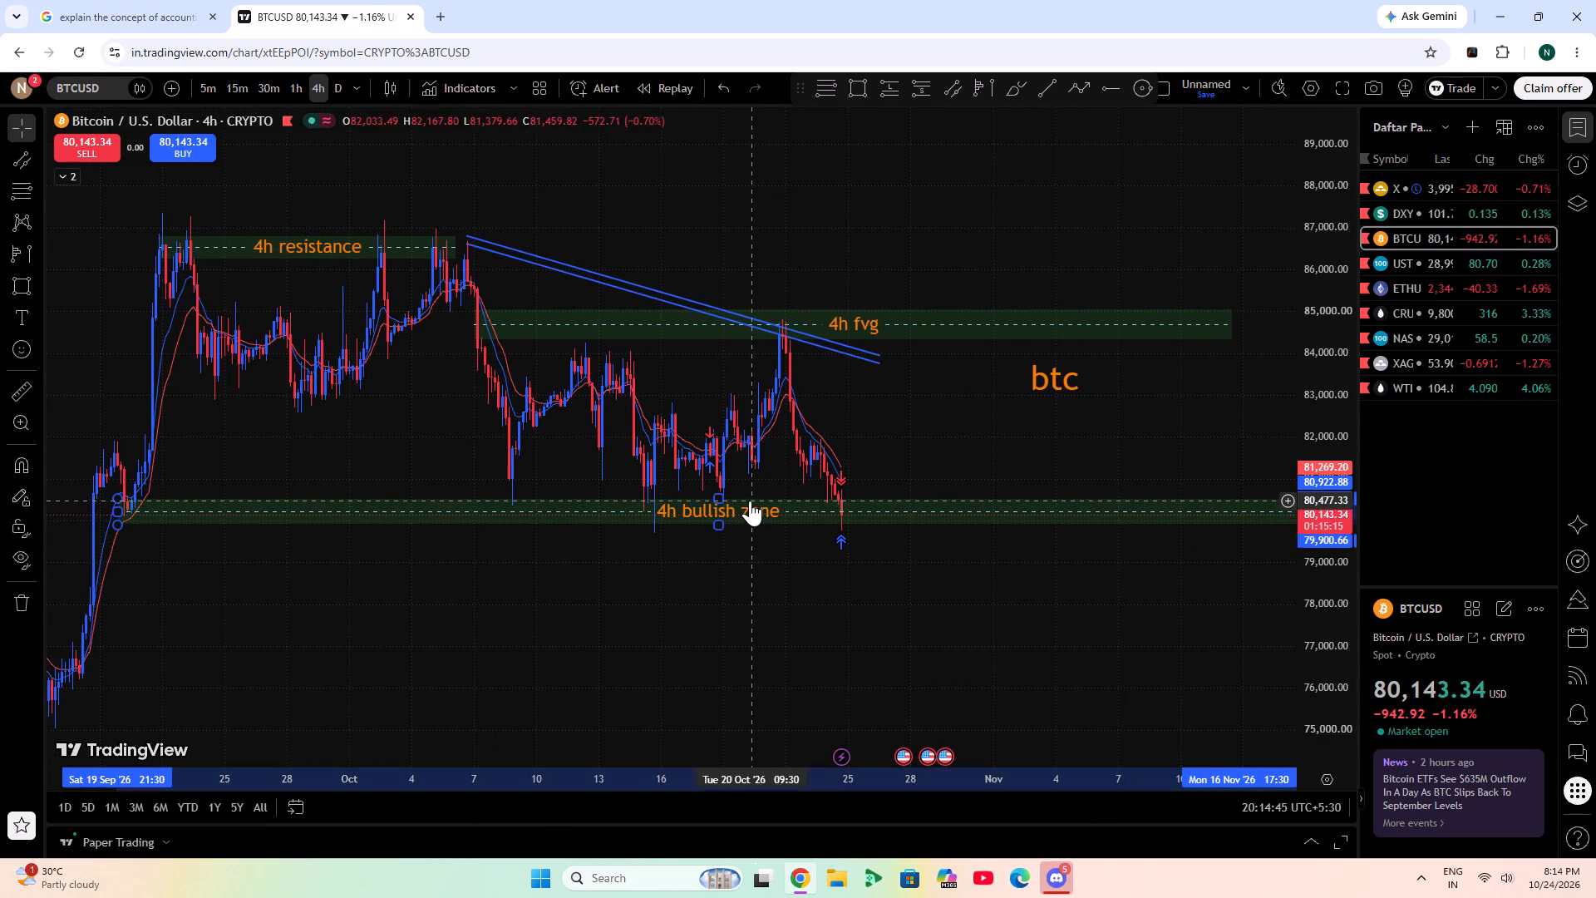
click(750, 501)
click(755, 508)
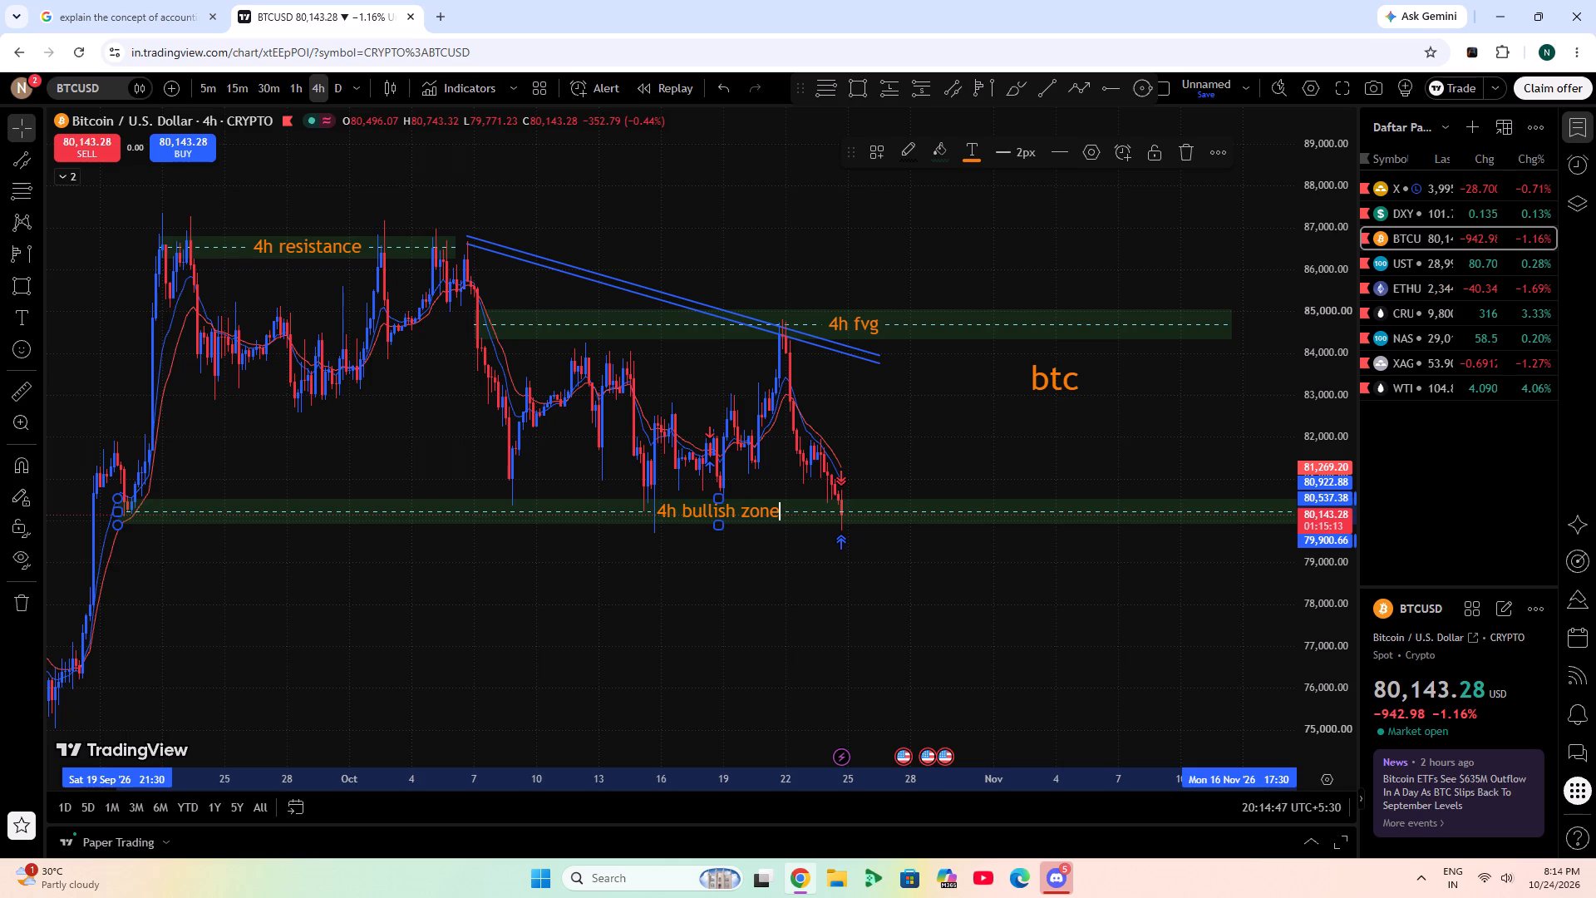
key(Left)
key(Left)
key(Left)
key(Left)
key(Left)
key(Left)
key(Left)
key(Left)
key(Left)
key(Left)
key(Left)
key(Left)
key(Left)
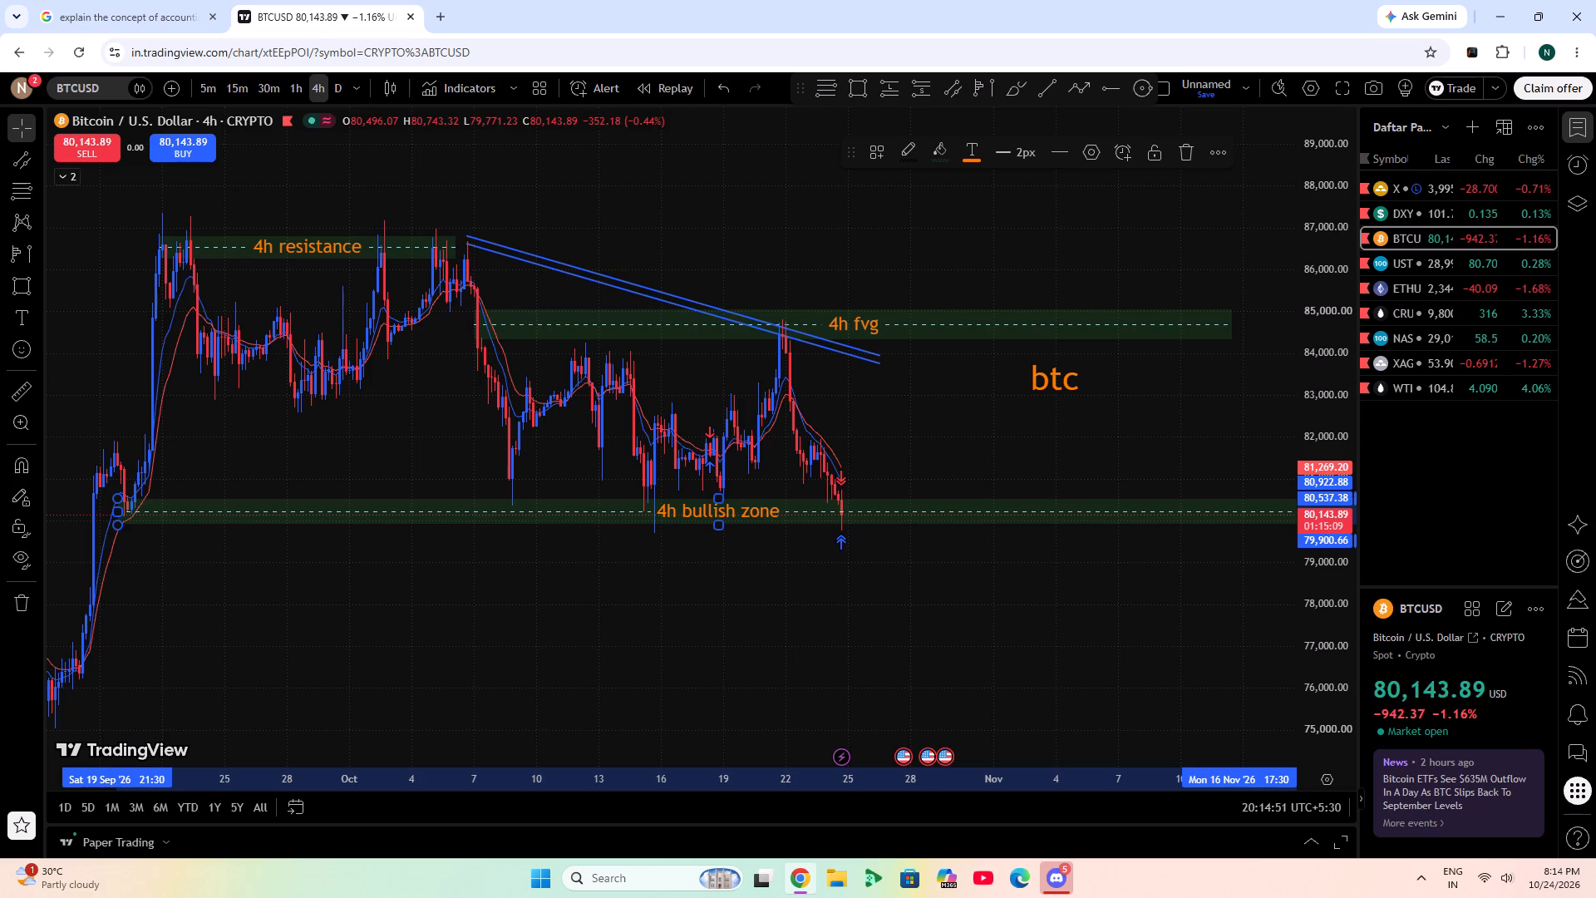
key(bracketright)
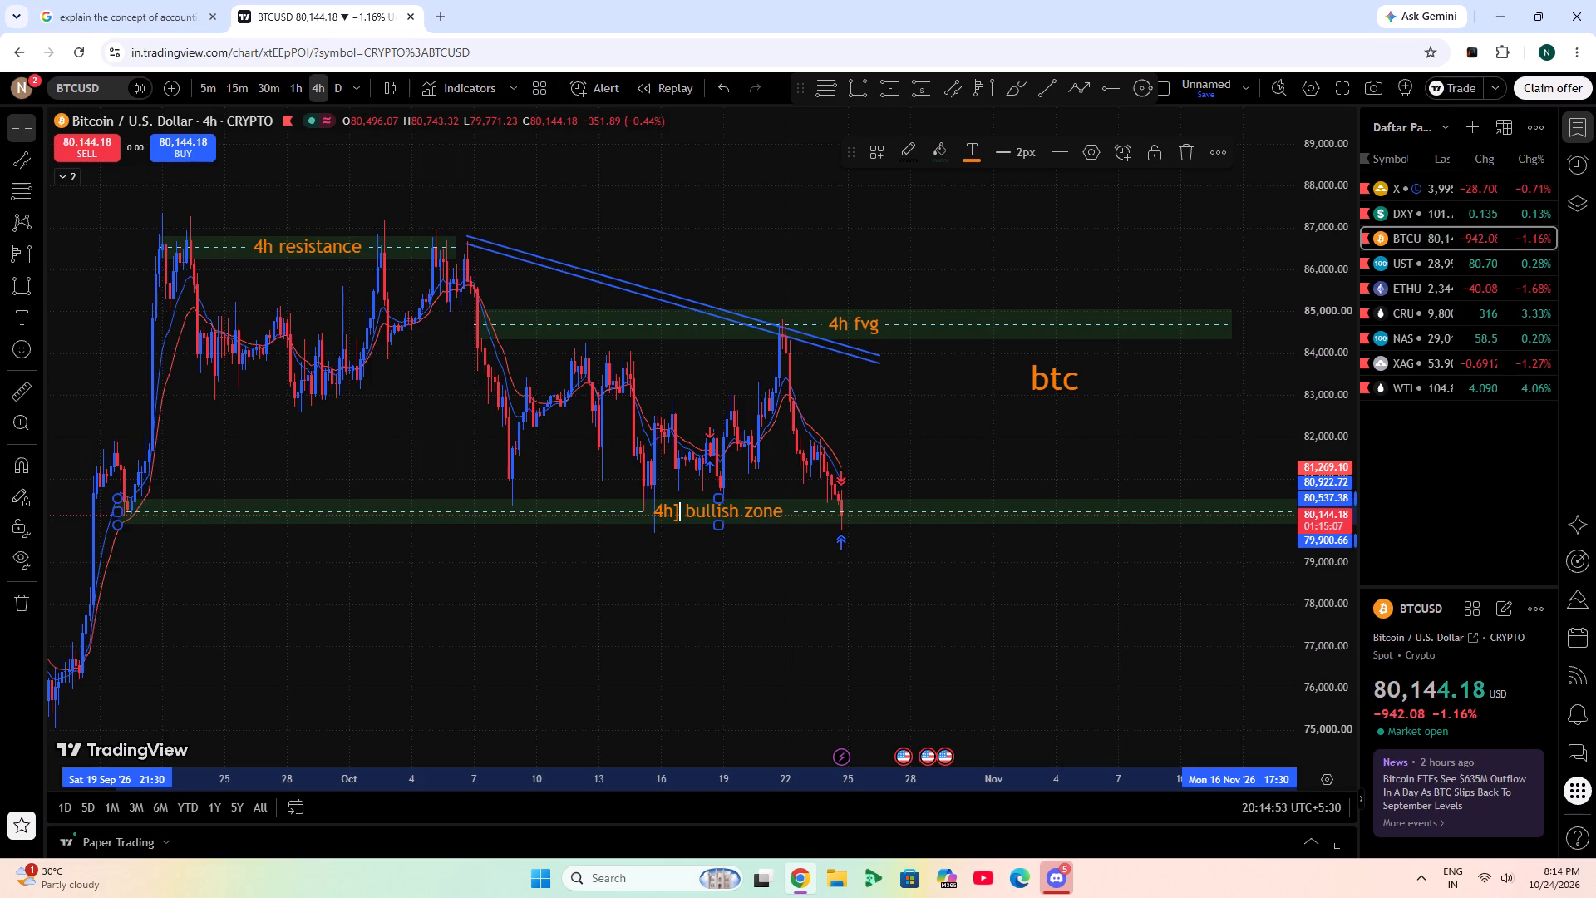
key(BackSpace)
key(space)
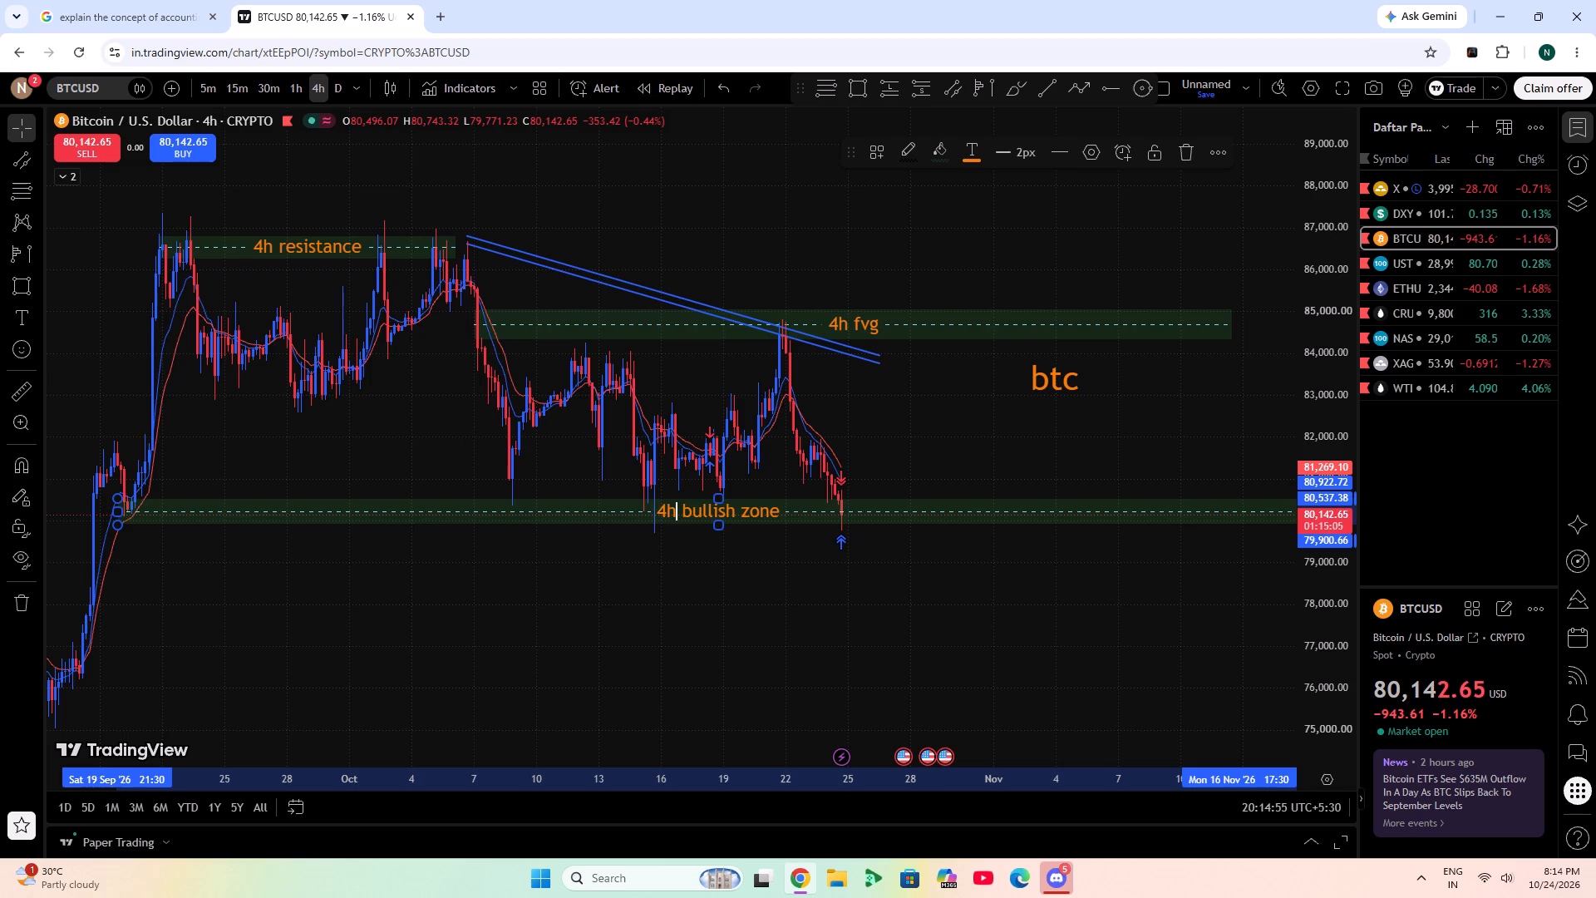
text(strong)
key(space)
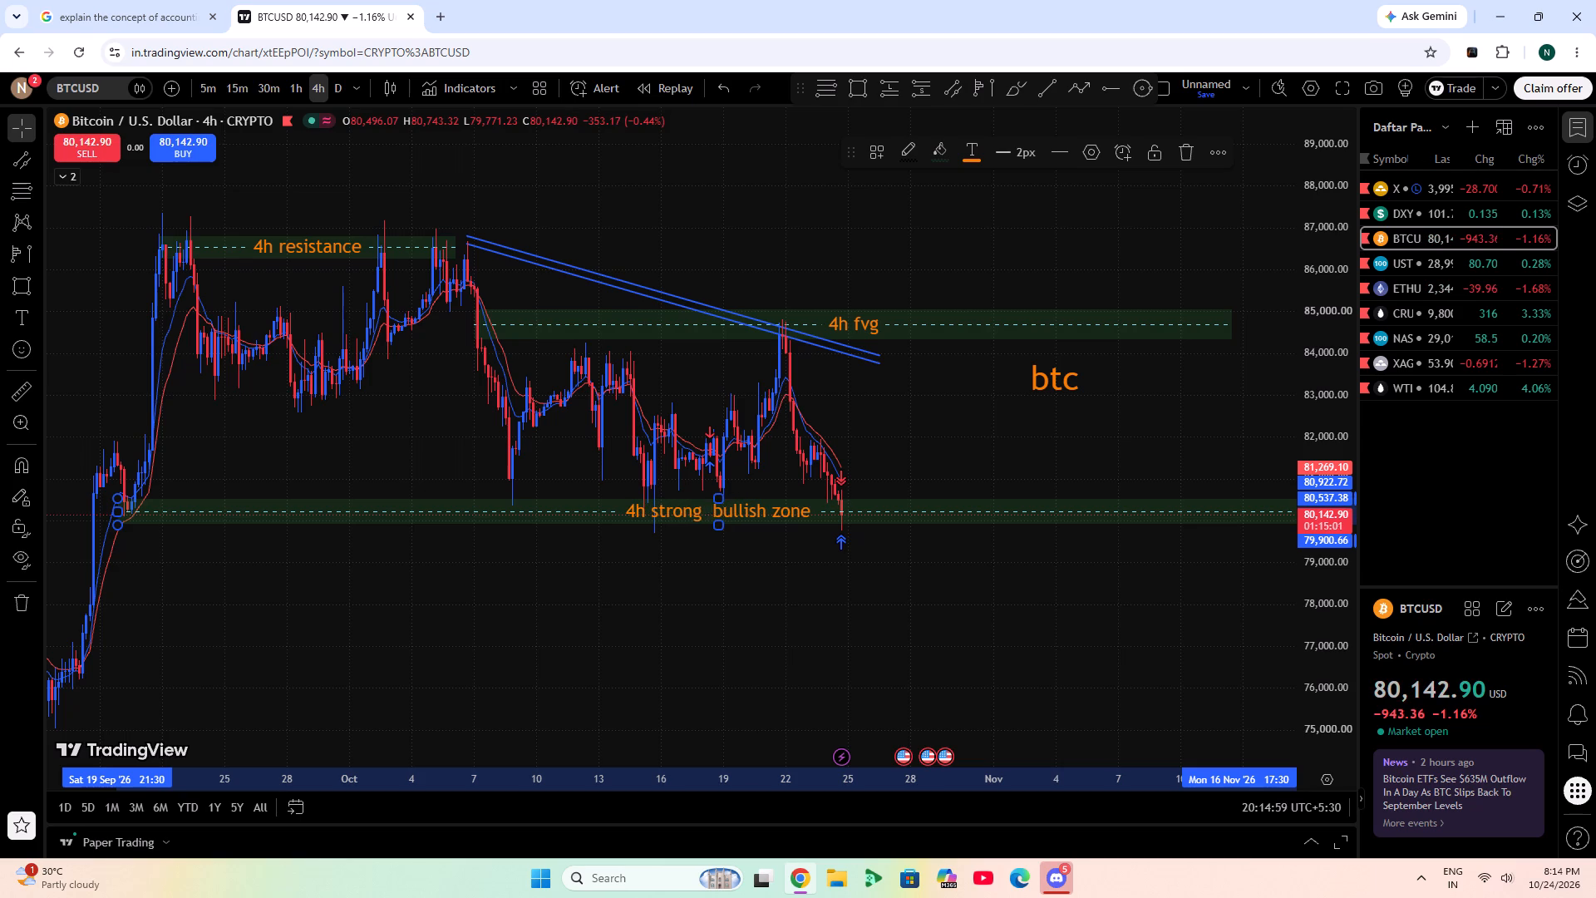
text(de)
text(na)
key(BackSpace)
key(BackSpace)
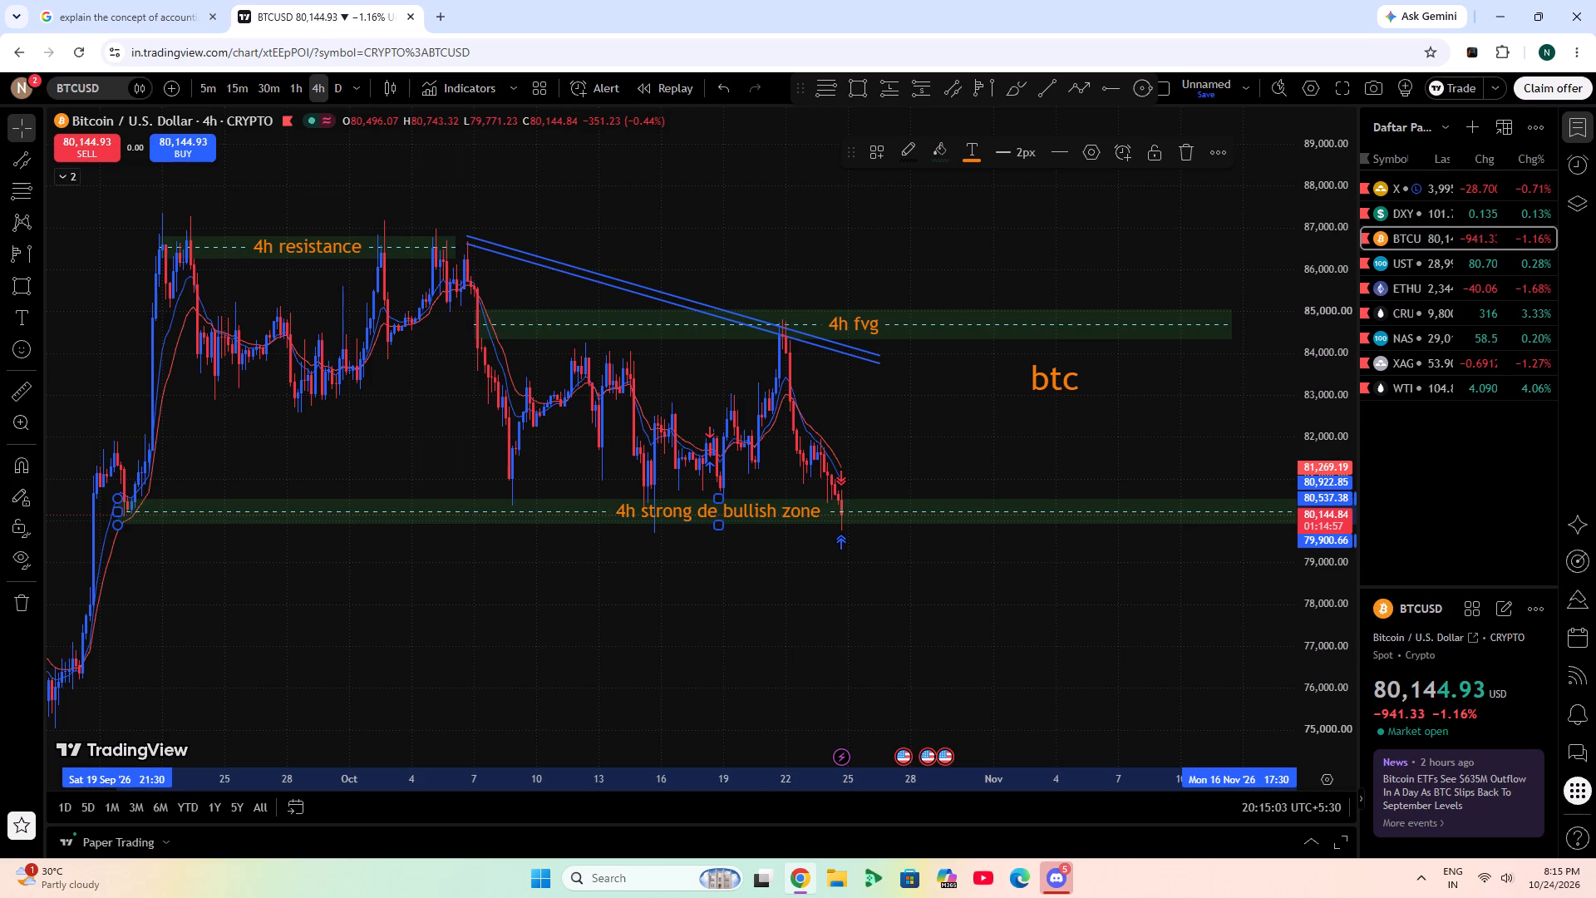
text(mand)
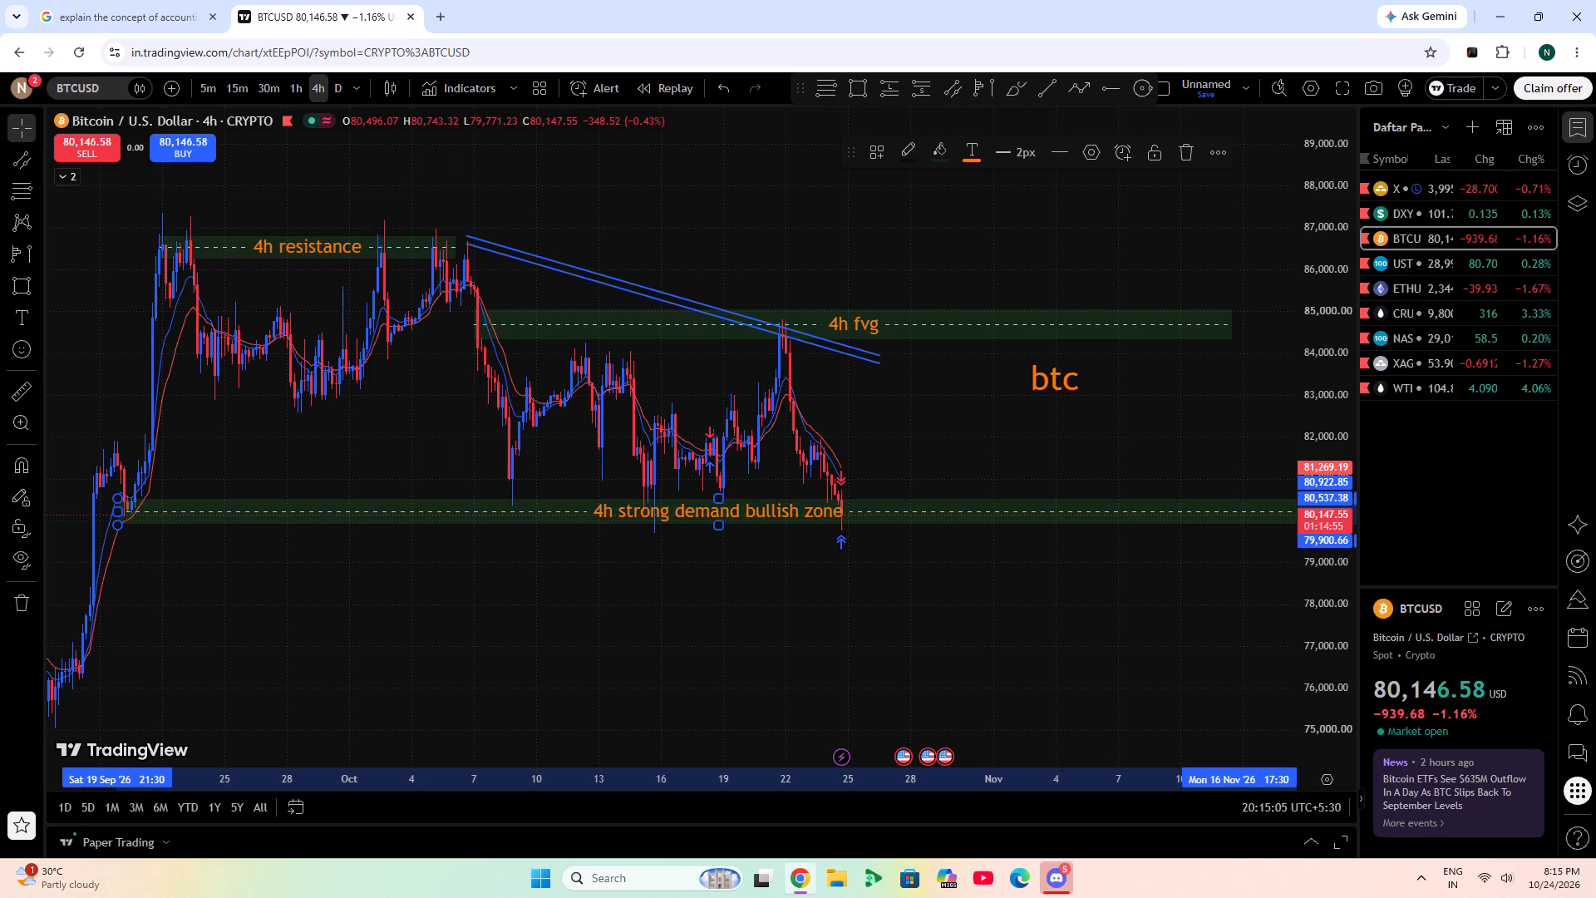
key(space)
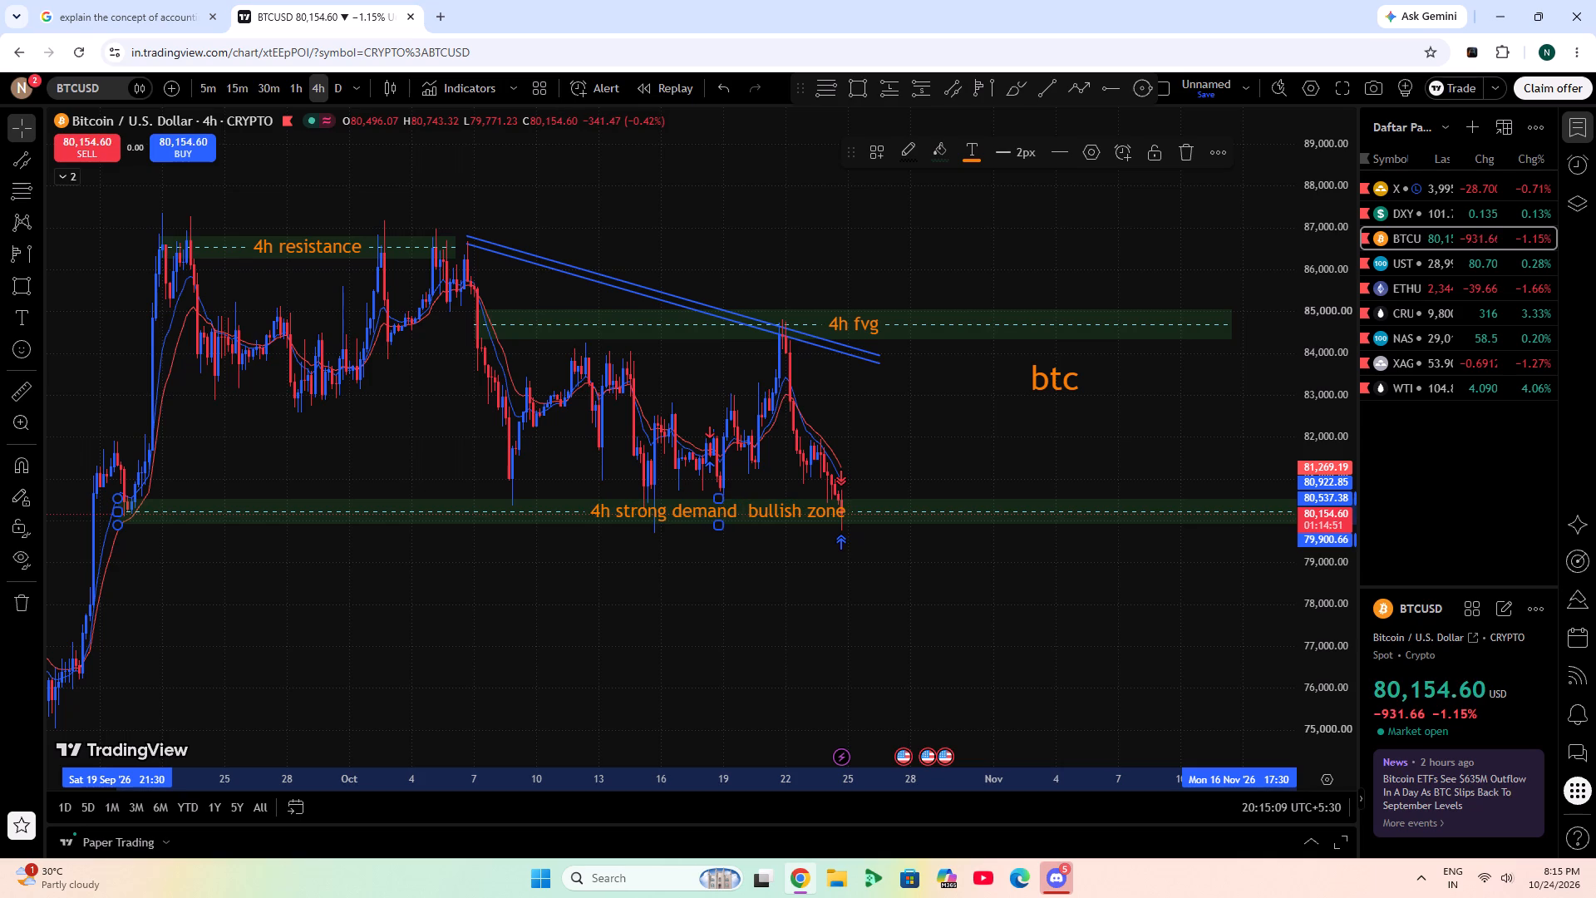
key(slash)
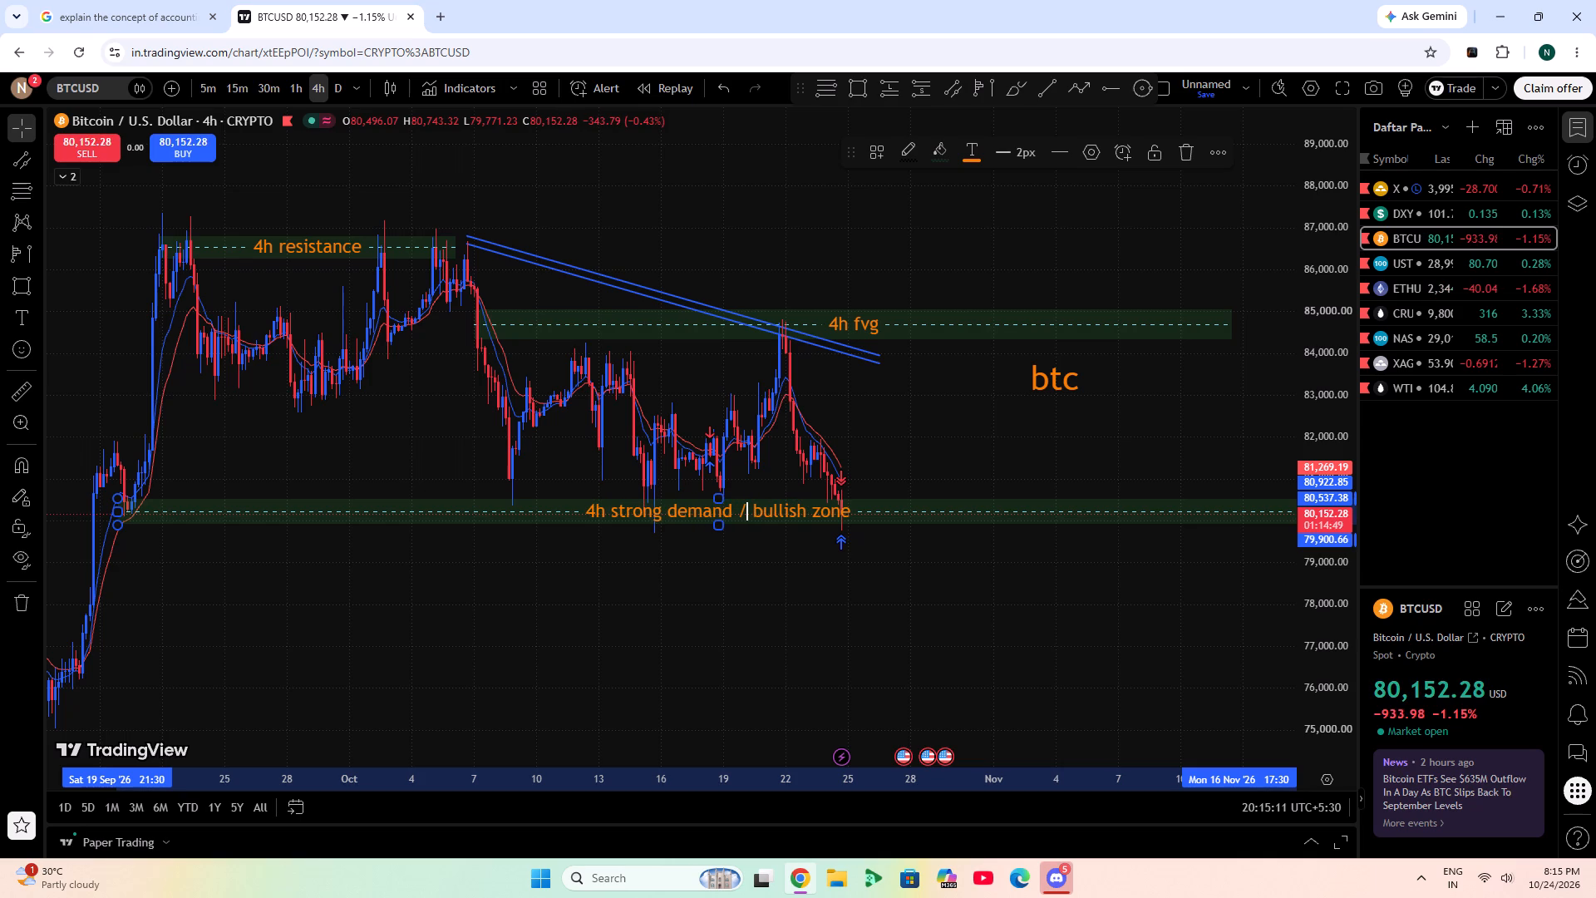
click(960, 471)
Shorten the 4h strong demand / bullish zone slightly so it ends at about 15 November.
drag(1076, 577, 1007, 588)
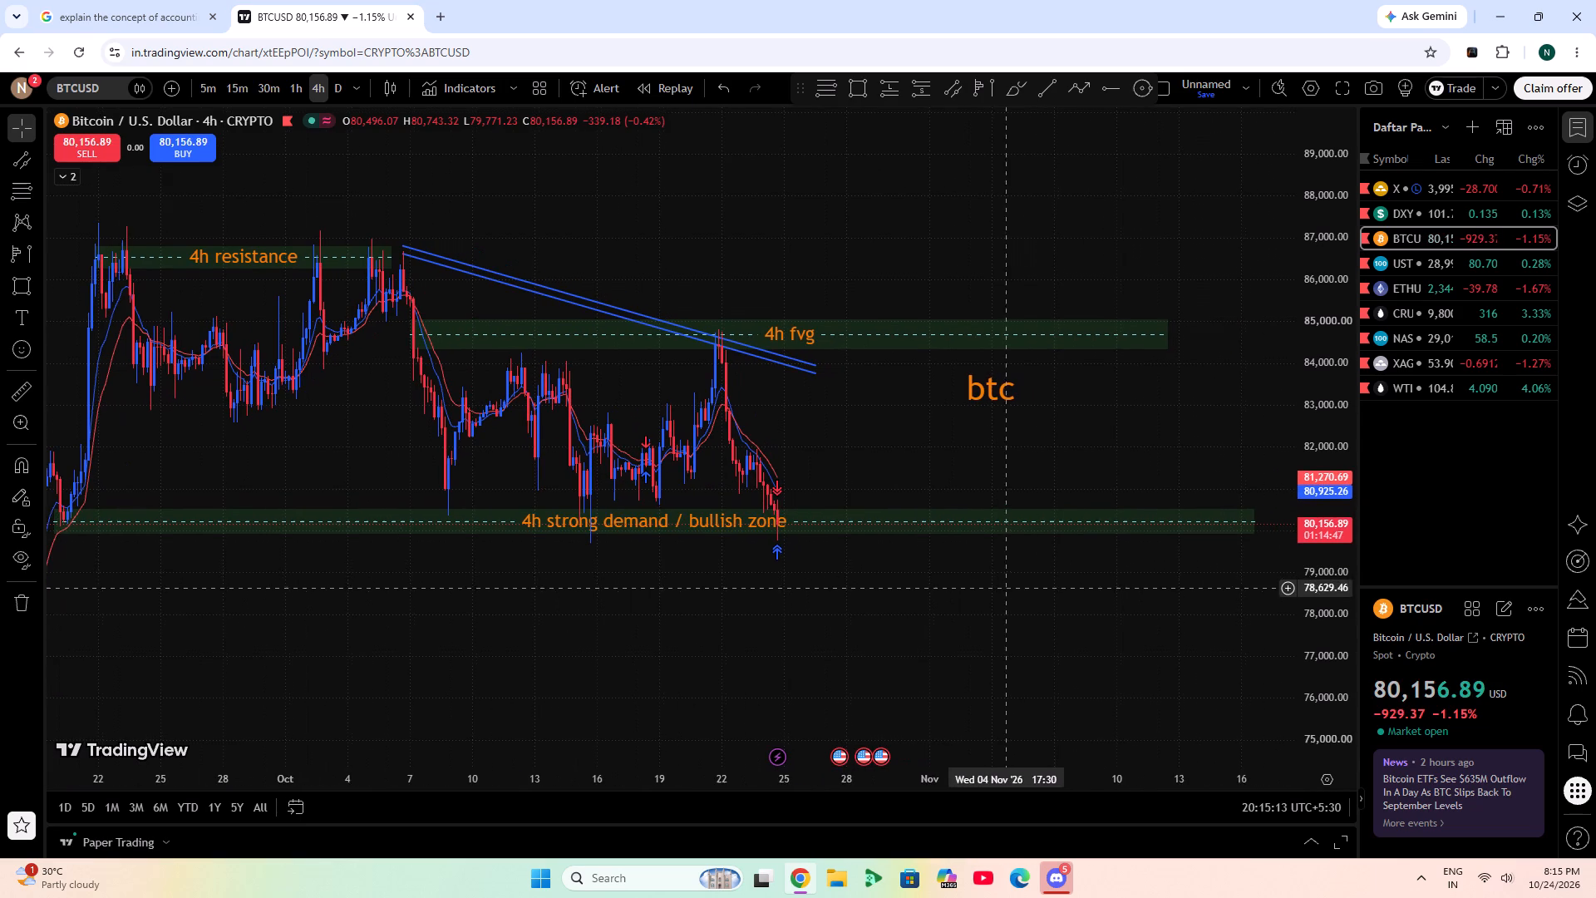
drag(1256, 521, 1232, 525)
Draw a projection path from the demand zone up to about 87,100, down to about 84,750 in the 4h fvg, and up to about 88,400.
drag(1199, 566, 1283, 580)
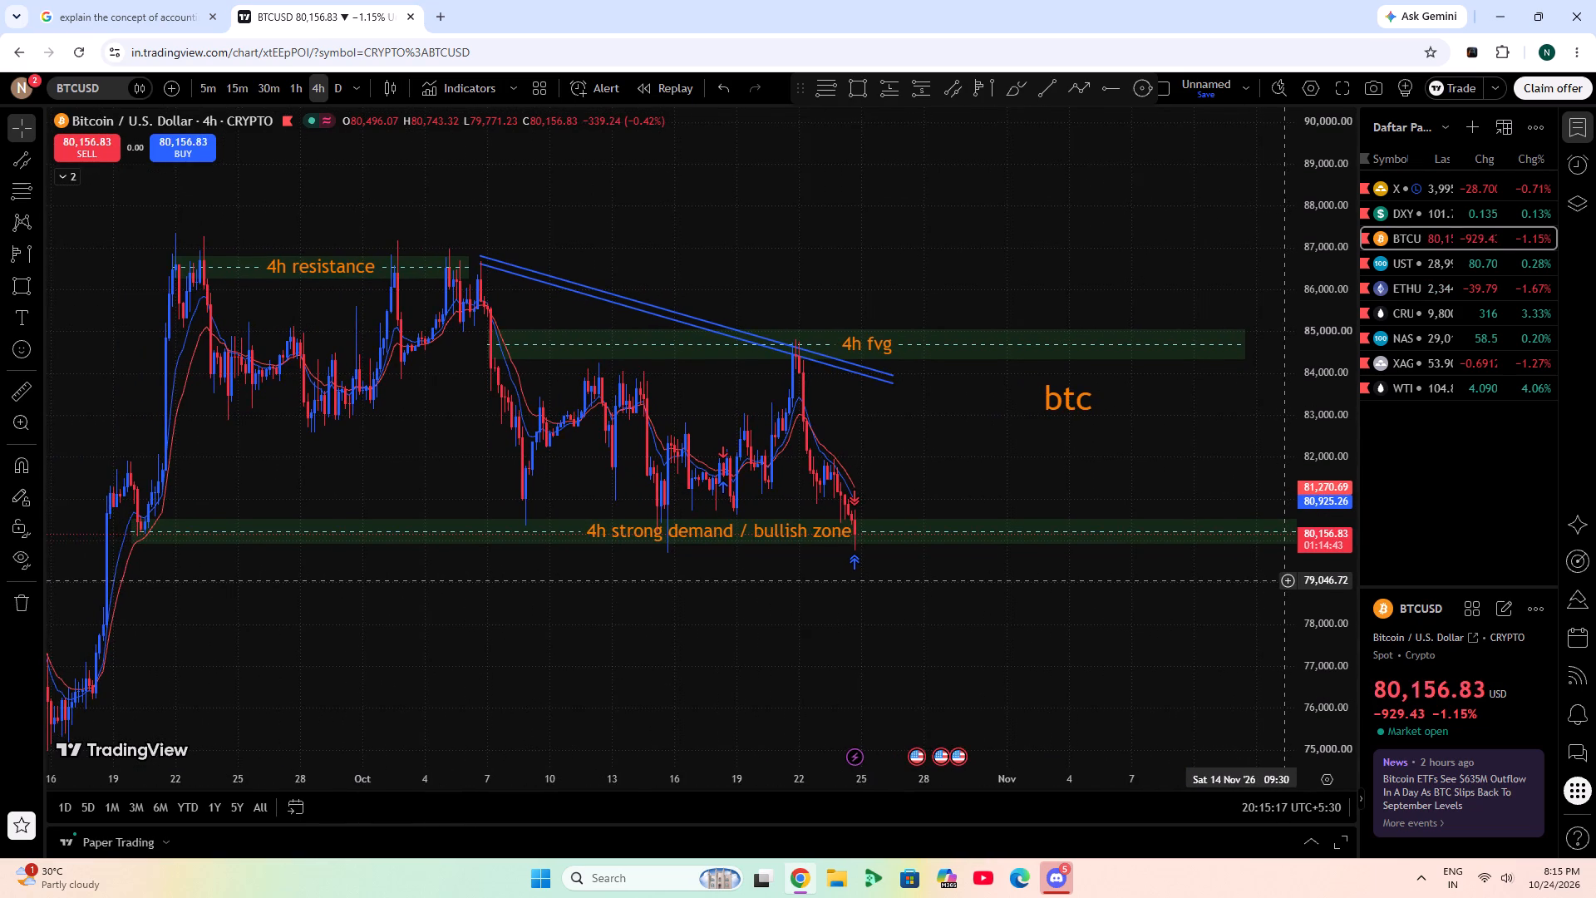
drag(1283, 580, 1271, 585)
click(1076, 67)
click(1078, 84)
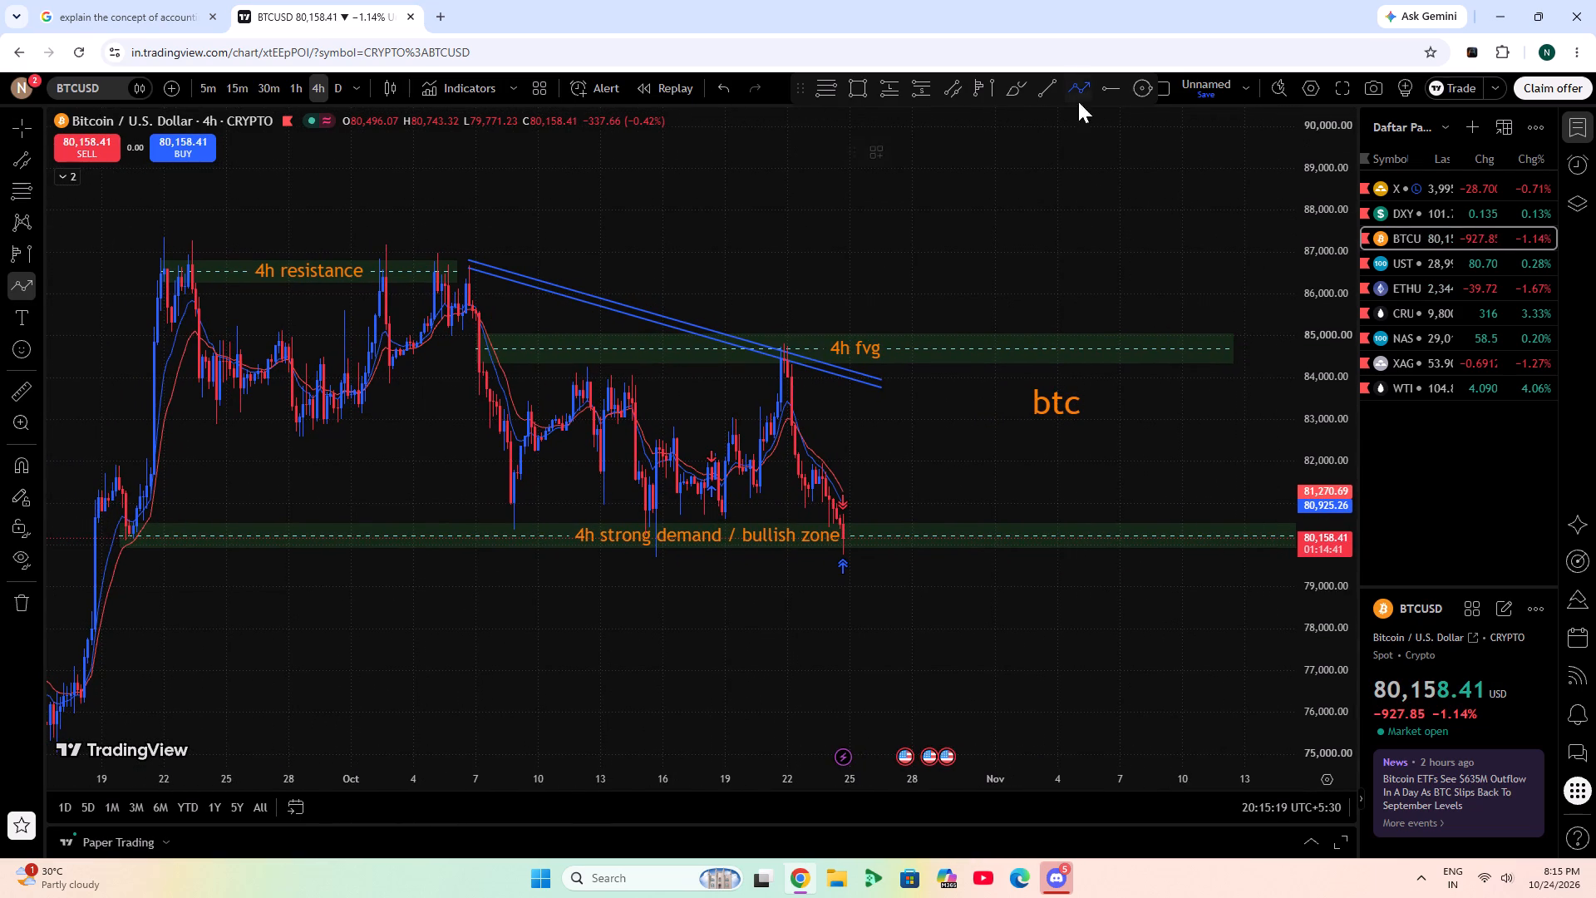
click(848, 534)
click(1001, 247)
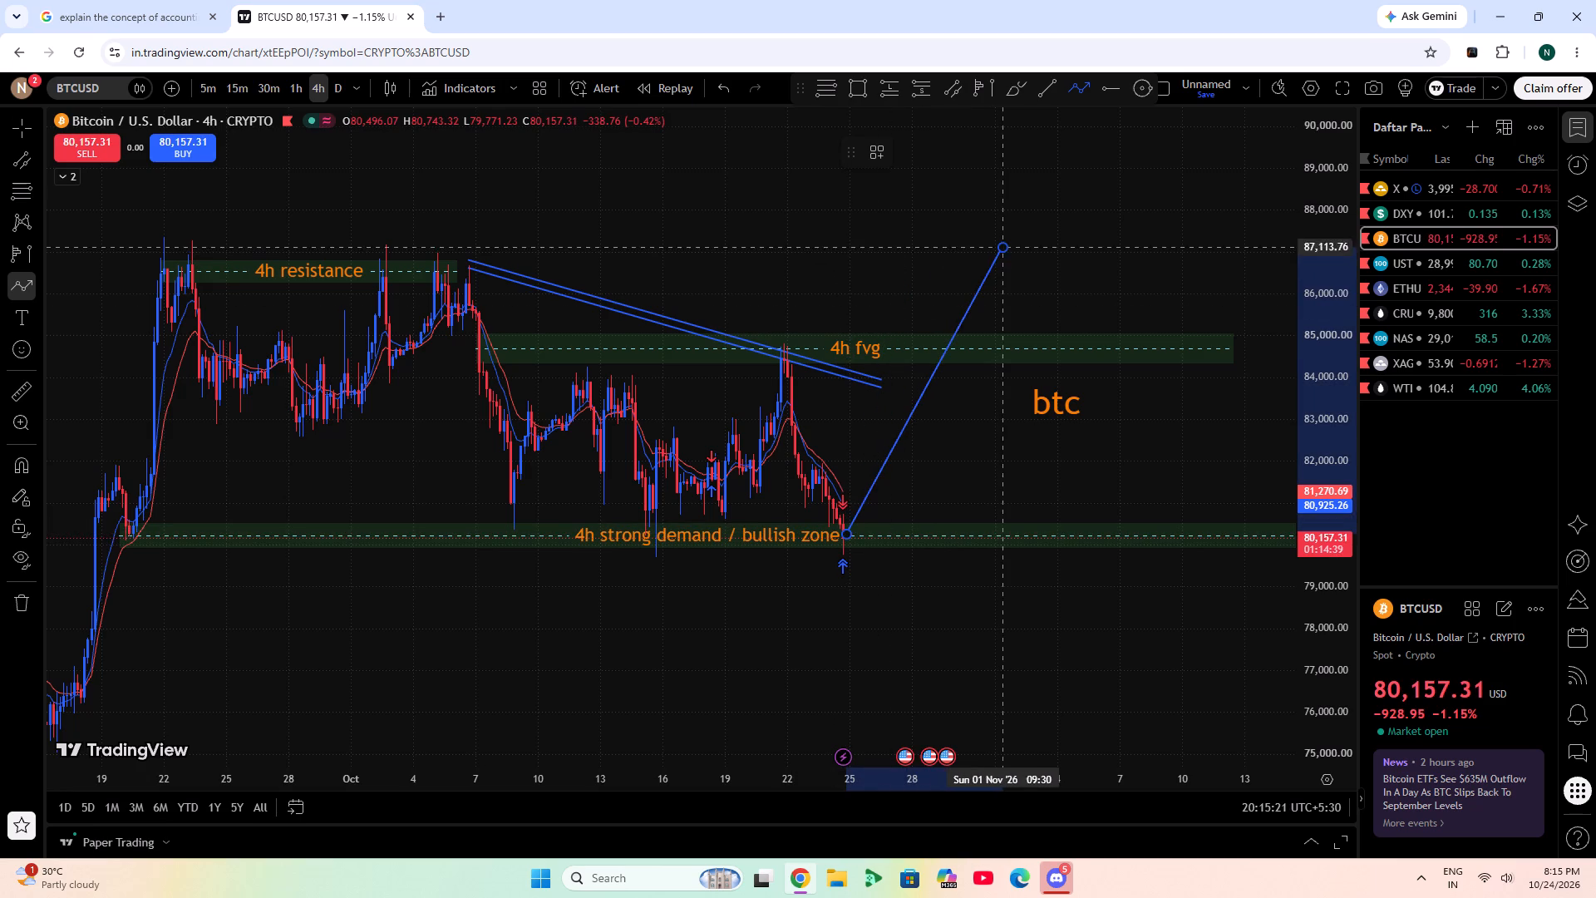
click(1059, 346)
double_click(1140, 190)
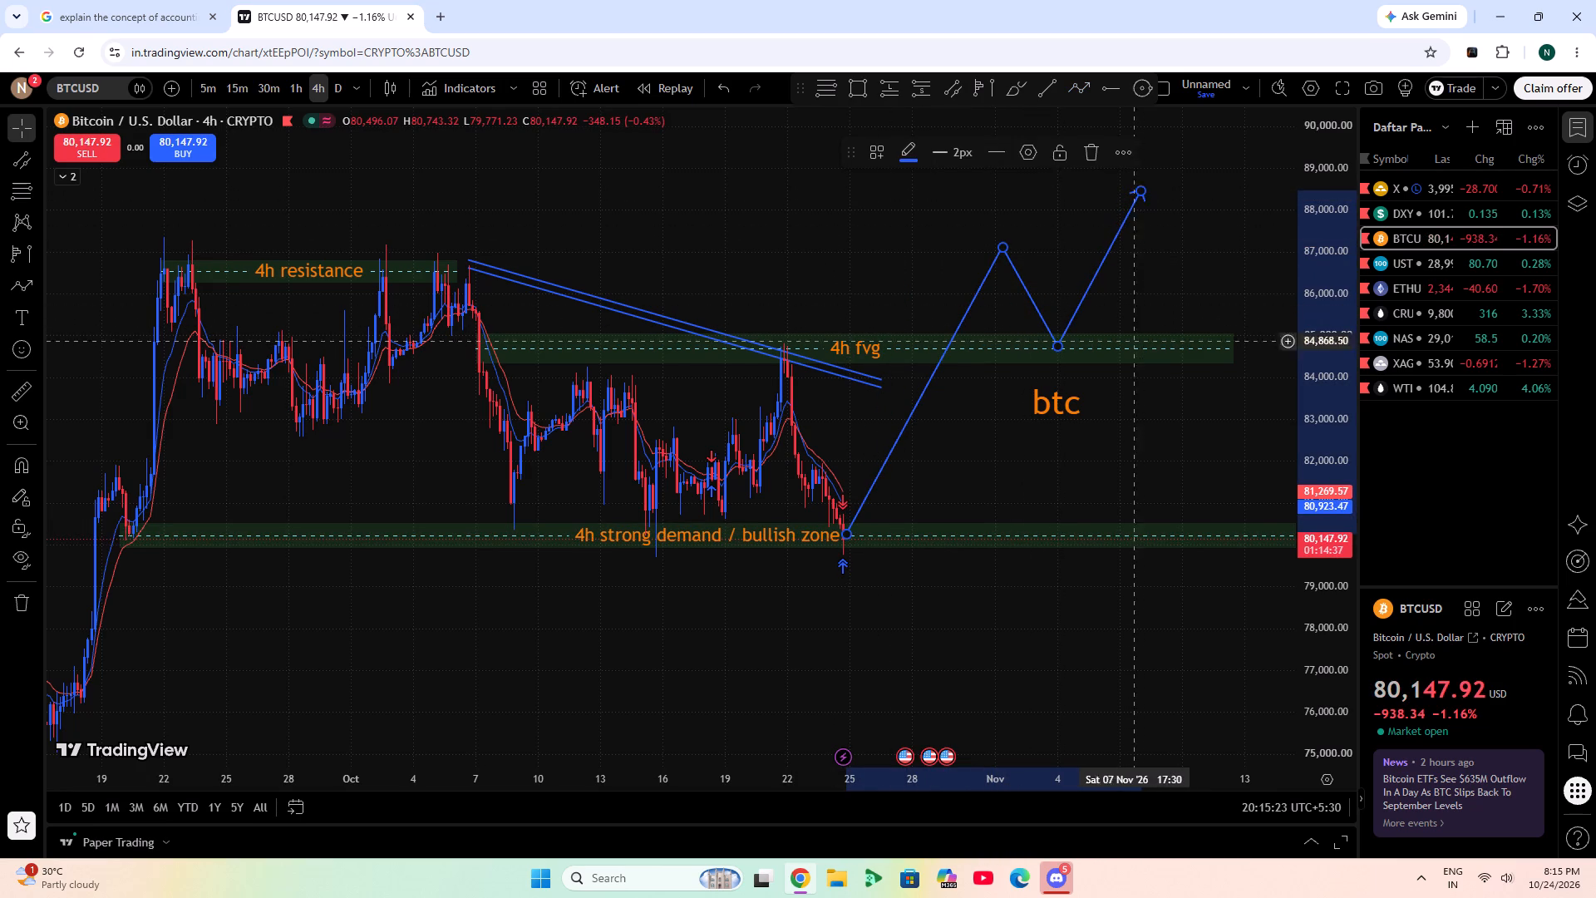
drag(1195, 461, 1157, 478)
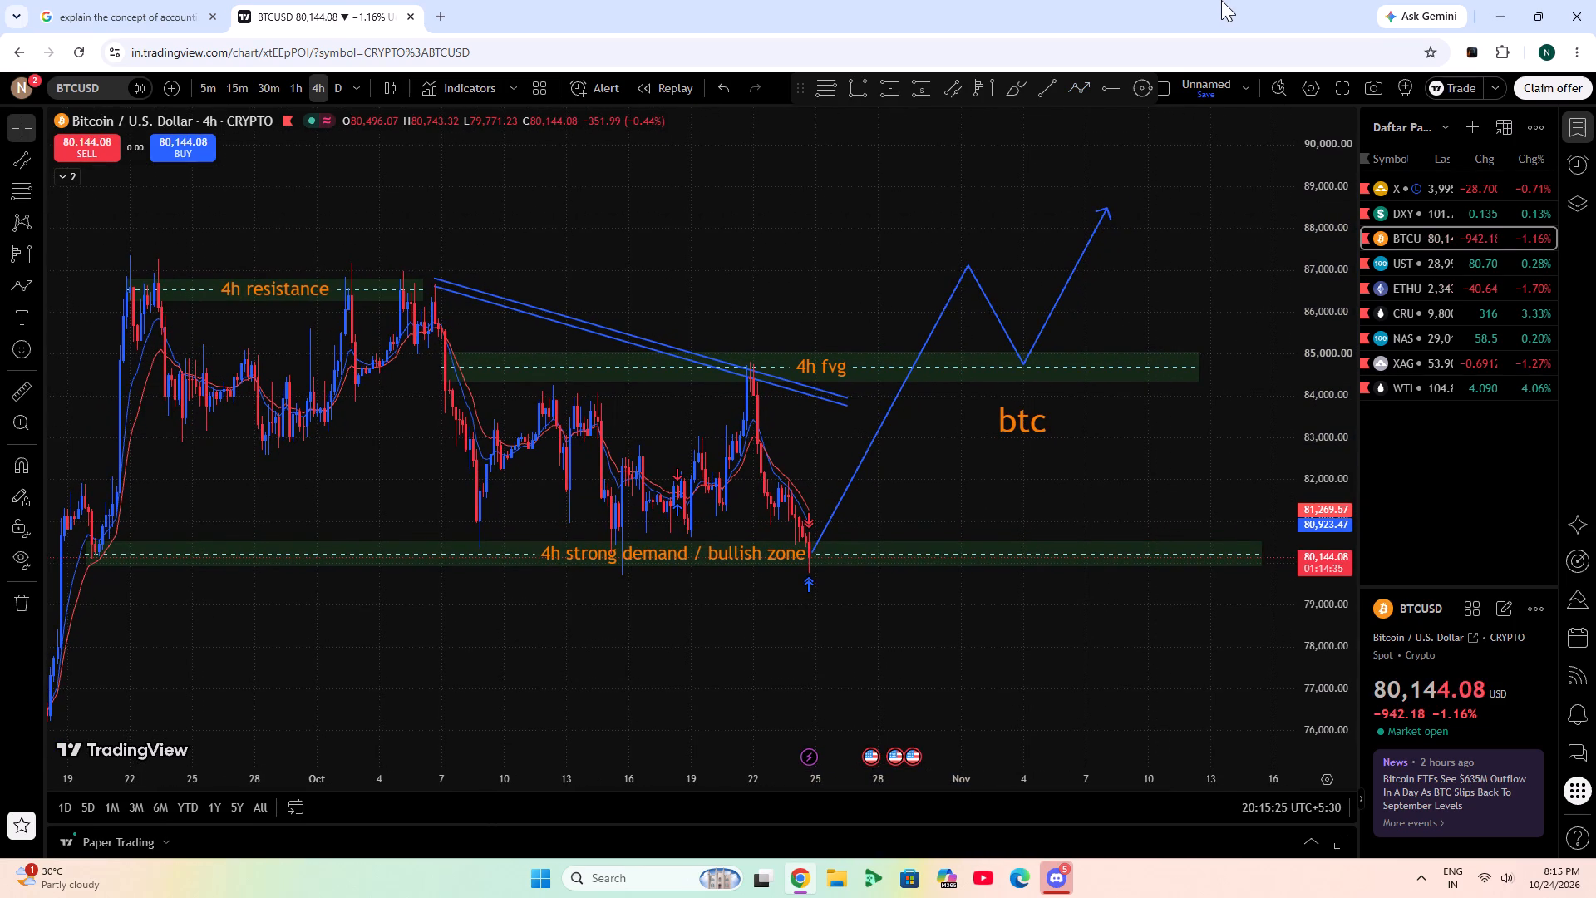
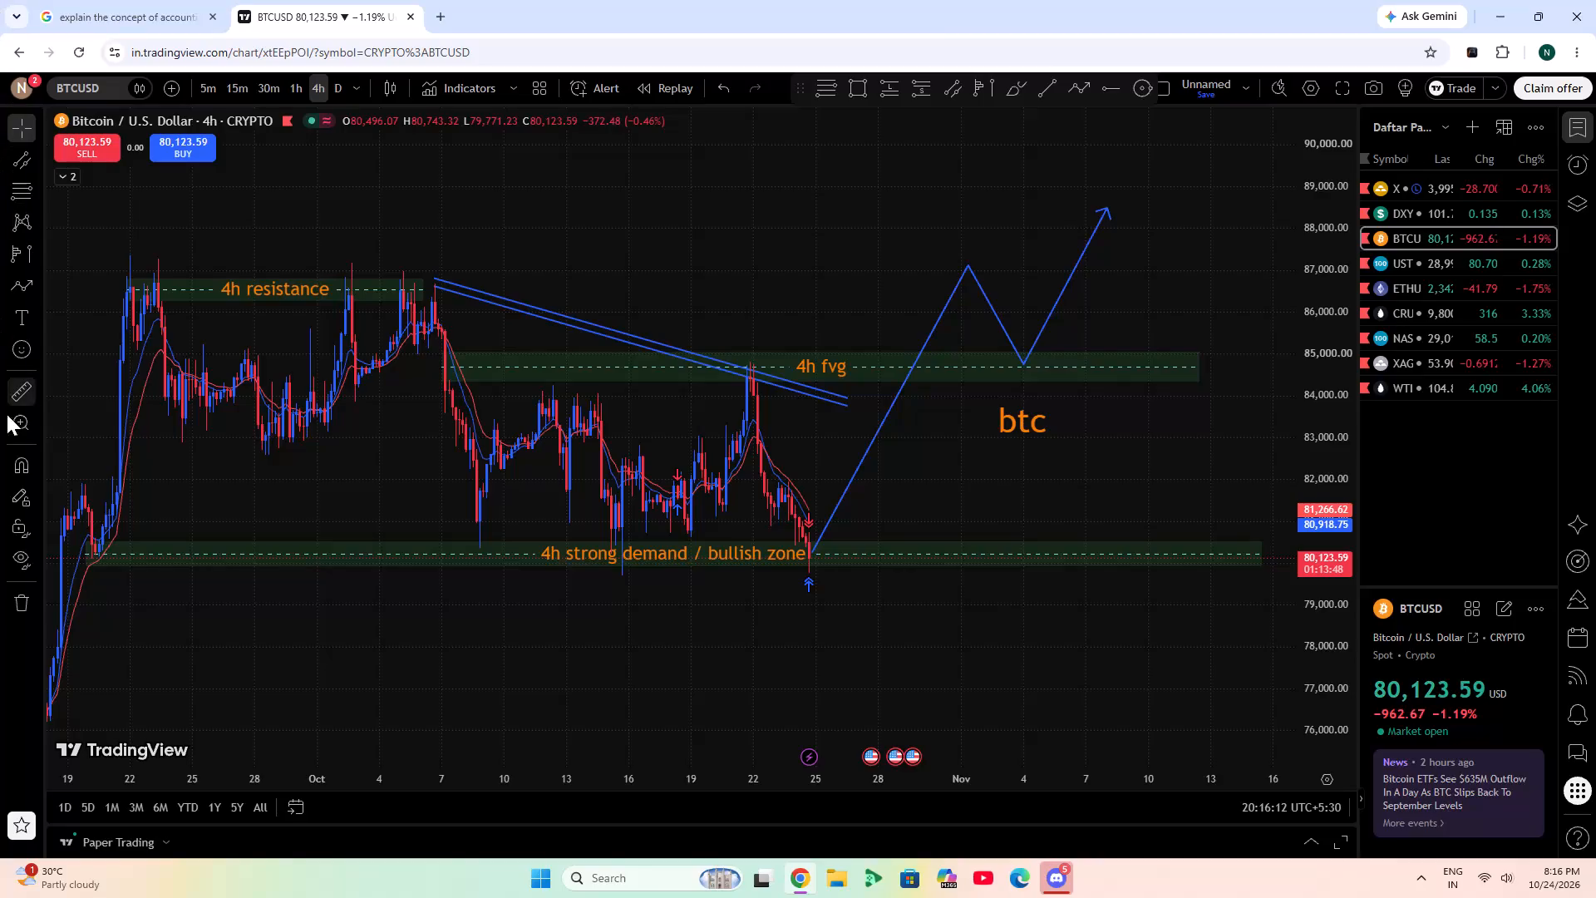
Measure a short price move just below the end of the 4h resistance zone, around 4 October.
click(16, 412)
click(26, 390)
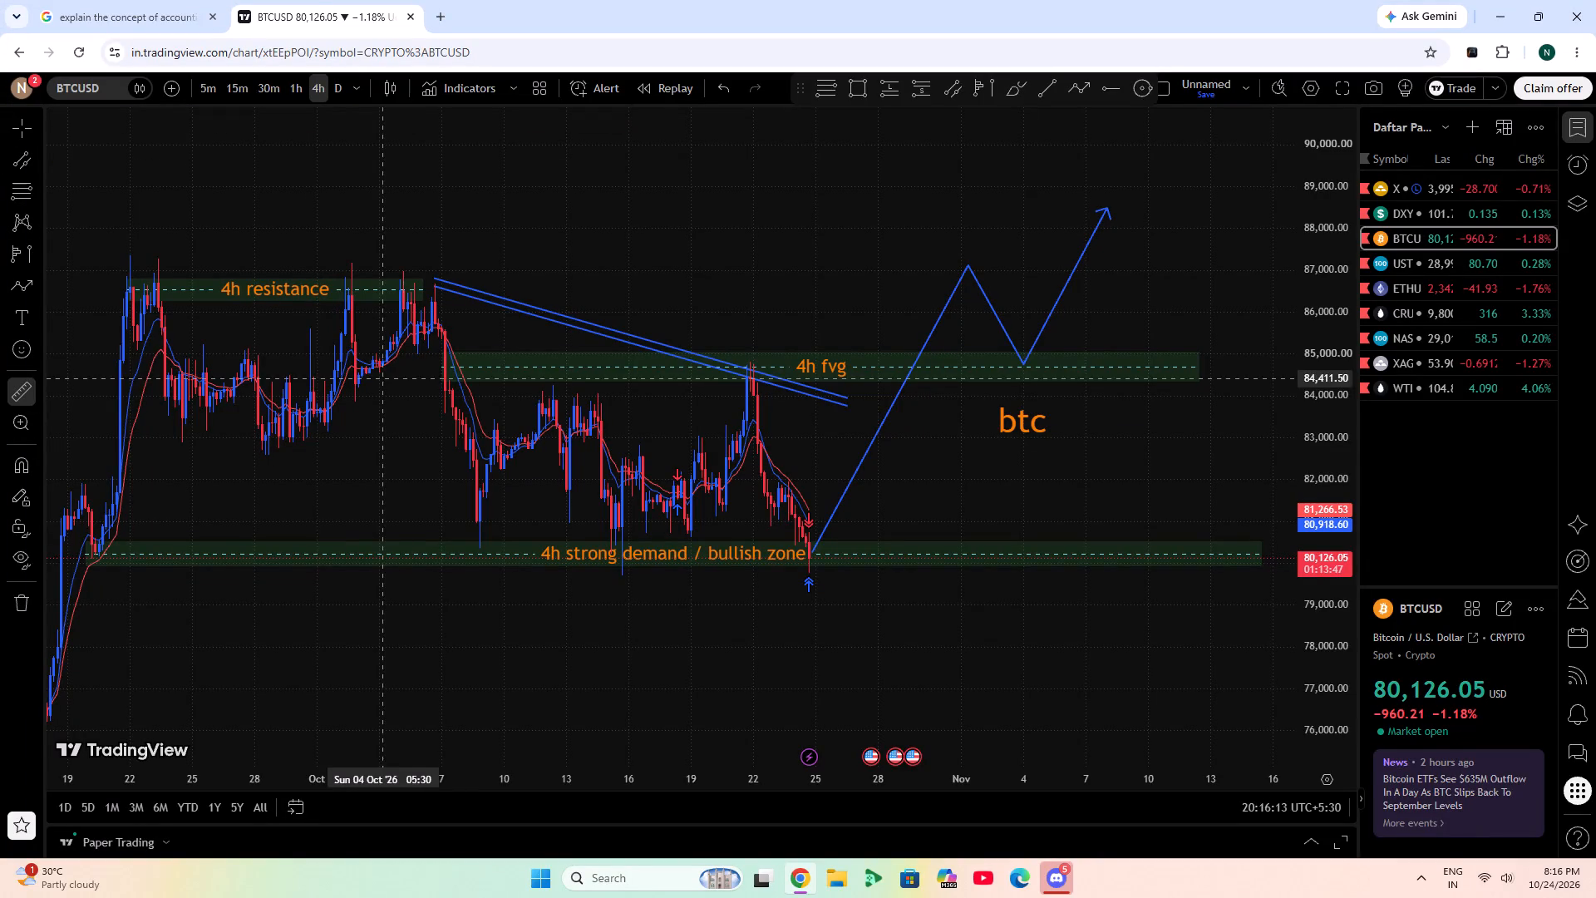
click(409, 343)
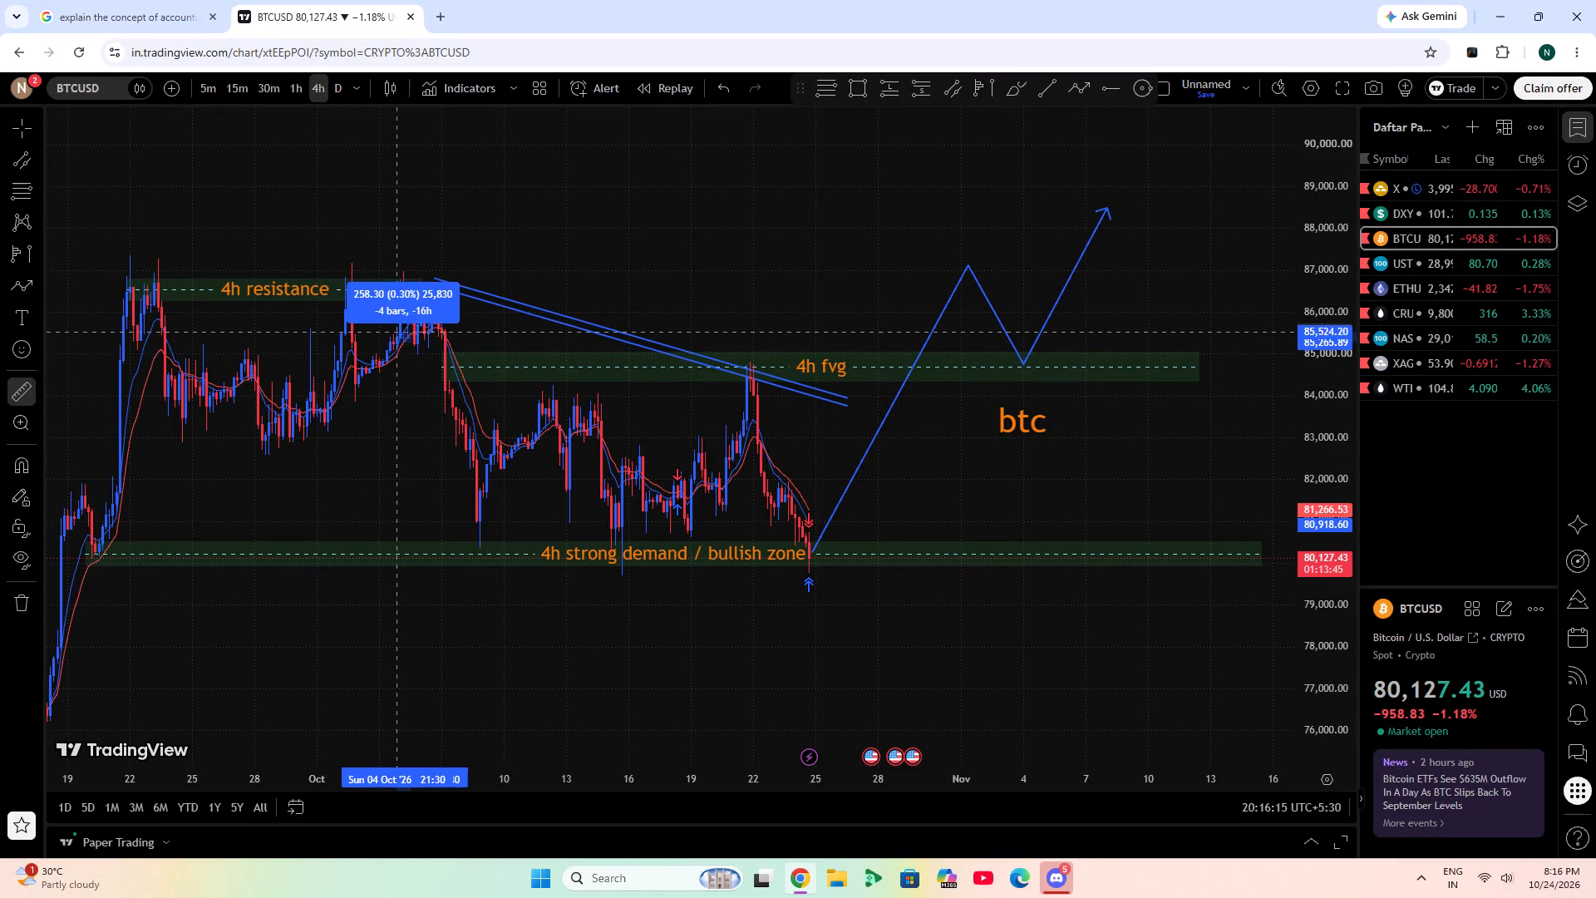
click(361, 342)
click(359, 329)
Measure the price range around 3 October, from below the 4h resistance zone to just above it.
drag(278, 407, 349, 413)
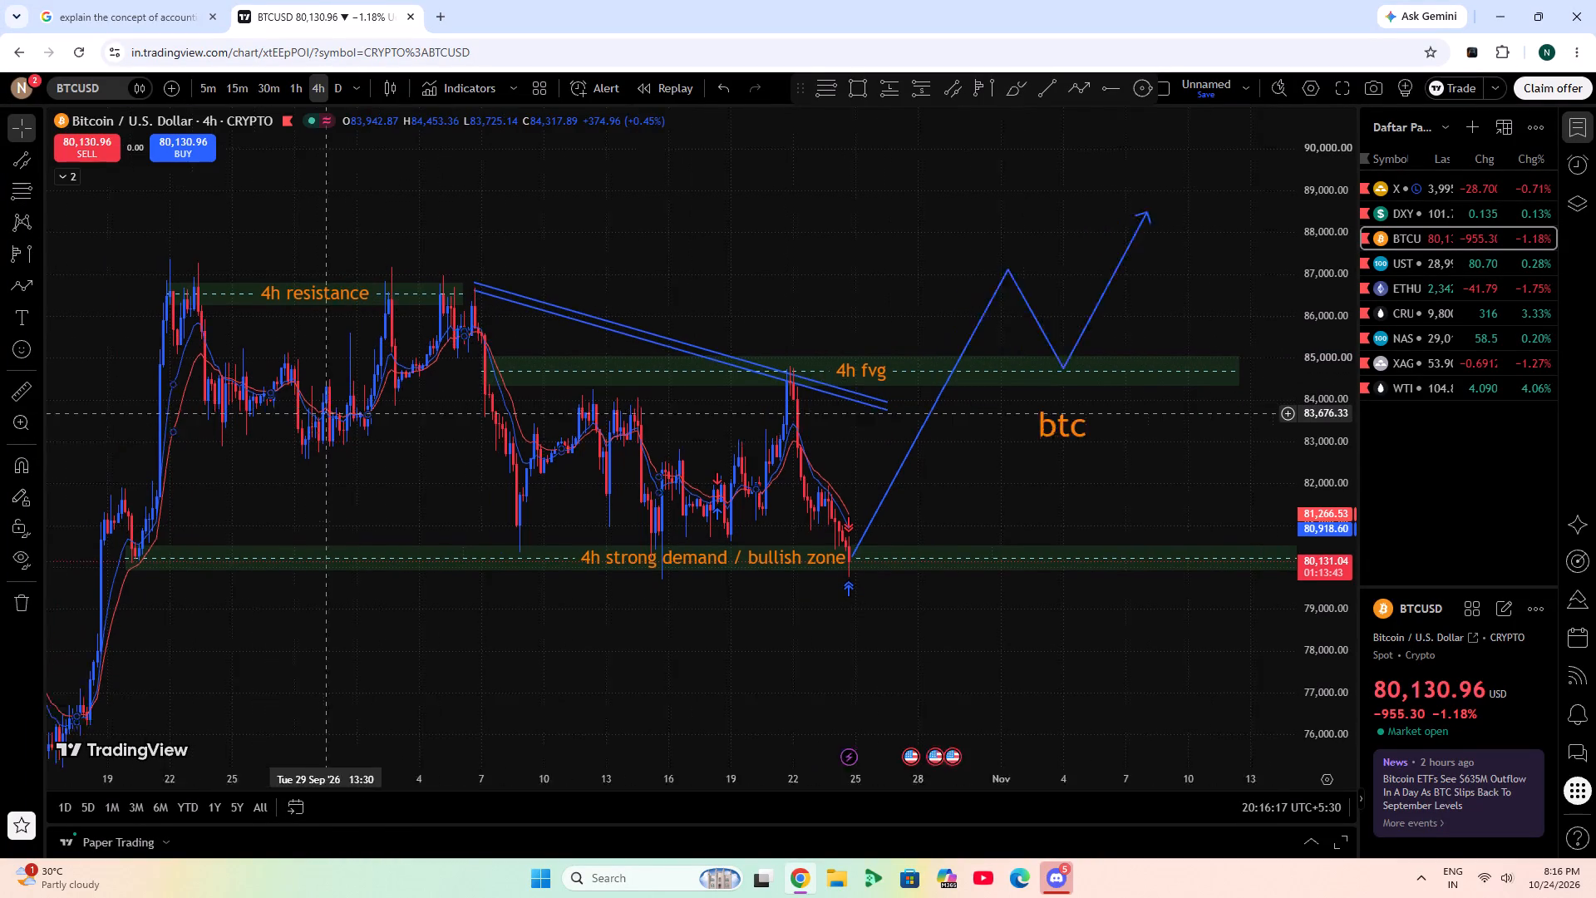
drag(349, 413, 596, 381)
scroll(598, 379, up, 7)
drag(210, 416, 952, 407)
scroll(1352, 505, up, 2)
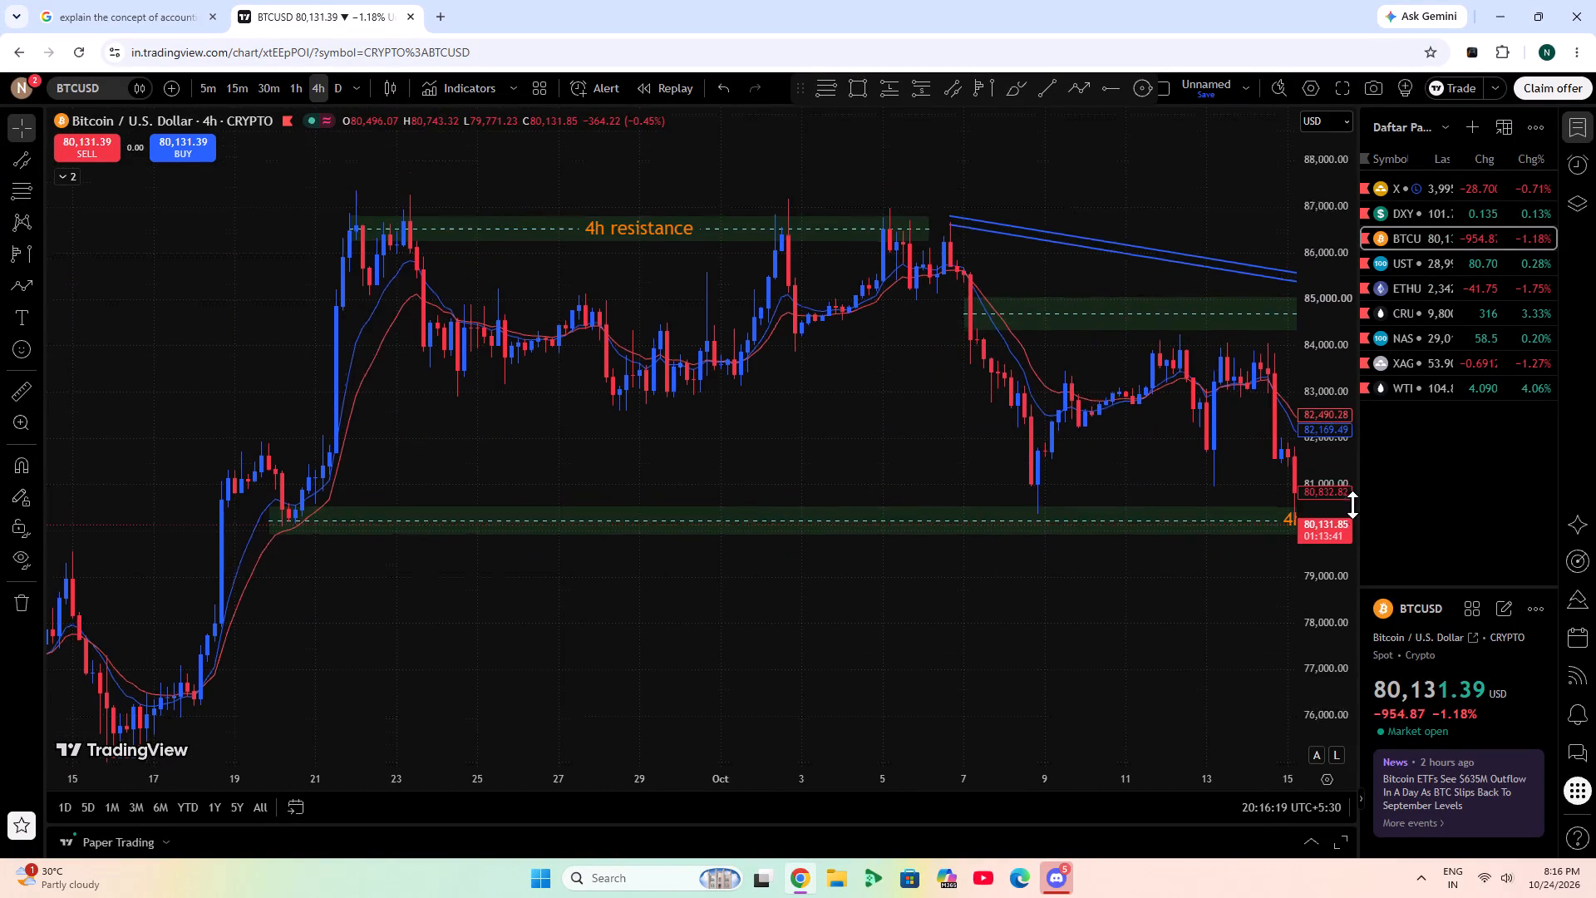
scroll(1352, 505, up, 10)
drag(461, 333, 581, 575)
click(0, 377)
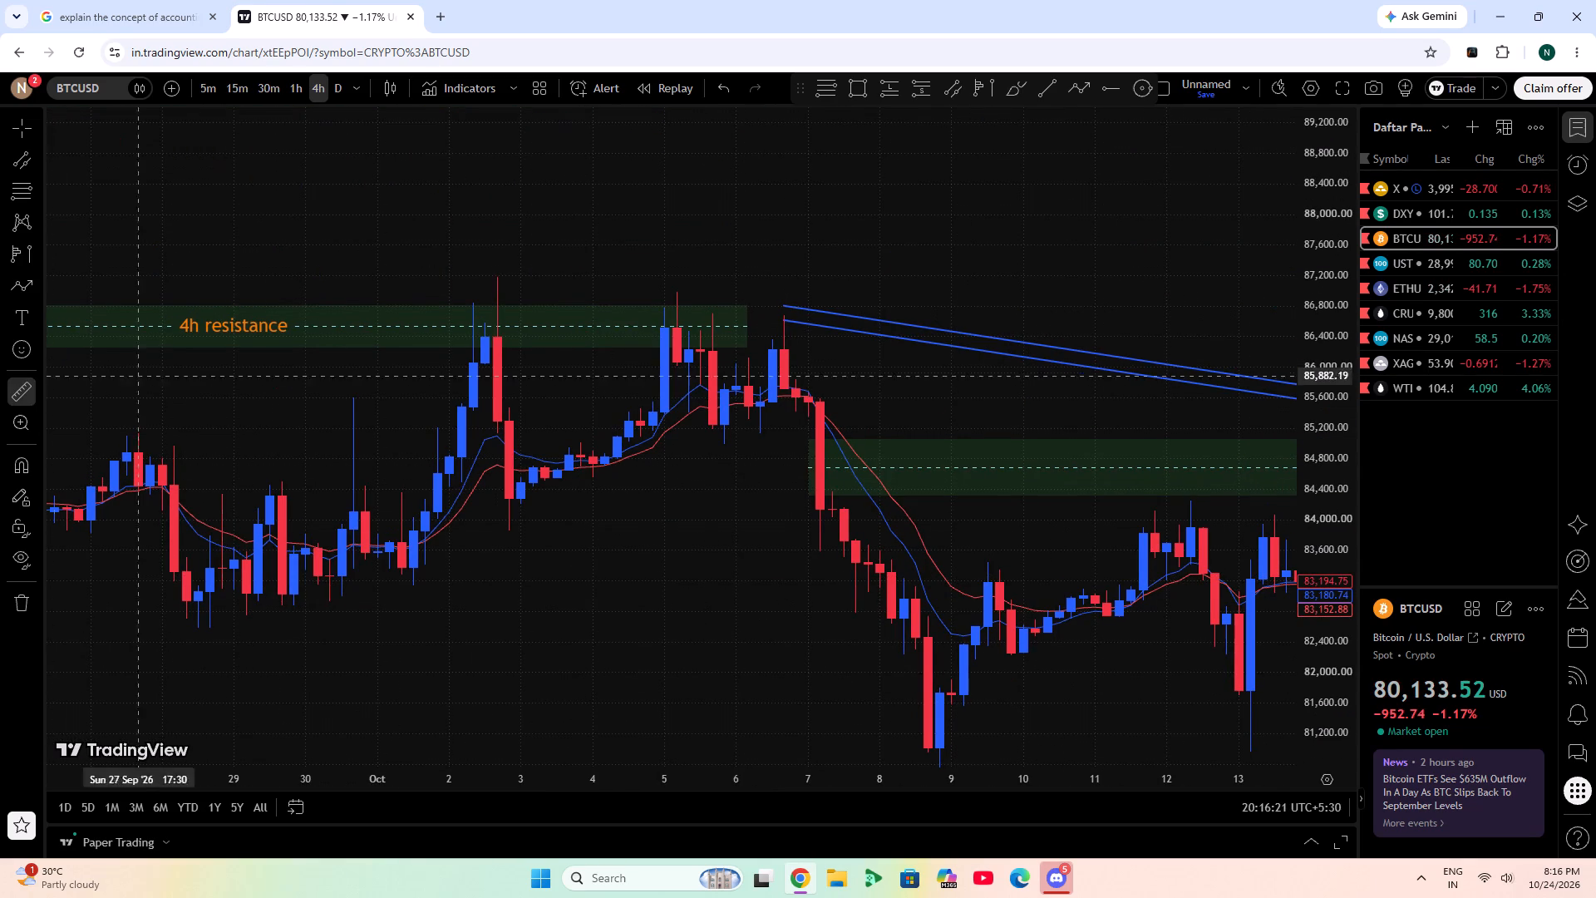
click(598, 420)
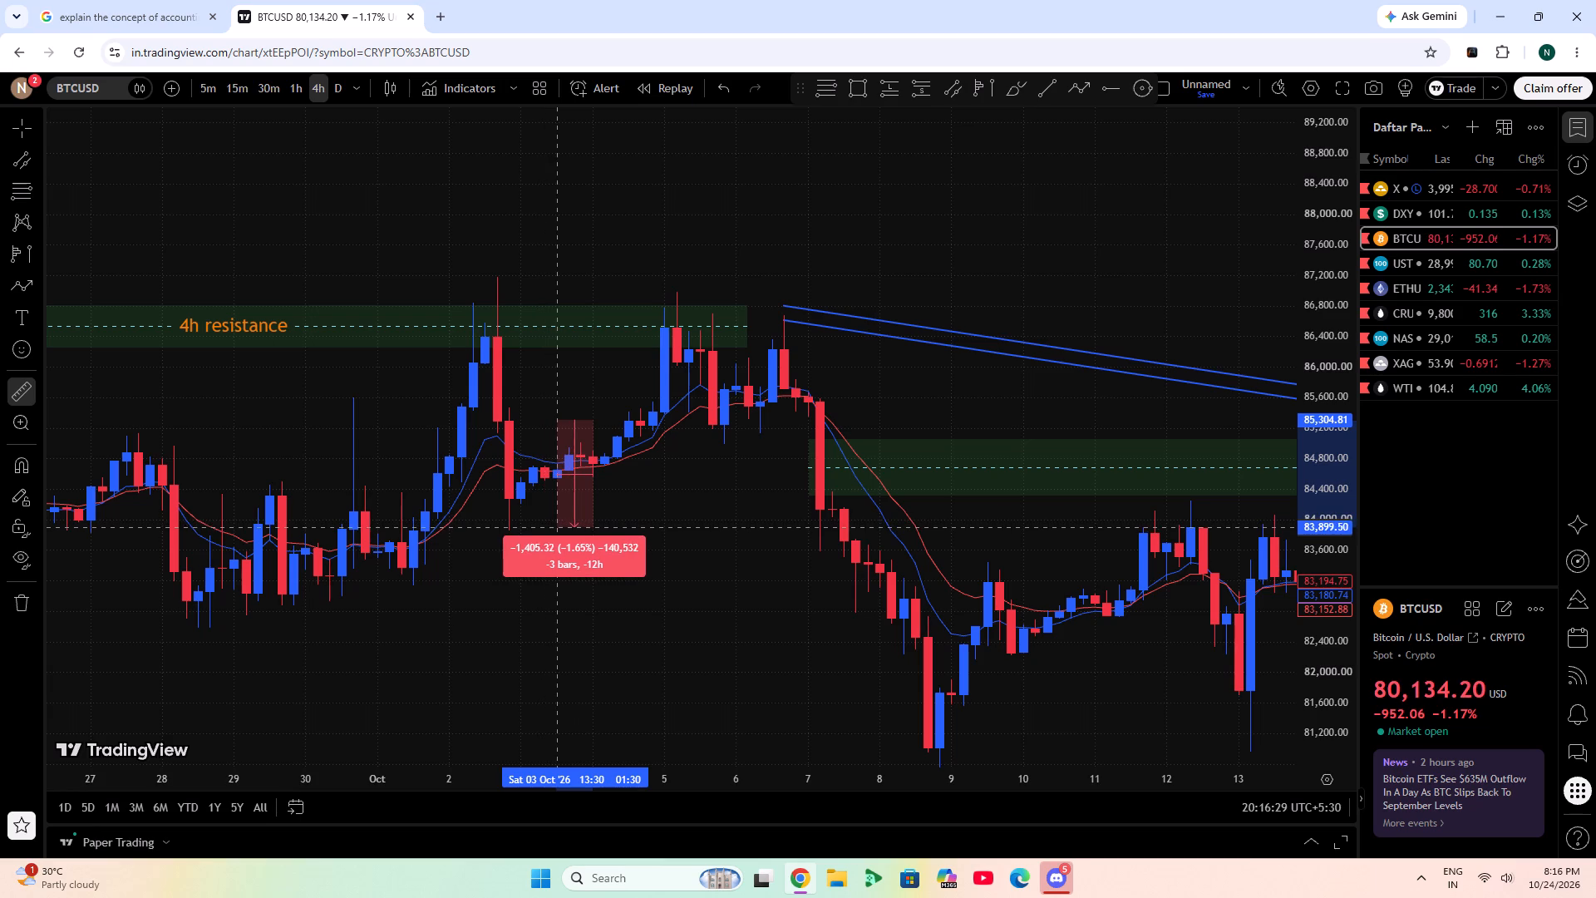
click(554, 262)
click(684, 166)
Examine the marked-up BTCUSD 4-hour chart along the descending channel, the 4h fvg, the demand zone and the projection path.
drag(1062, 294, 250, 270)
scroll(432, 288, down, 4)
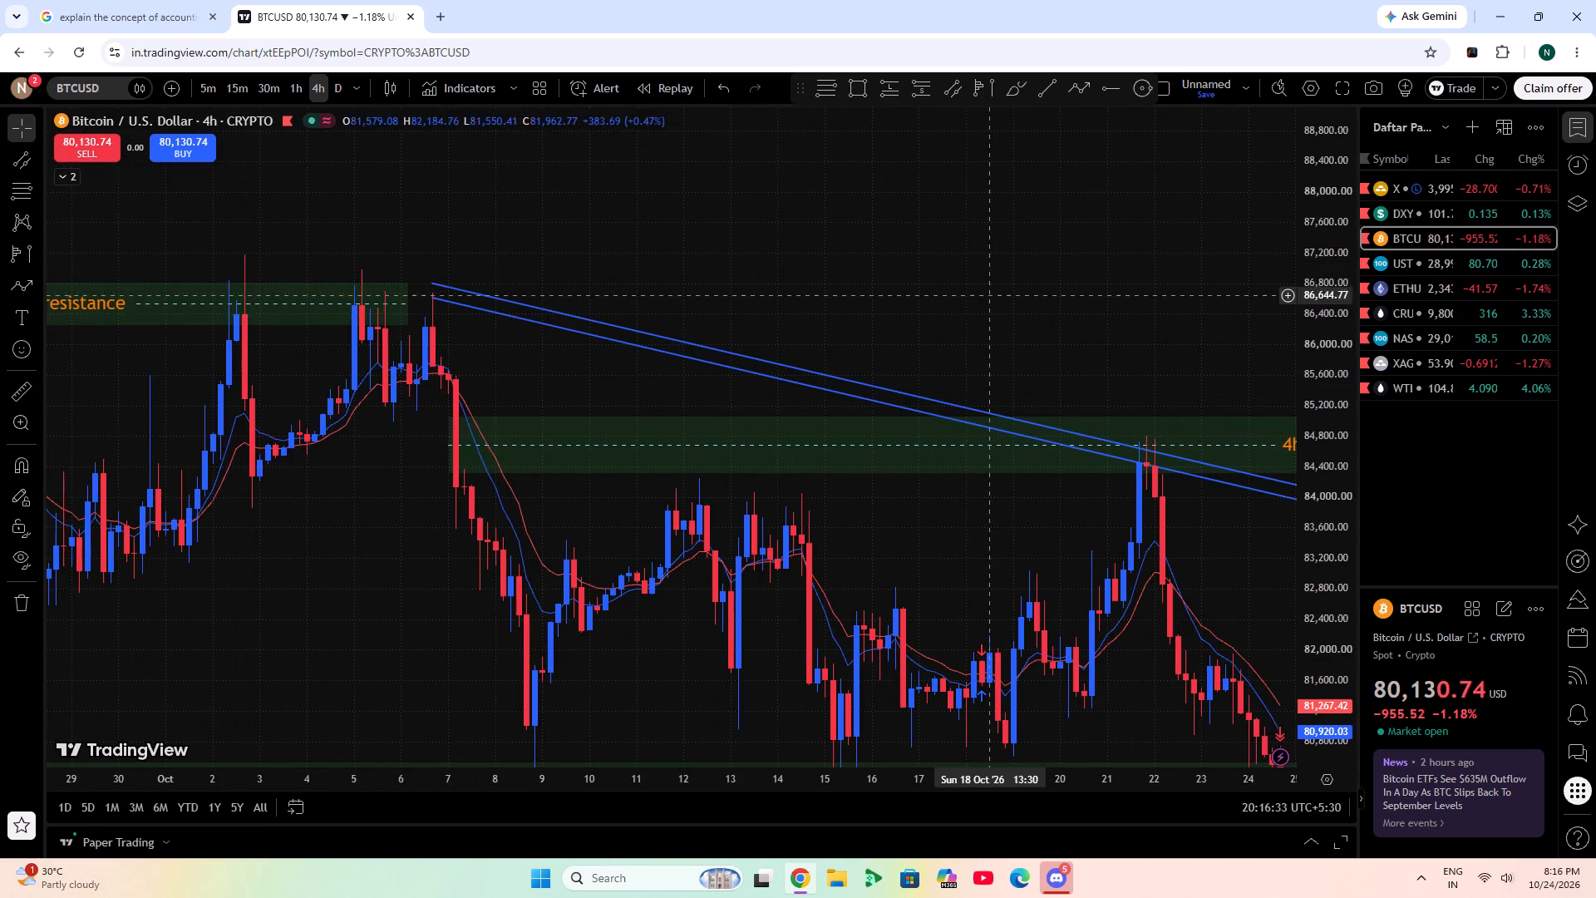
drag(986, 293, 764, 252)
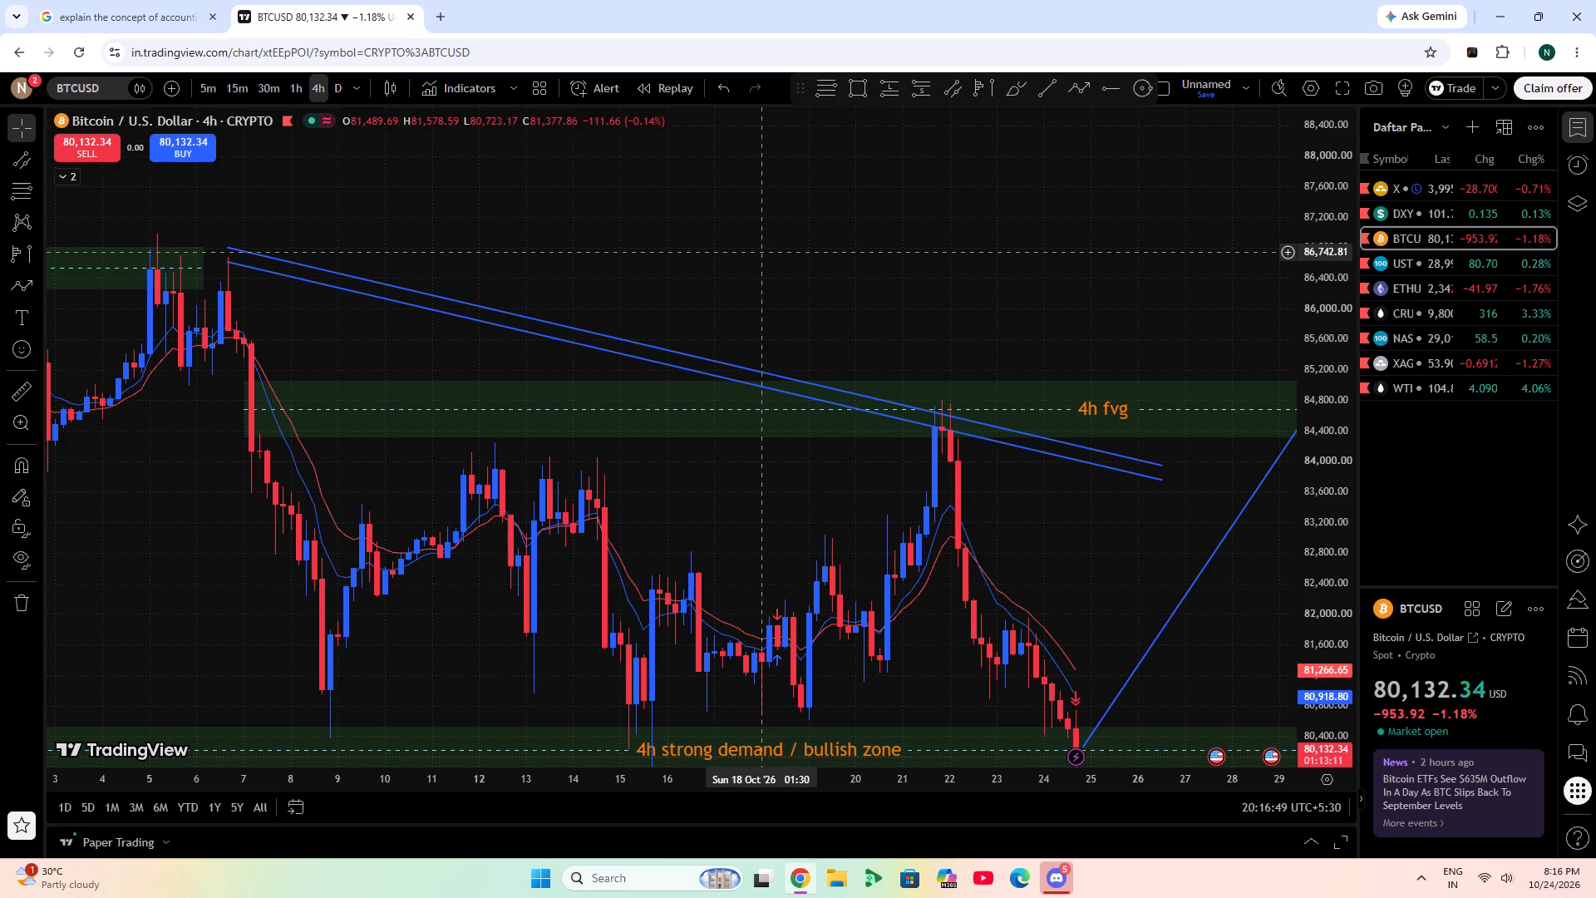
scroll(707, 897, down, 3)
scroll(917, 464, down, 5)
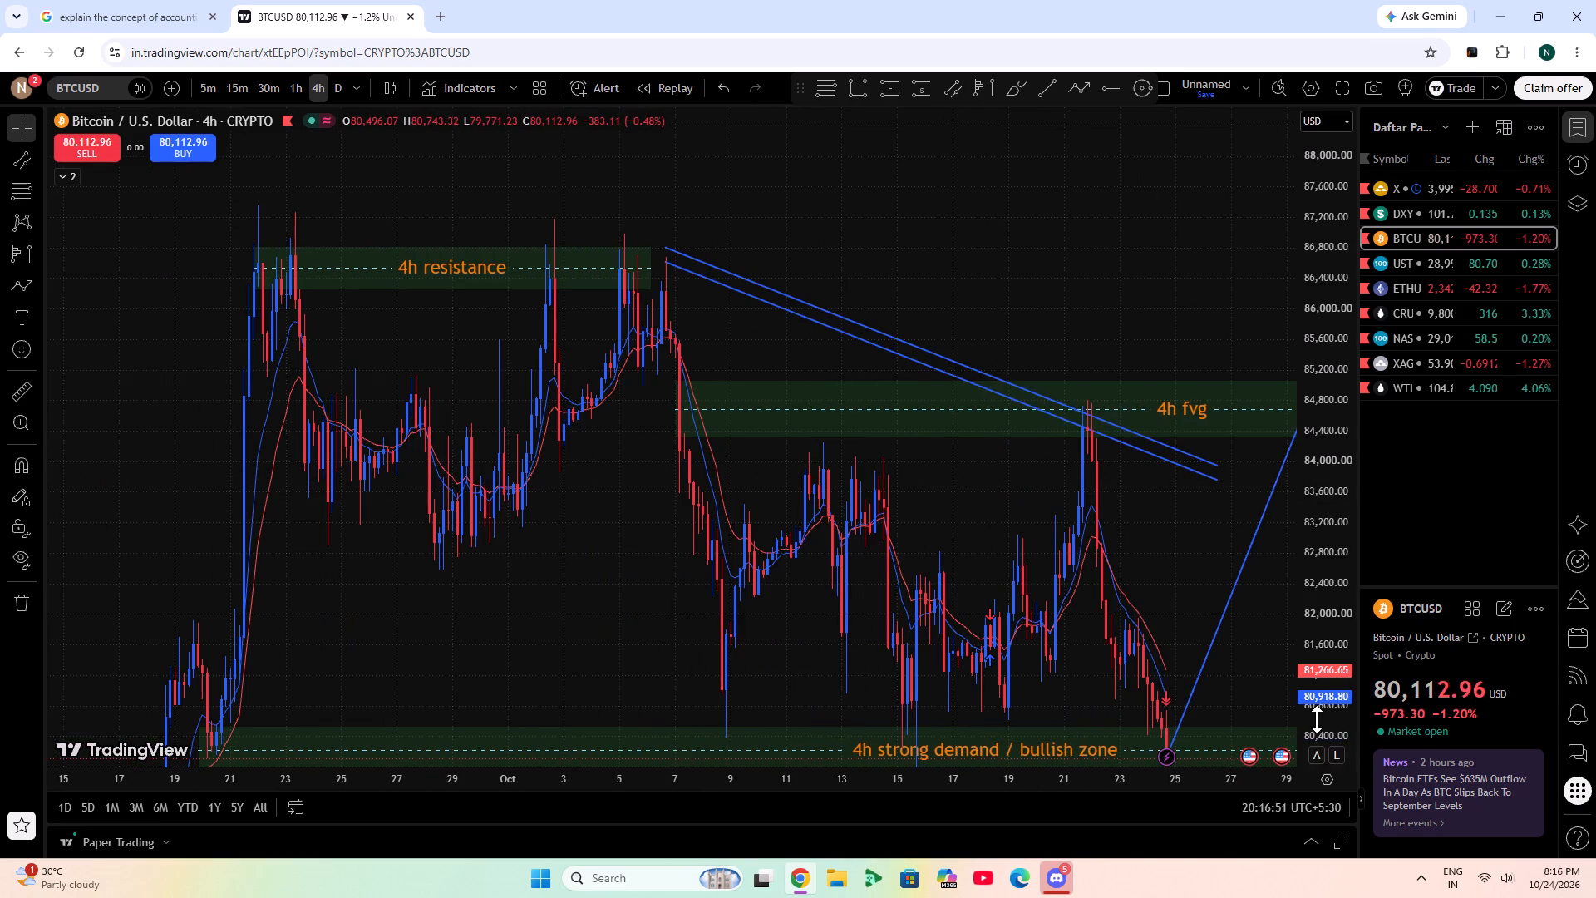
double_click(1334, 552)
drag(1063, 589, 919, 589)
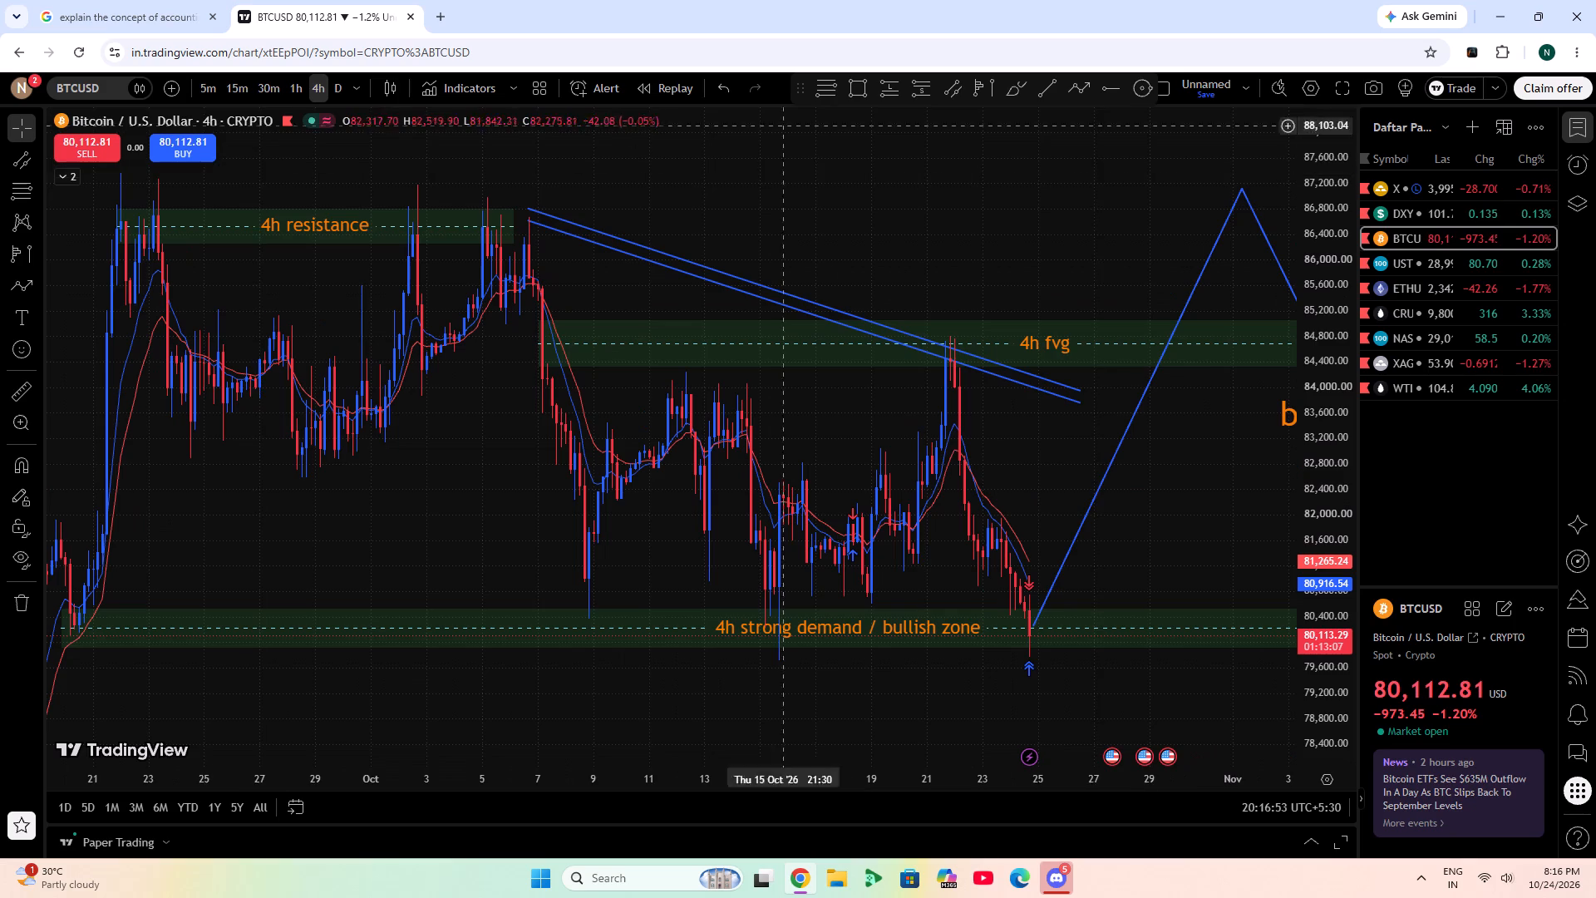
Open the XAUUSD 4-hour chart and examine the recent decline down to the open long trade.
click(1423, 195)
double_click(1307, 515)
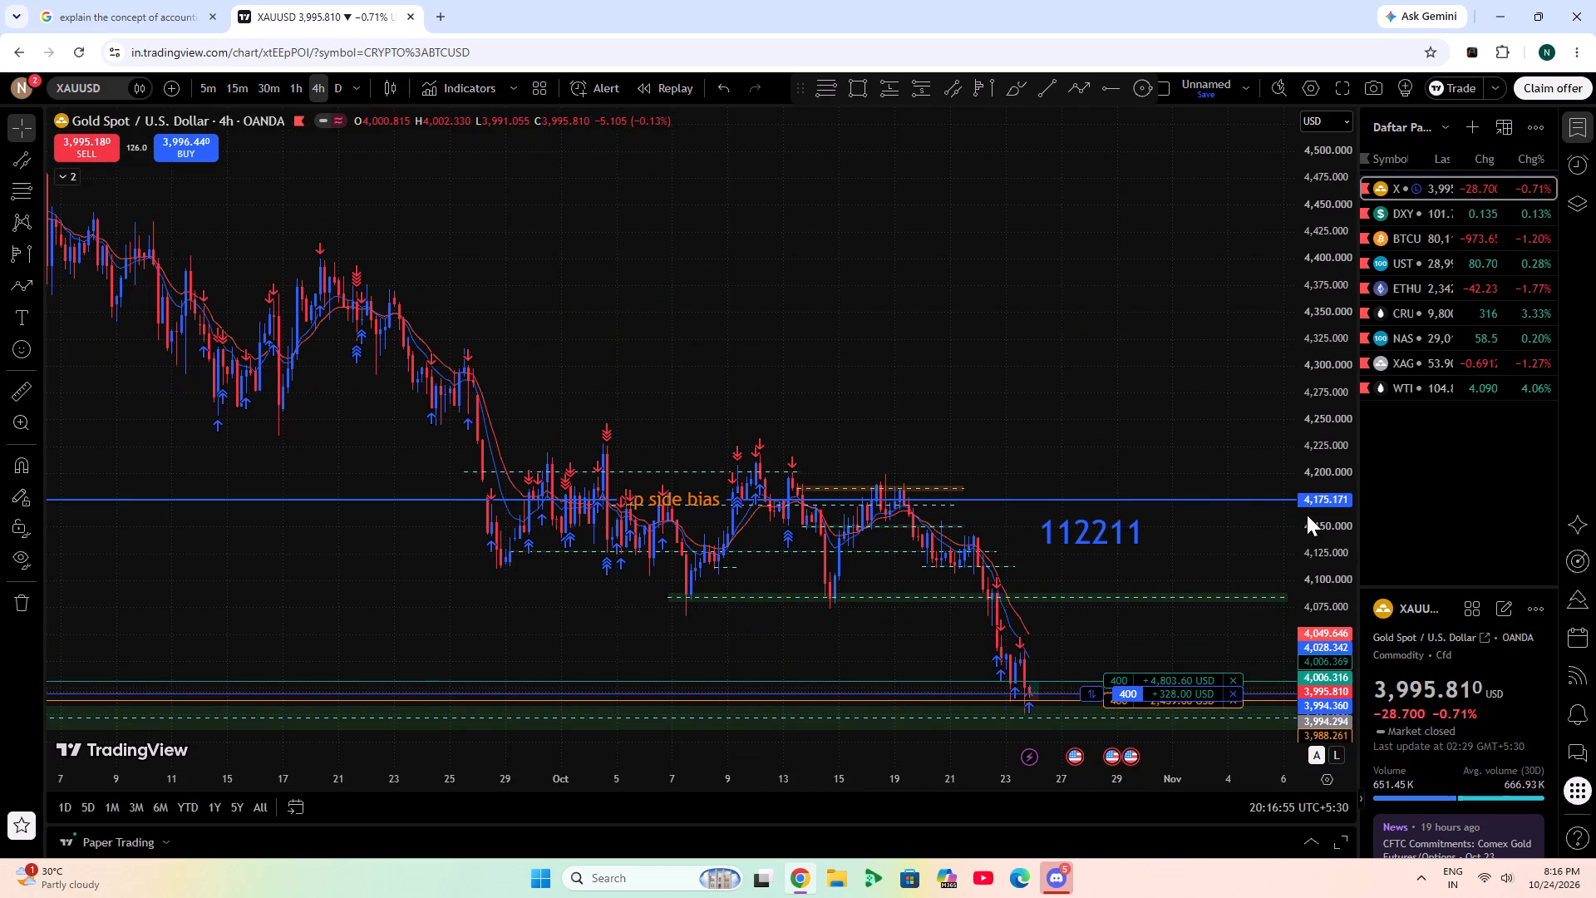
scroll(1317, 666, up, 7)
scroll(678, 513, up, 6)
drag(678, 513, 945, 0)
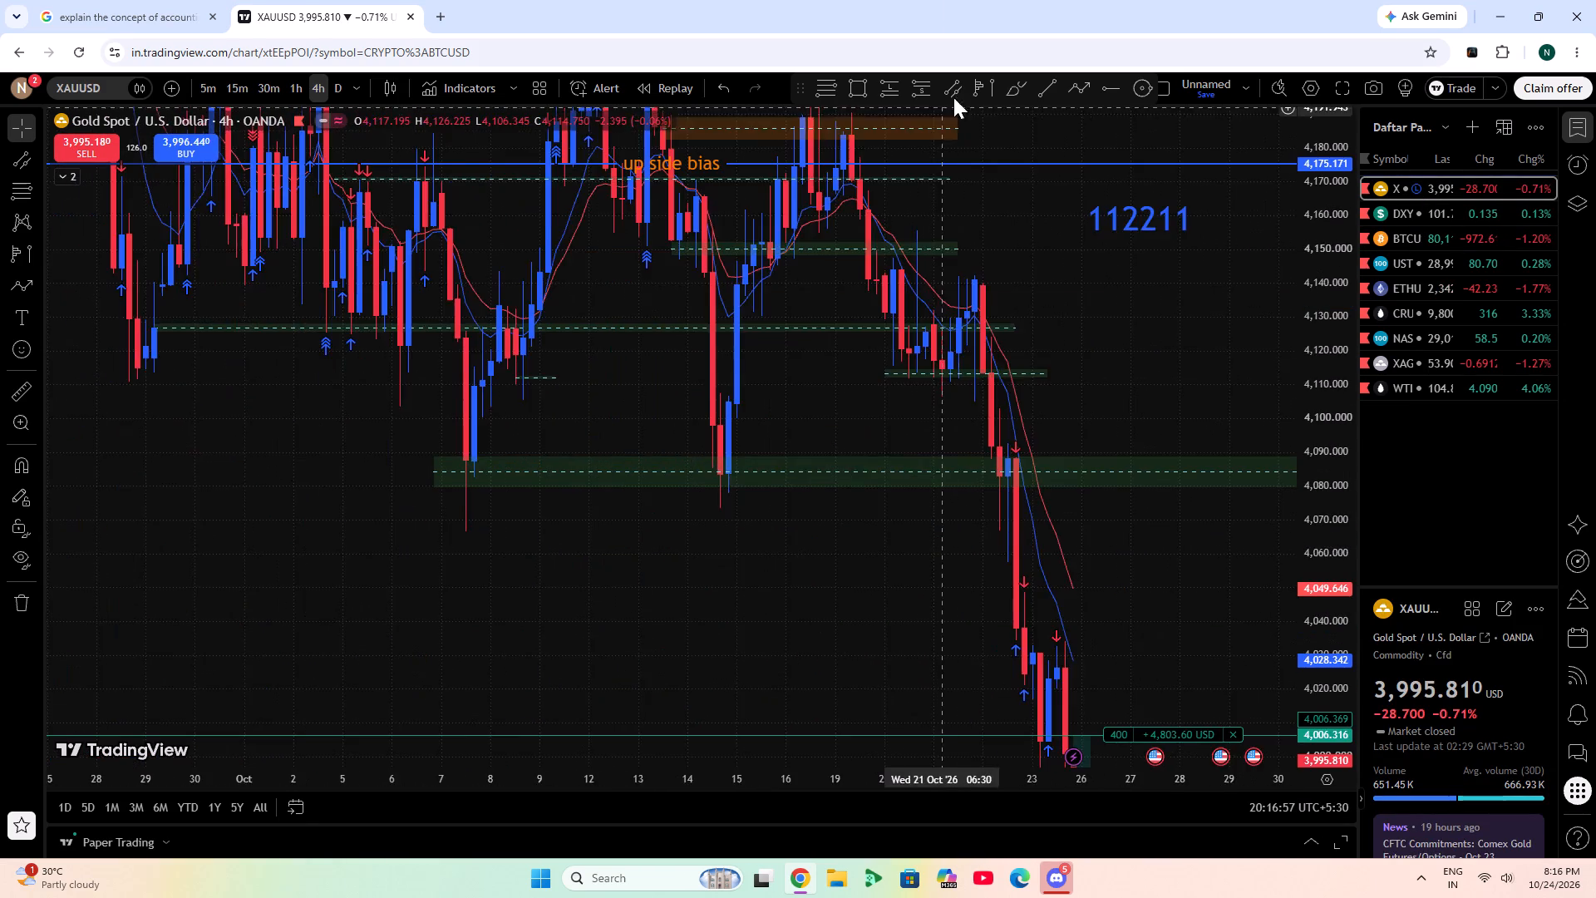
scroll(978, 232, up, 6)
drag(1015, 340, 1016, 0)
scroll(1049, 297, up, 5)
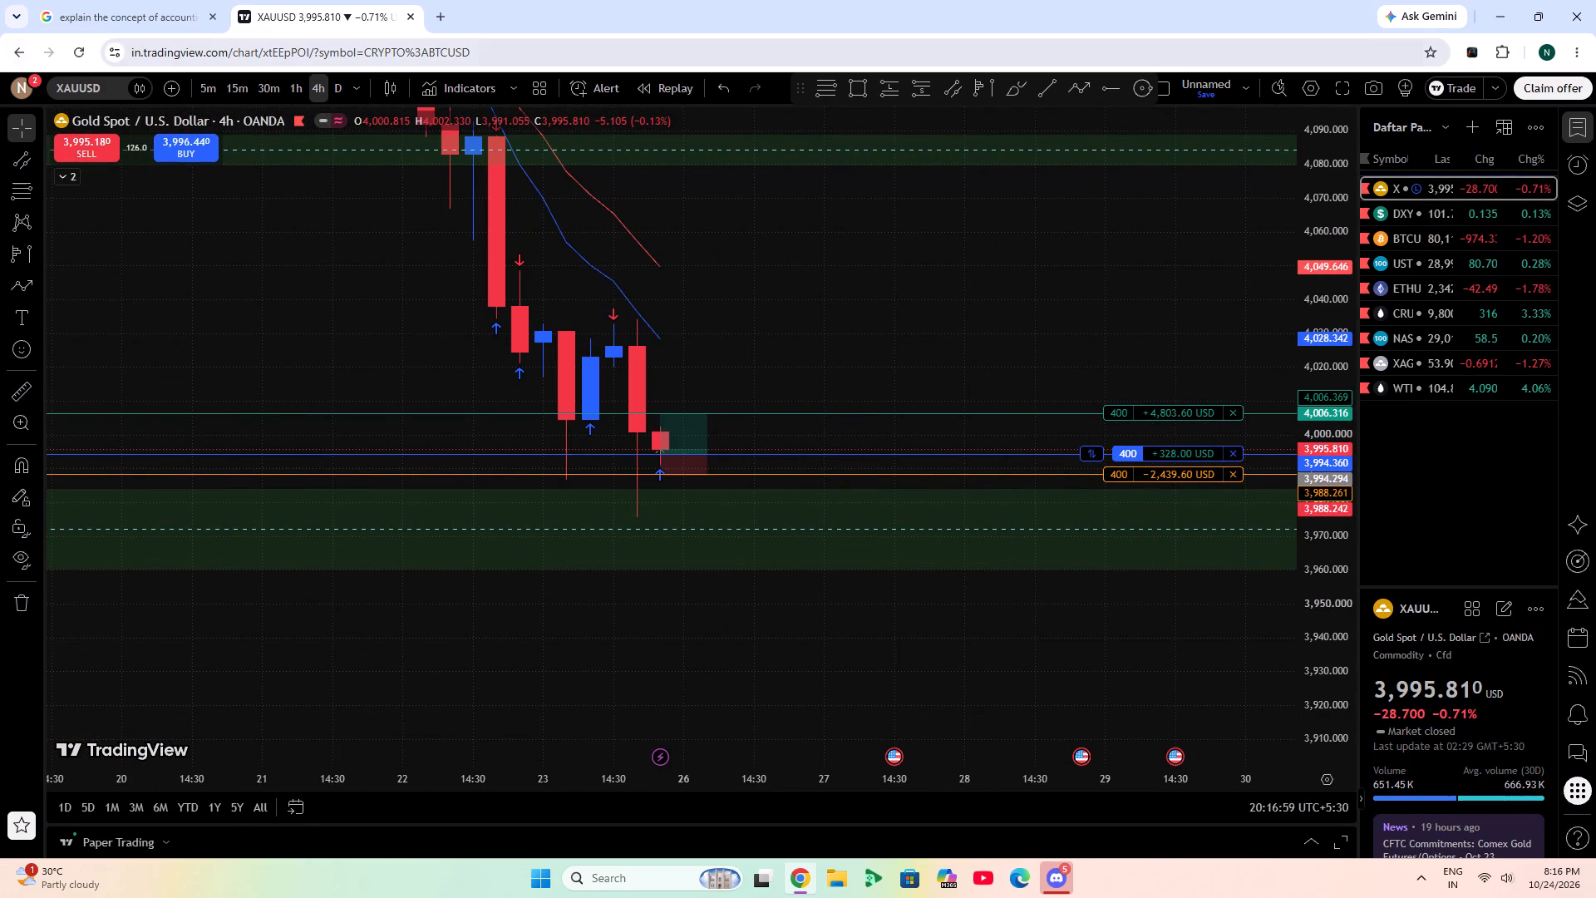
Review the open XAUUSD long trade with its target and stop levels on the 5-minute chart.
click(216, 87)
scroll(443, 293, down, 7)
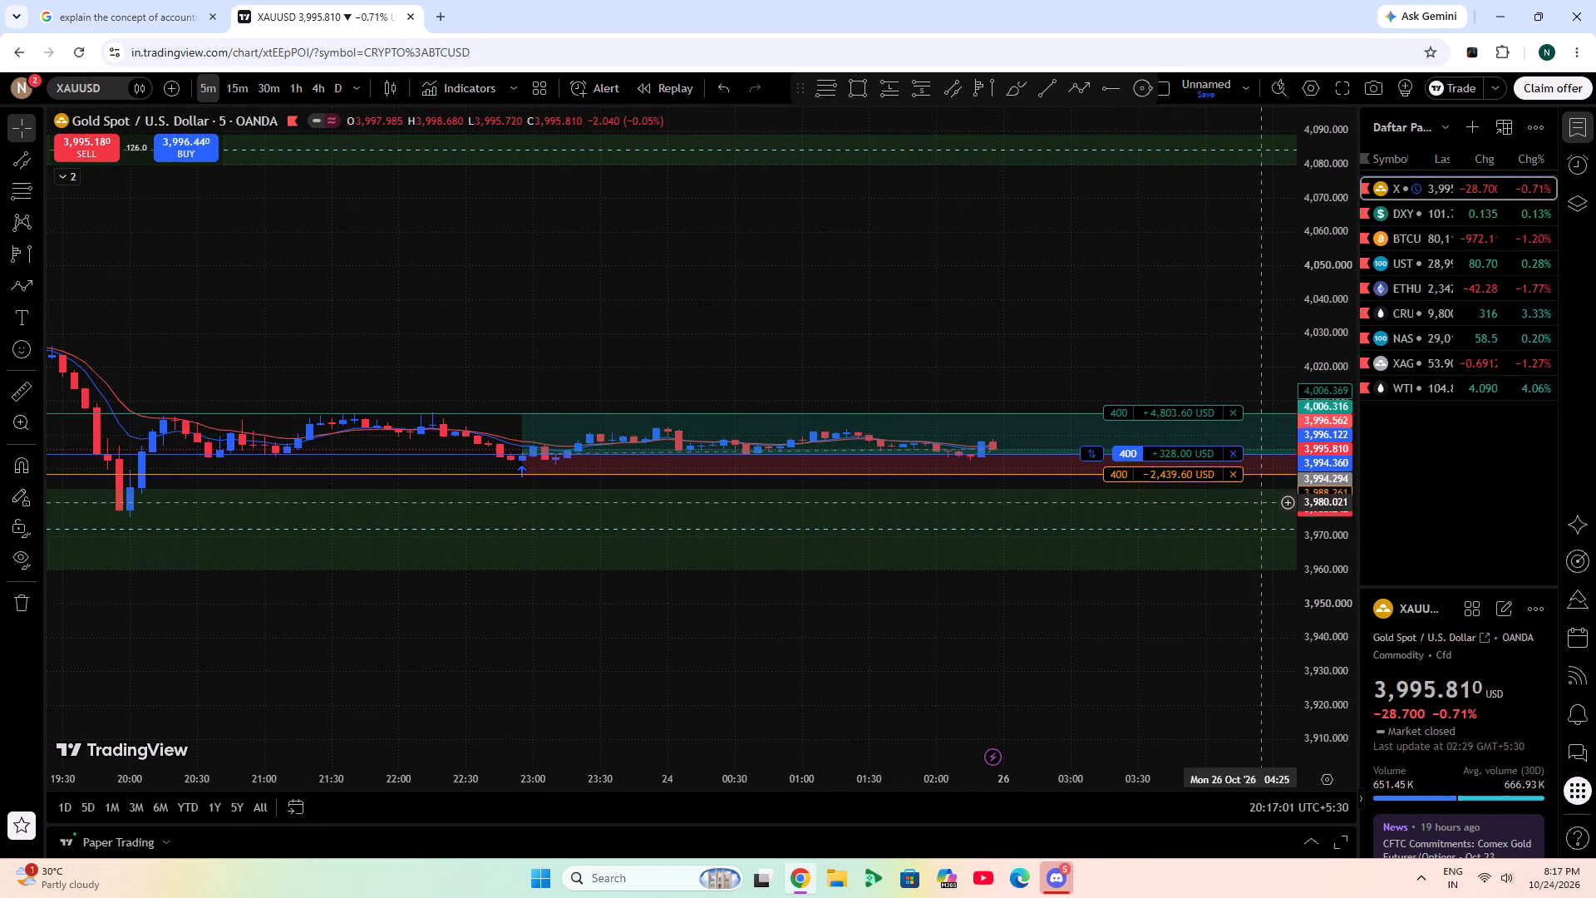
double_click(1327, 506)
scroll(1157, 460, down, 5)
drag(1136, 304, 618, 212)
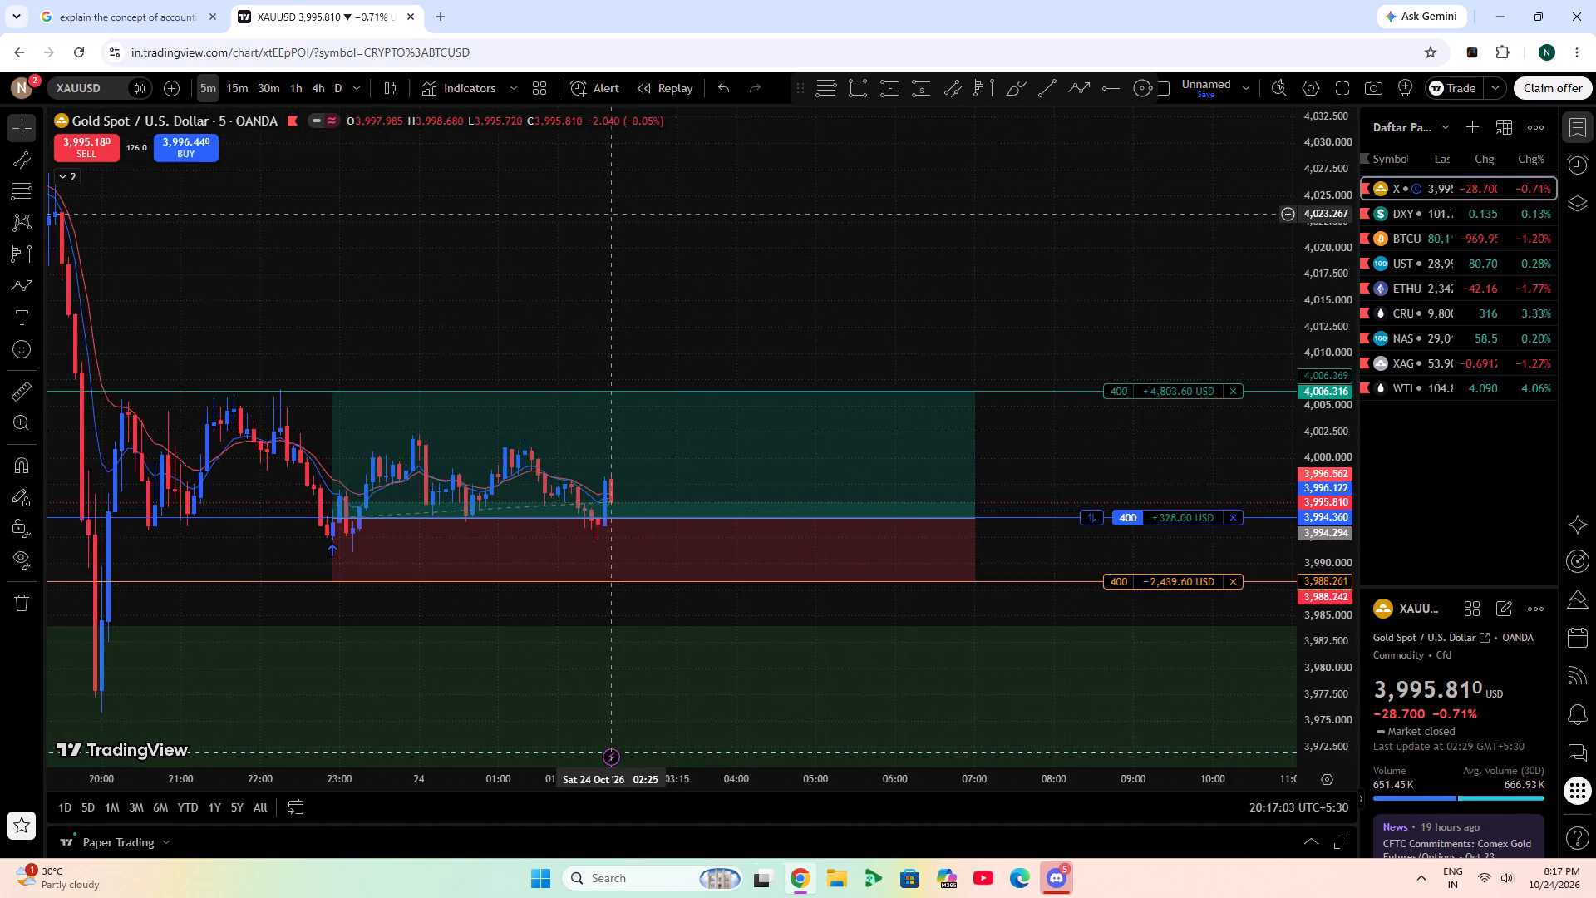
scroll(609, 215, down, 5)
drag(1017, 362, 537, 190)
scroll(621, 265, down, 4)
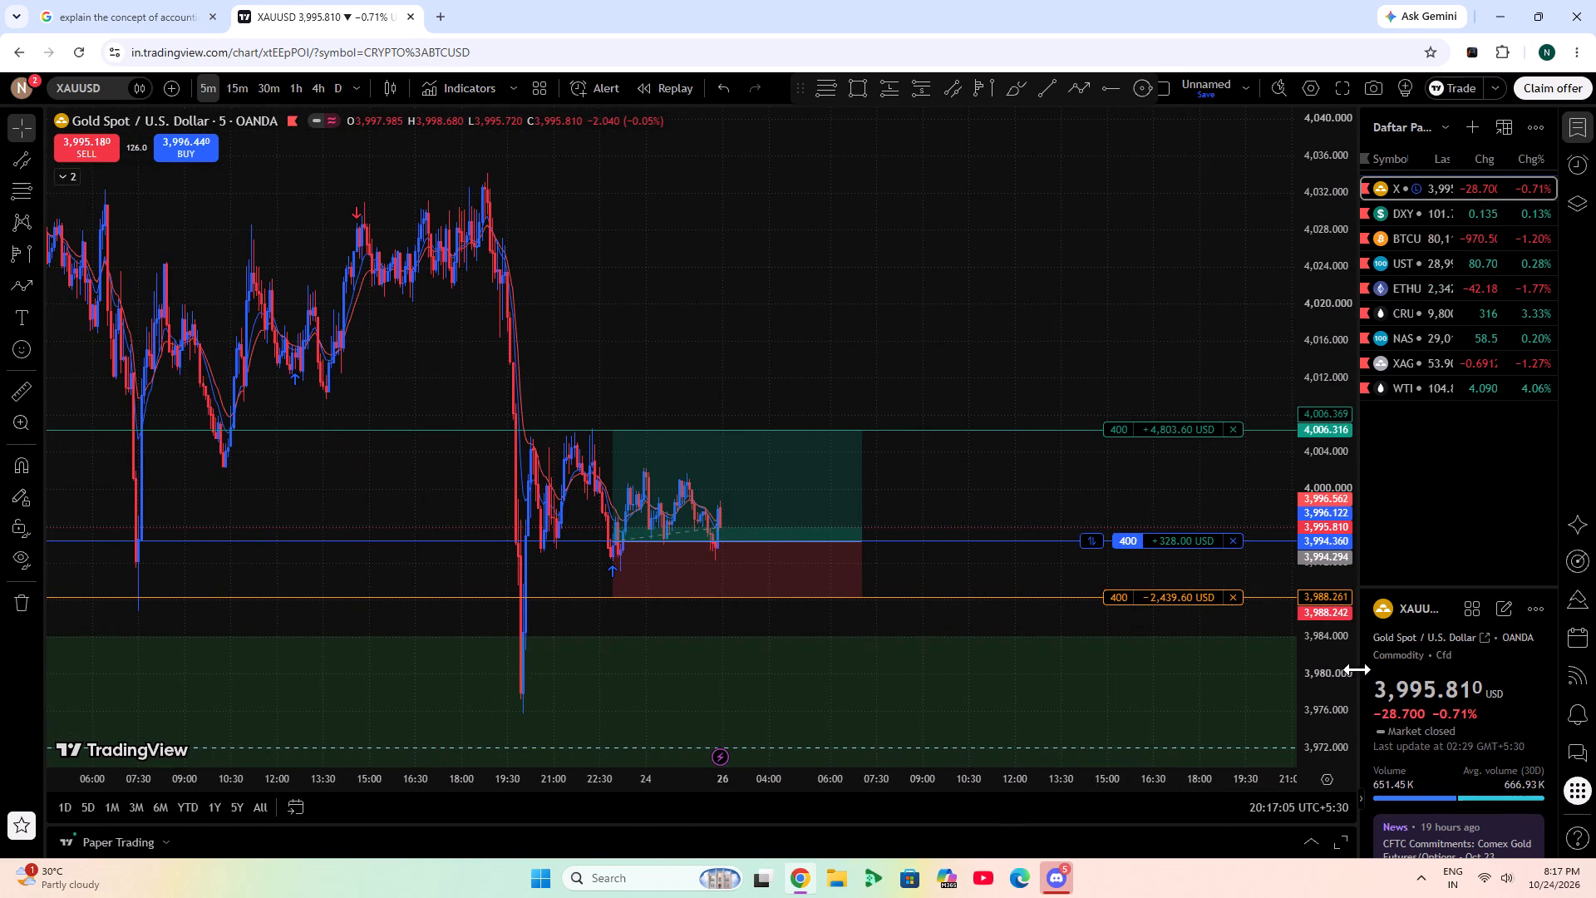
drag(1229, 630, 922, 569)
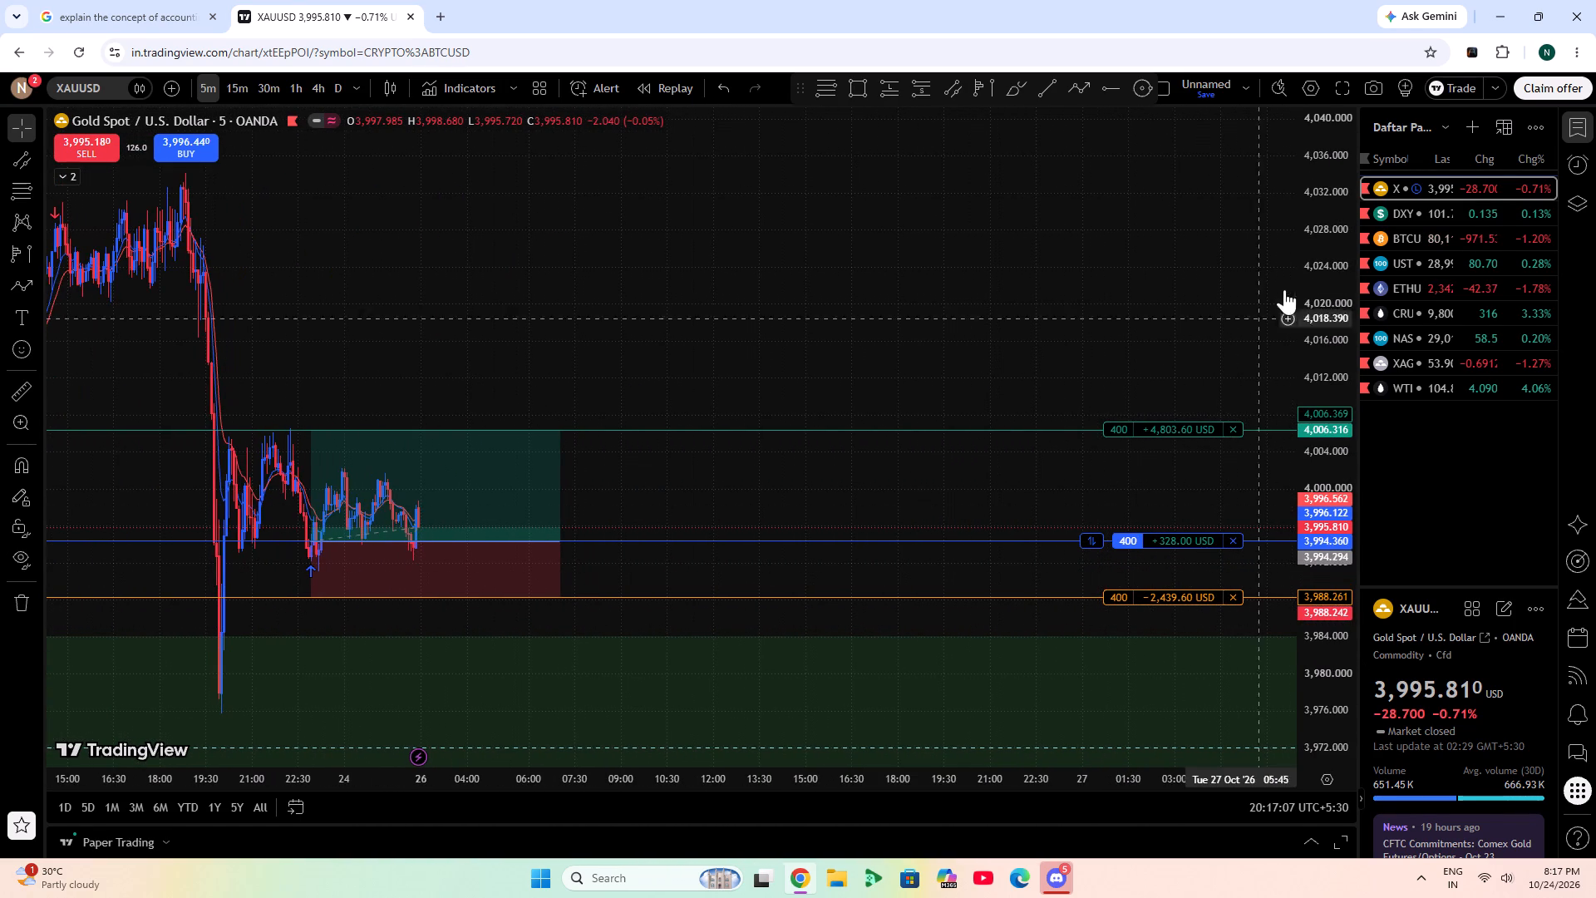
Look over the 5-minute charts of ETHUSD and NASDAQ, including the NASDAQ buy stop setup and Fibonacci retracement.
click(1403, 290)
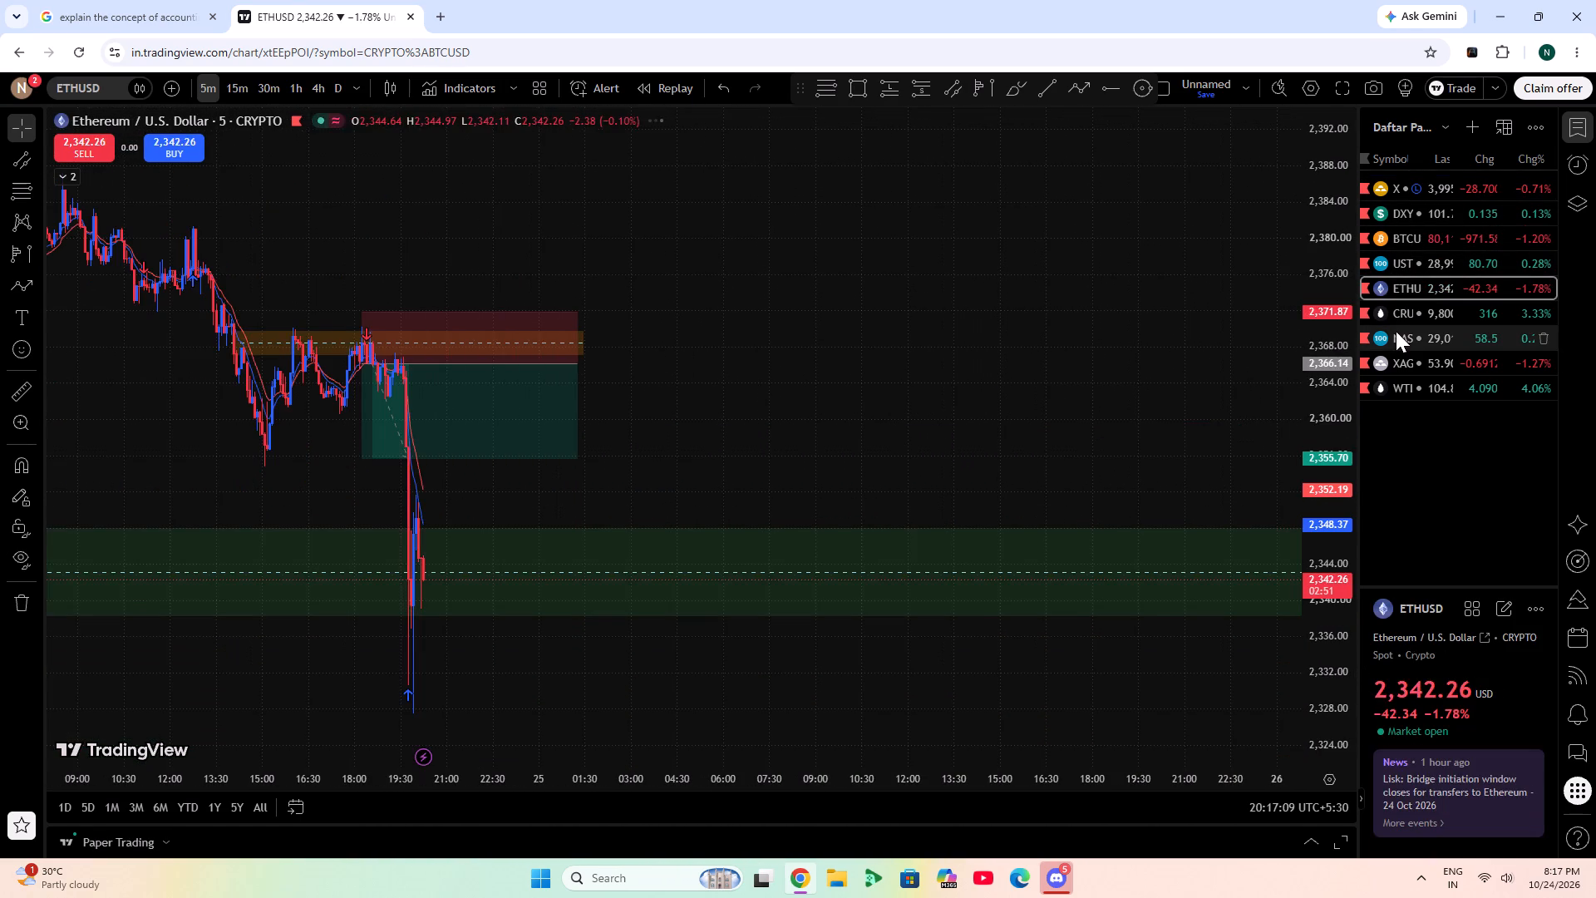
click(1396, 331)
scroll(1155, 313, down, 4)
scroll(1366, 461, down, 1)
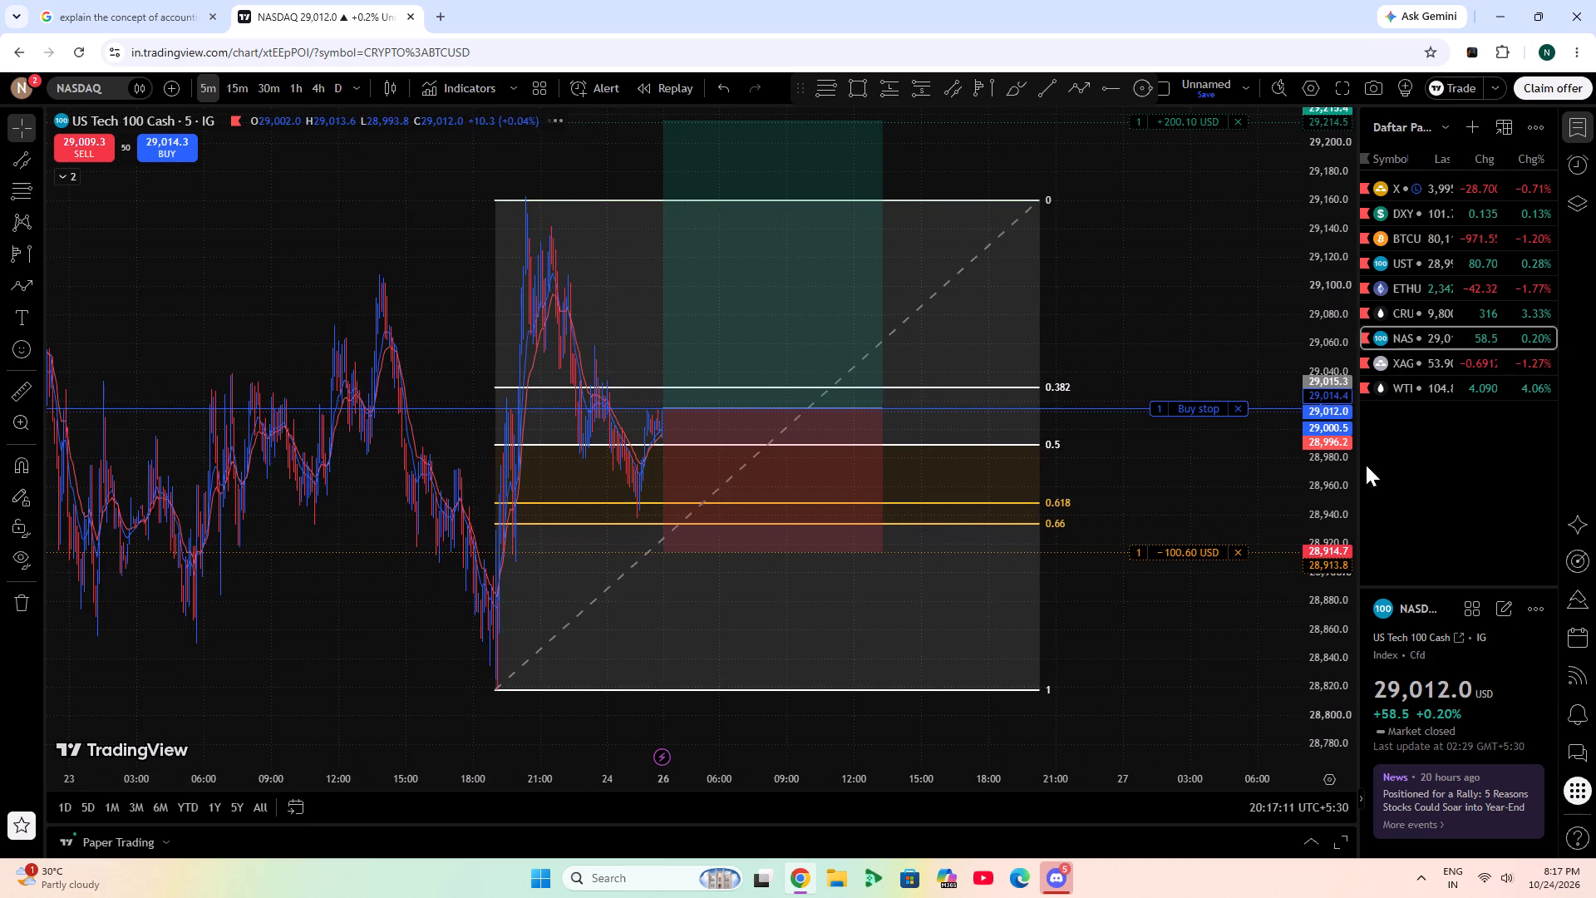
scroll(1366, 465, down, 10)
drag(1252, 377, 1167, 497)
Open the XAGUSD 5-minute chart and examine the recent price action of 23 and 24 October.
click(1408, 351)
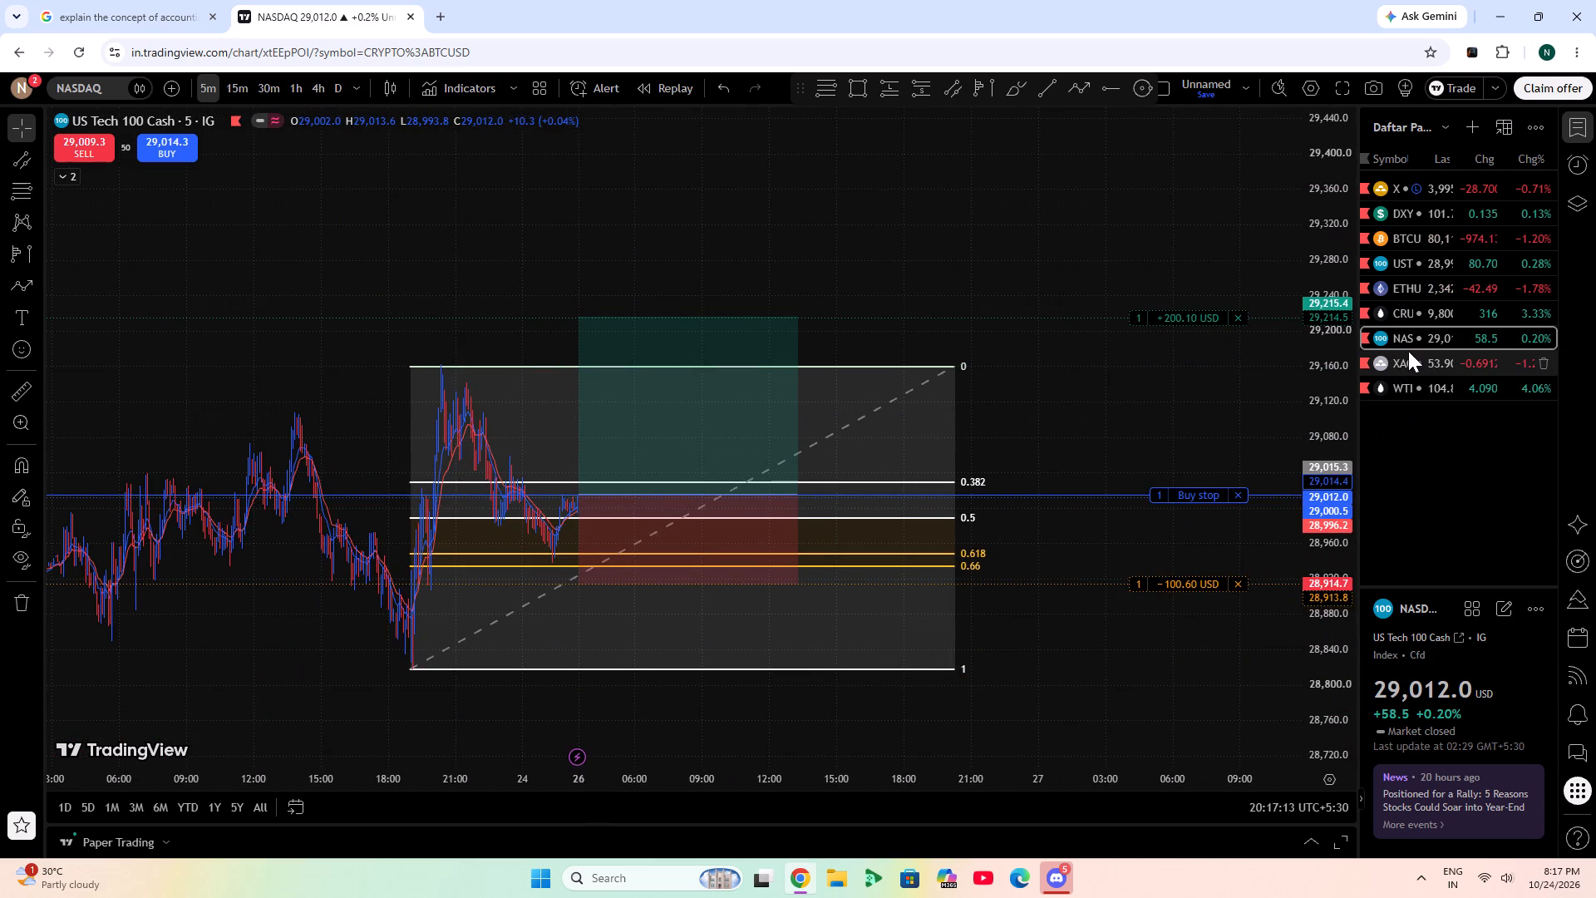
scroll(976, 444, down, 6)
double_click(1310, 553)
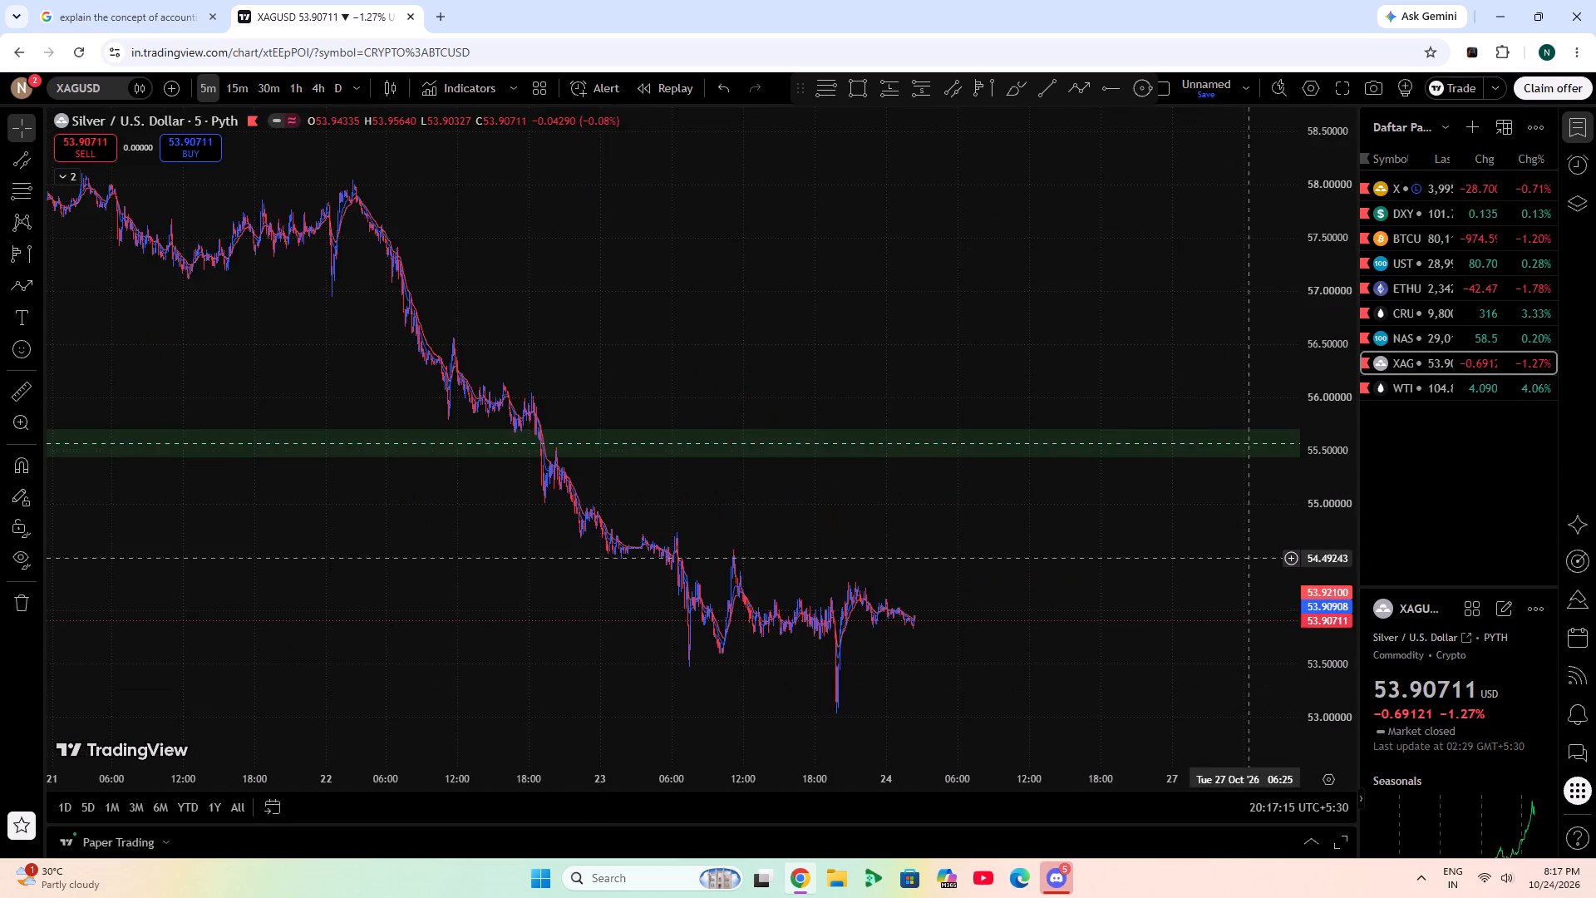
scroll(1206, 560, up, 7)
drag(766, 550, 1206, 585)
scroll(475, 589, up, 11)
drag(348, 548, 1352, 641)
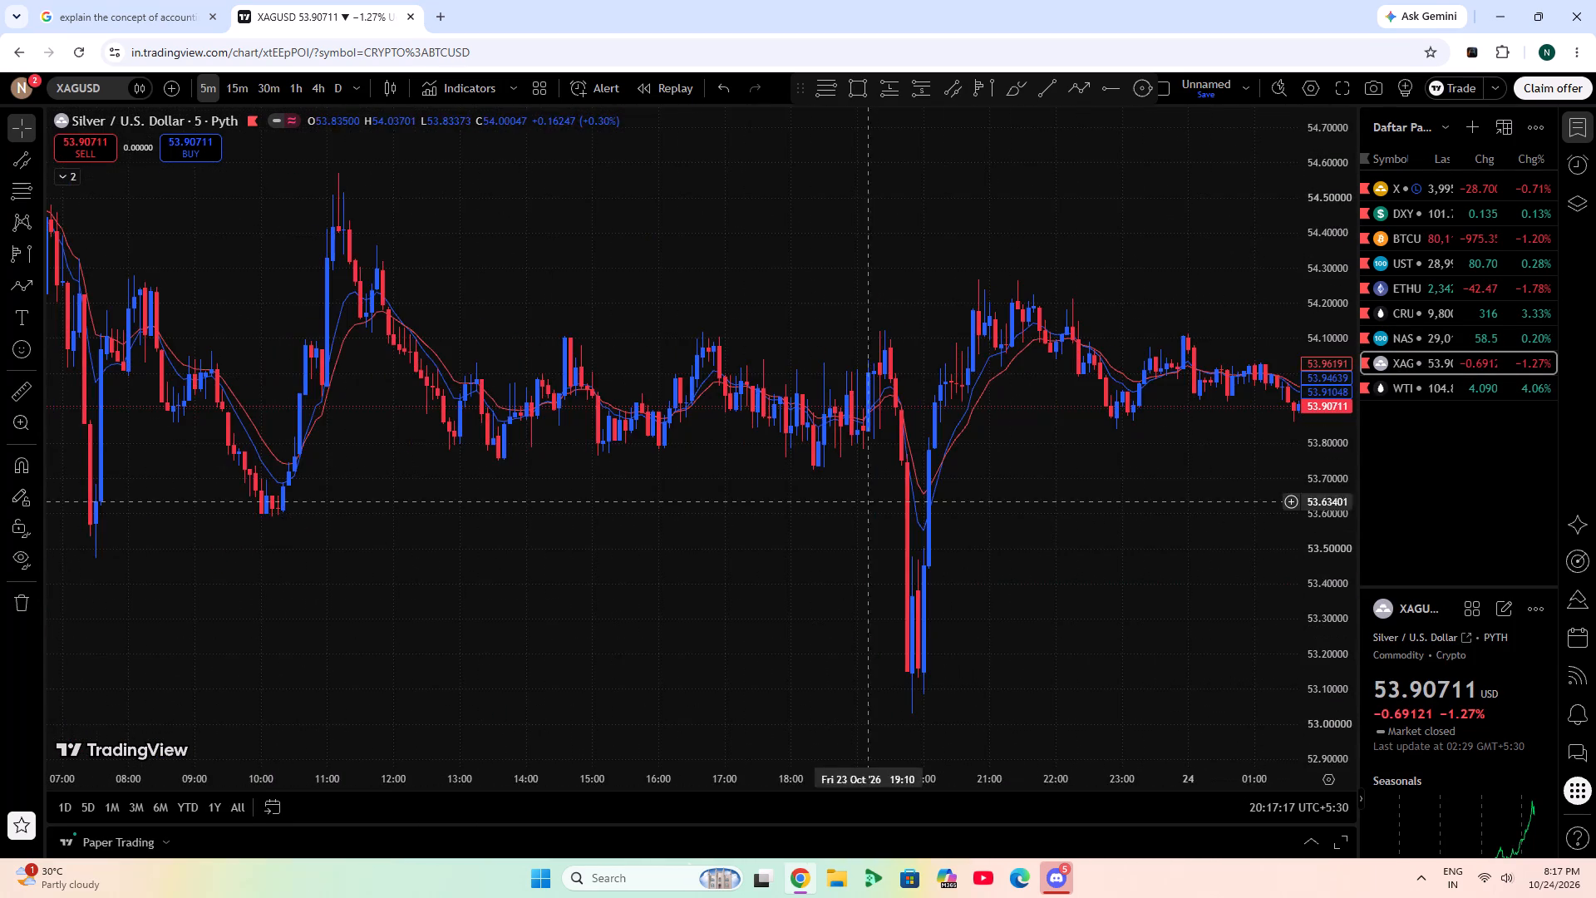
scroll(1063, 495, down, 3)
drag(1103, 522, 510, 539)
scroll(510, 539, up, 3)
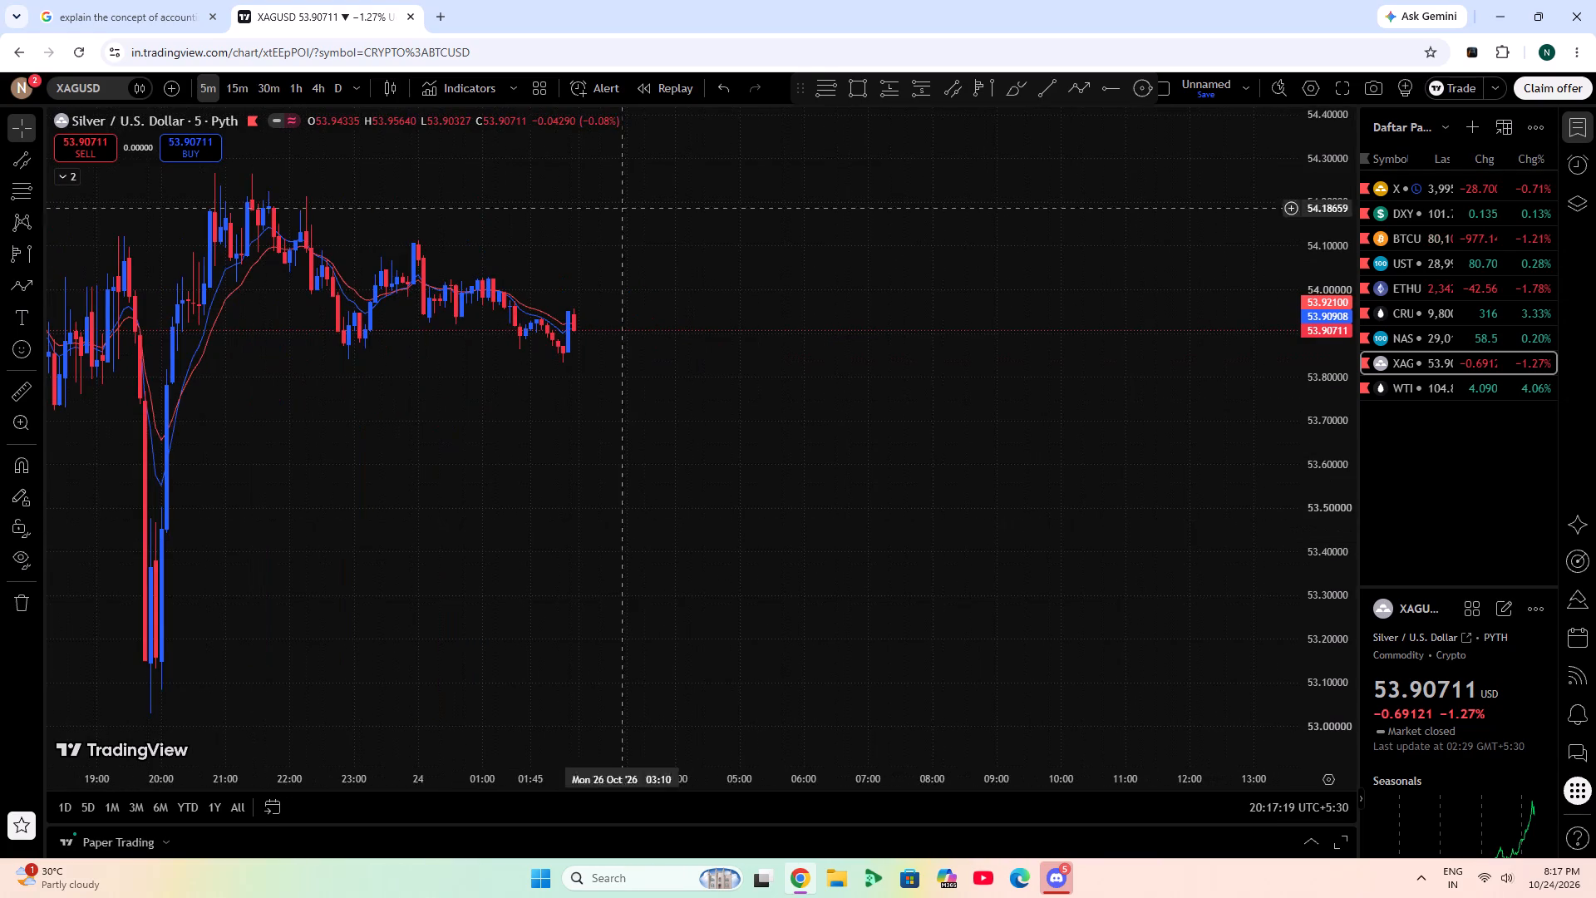
Draw a projection path on the XAGUSD 30-minute chart from the latest candle up to about 55.55 in the green zone, and down to about 53.60.
click(248, 81)
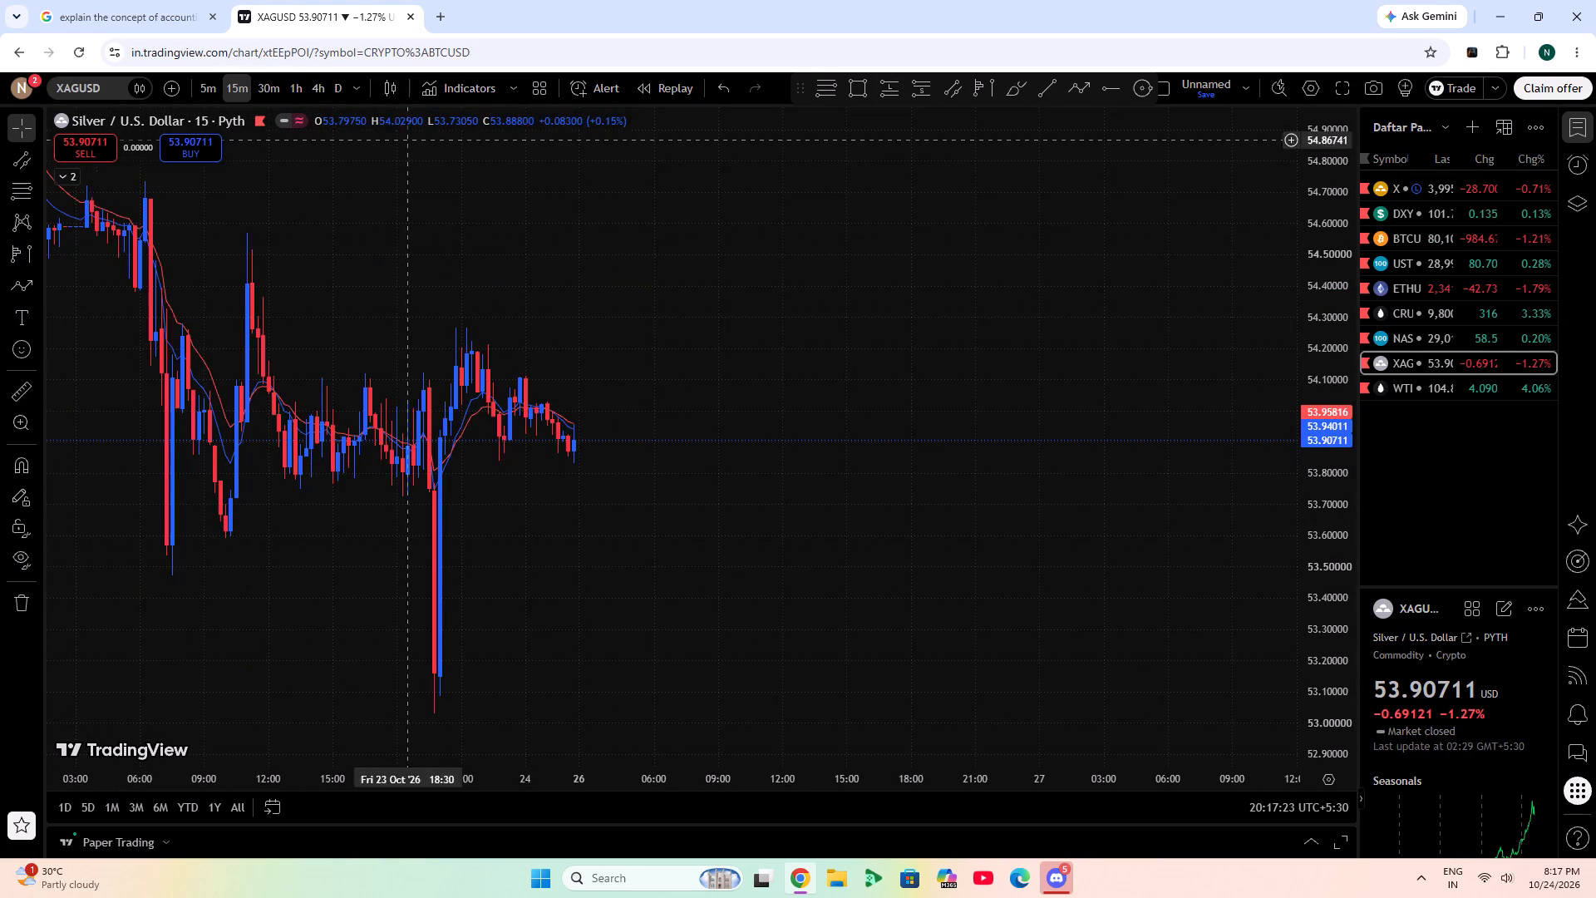
click(271, 77)
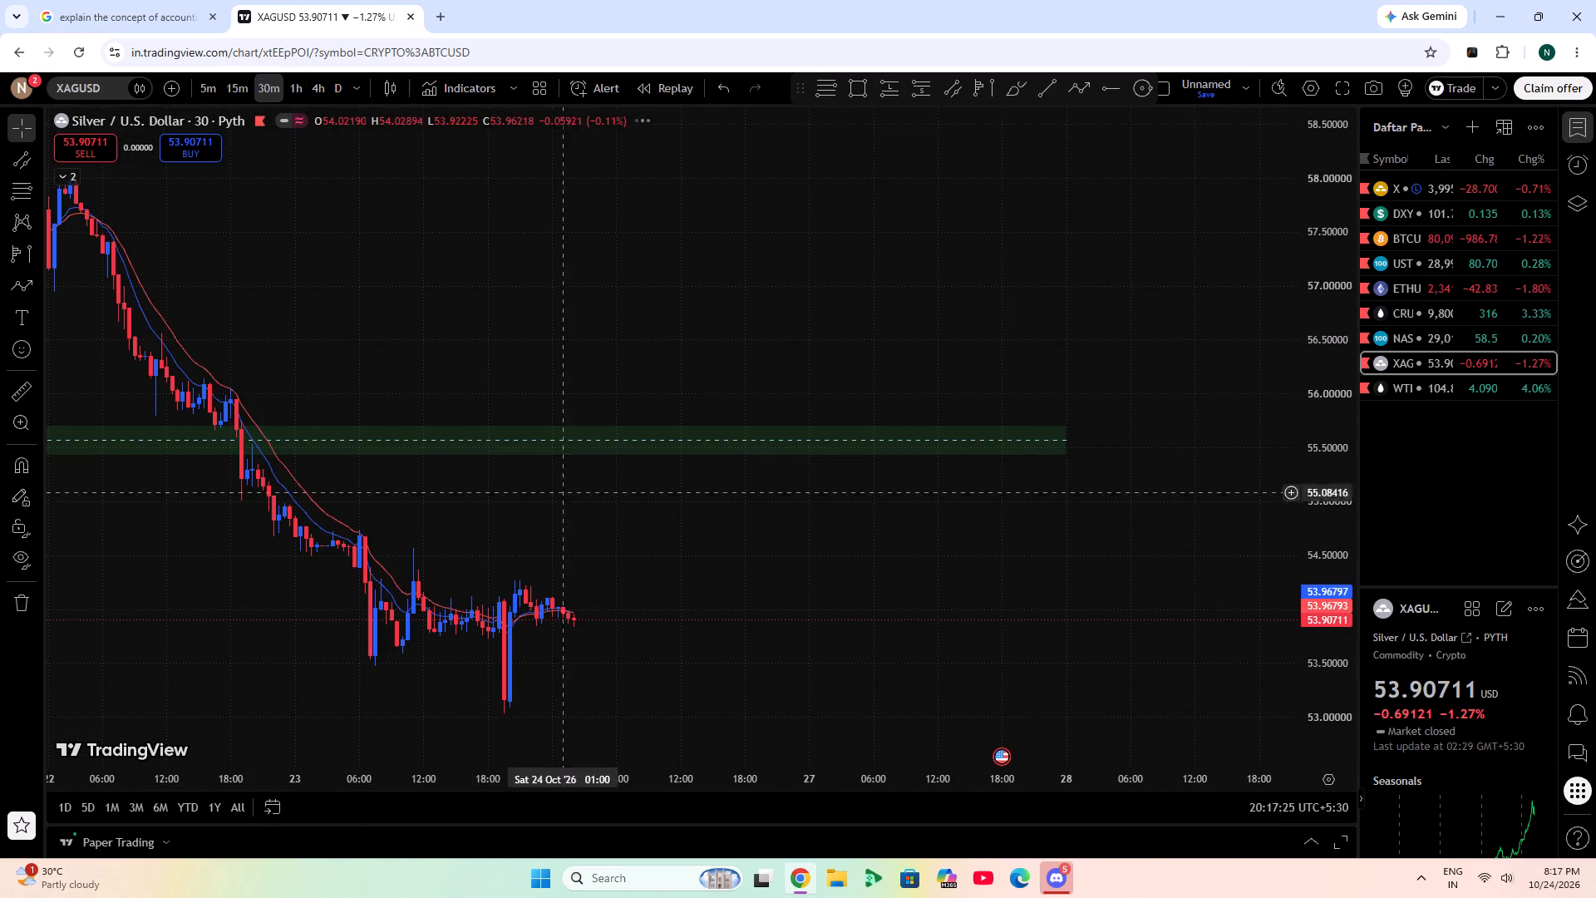
drag(620, 549, 483, 498)
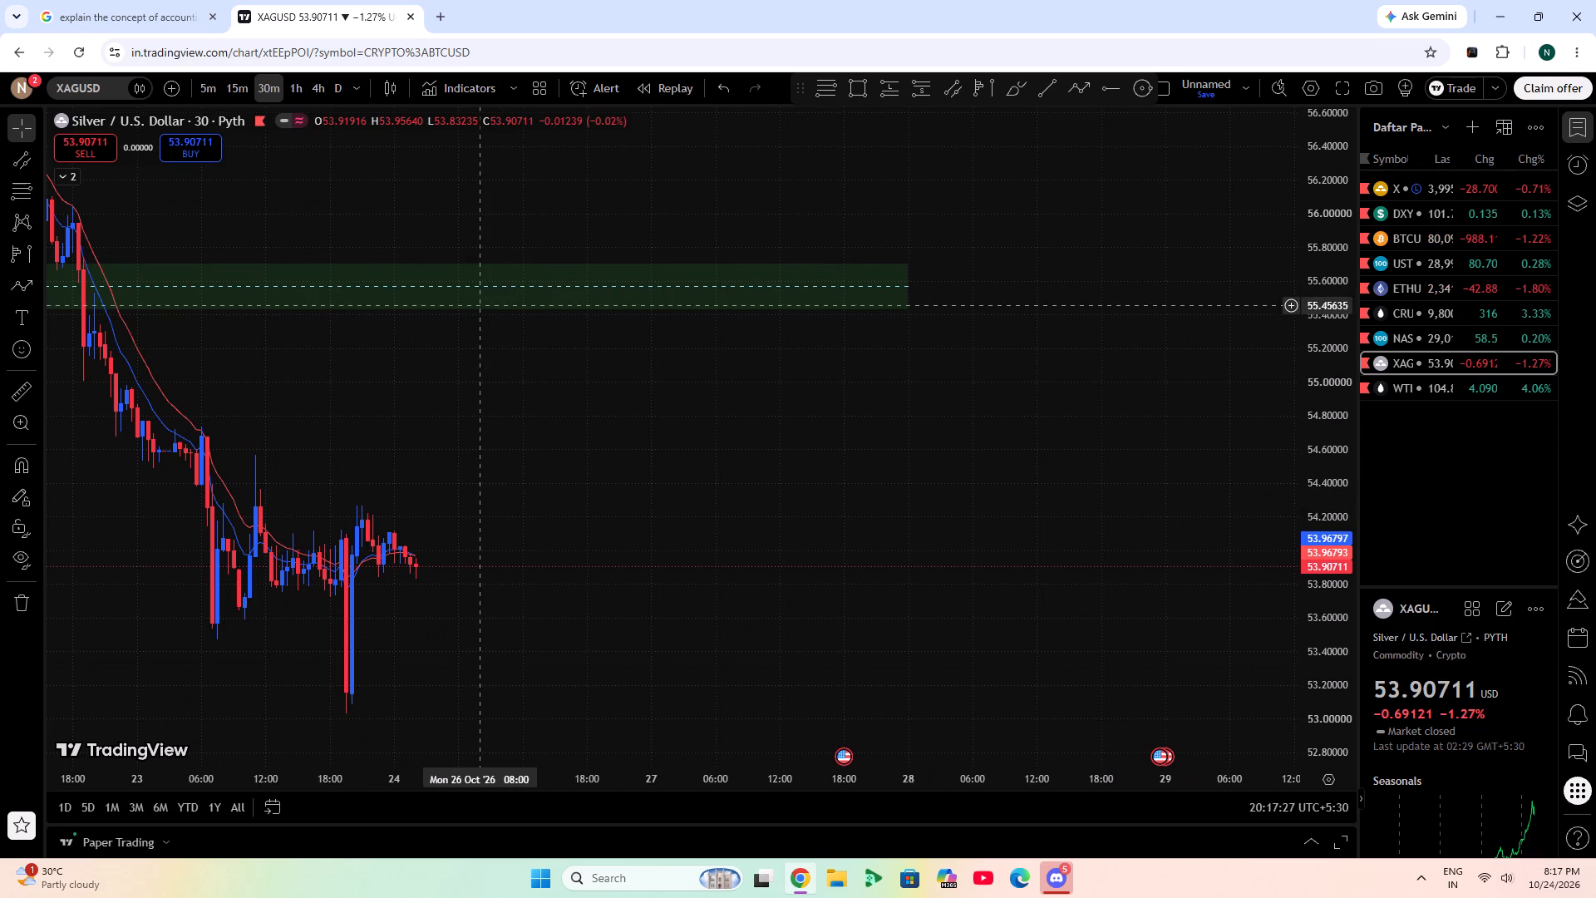
click(1078, 86)
click(418, 560)
click(530, 289)
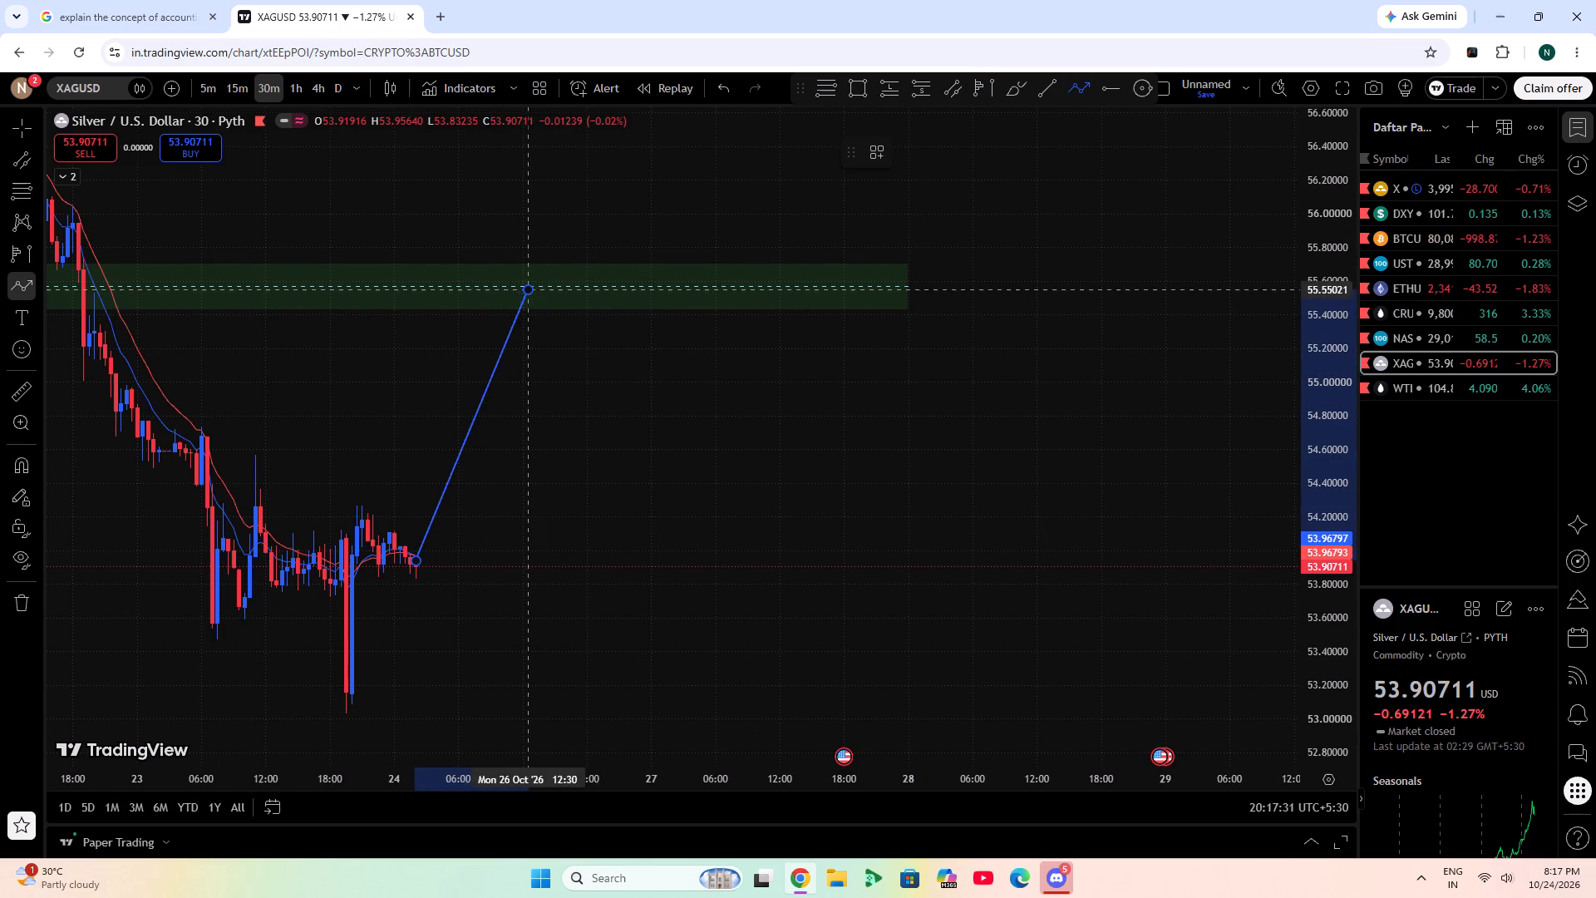
double_click(626, 617)
click(784, 447)
Place a short position in the XAGUSD green zone with entry at about 55.57 and stop at about 55.88.
click(924, 86)
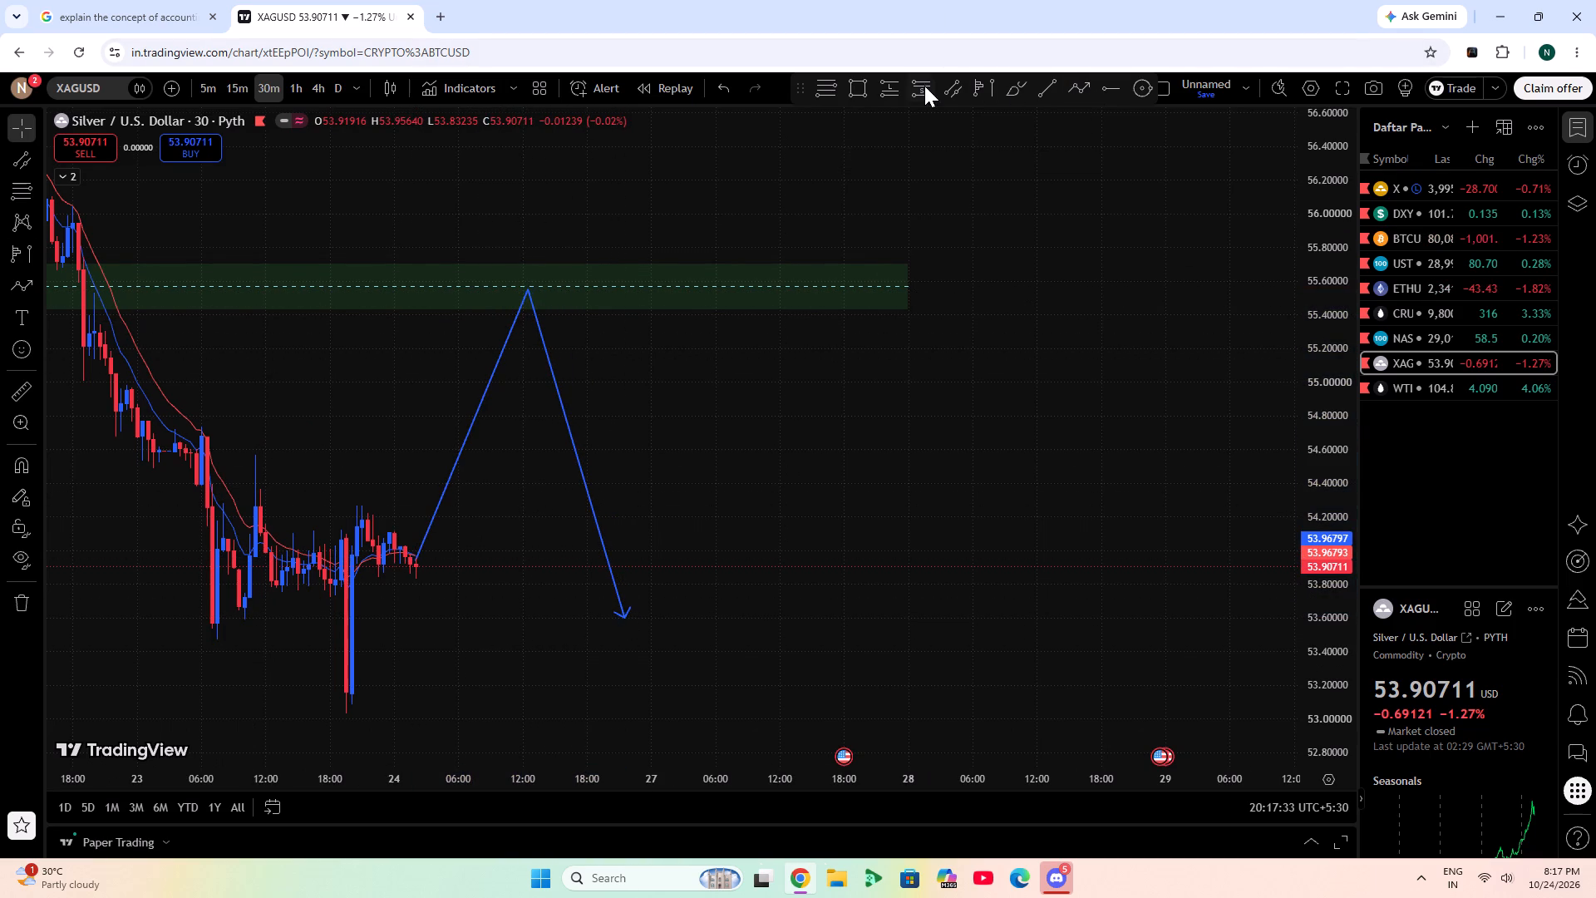
click(566, 286)
drag(568, 174, 569, 241)
drag(564, 170, 569, 225)
click(176, 156)
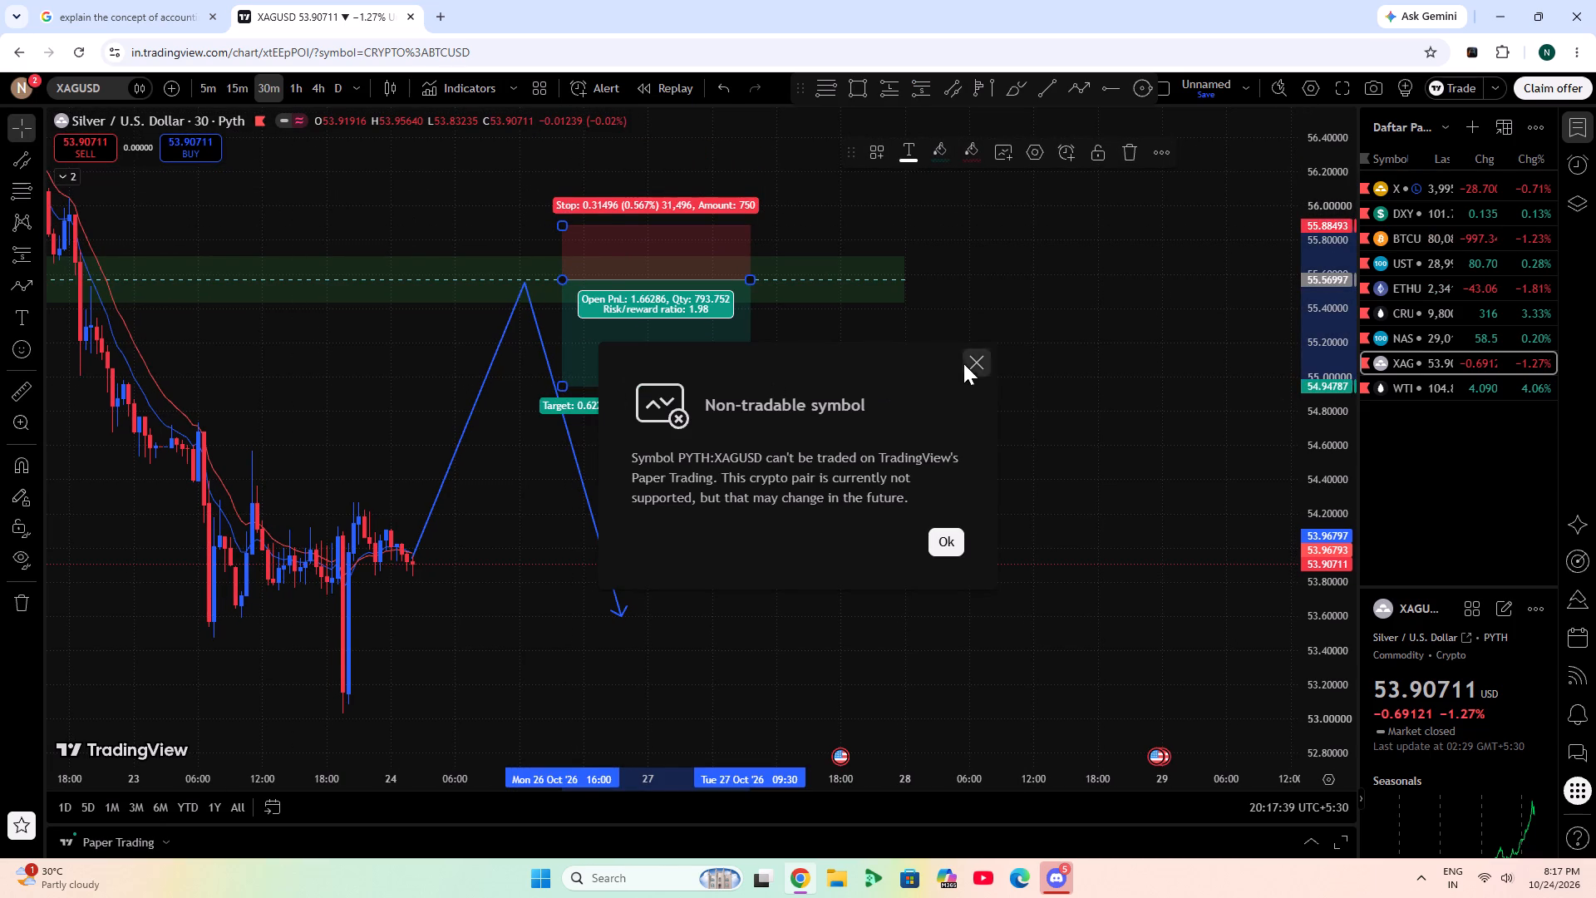
click(963, 363)
Adjust the XAGUSD short position's target to about 53.92 and its stop to about 55.85.
drag(564, 387, 567, 540)
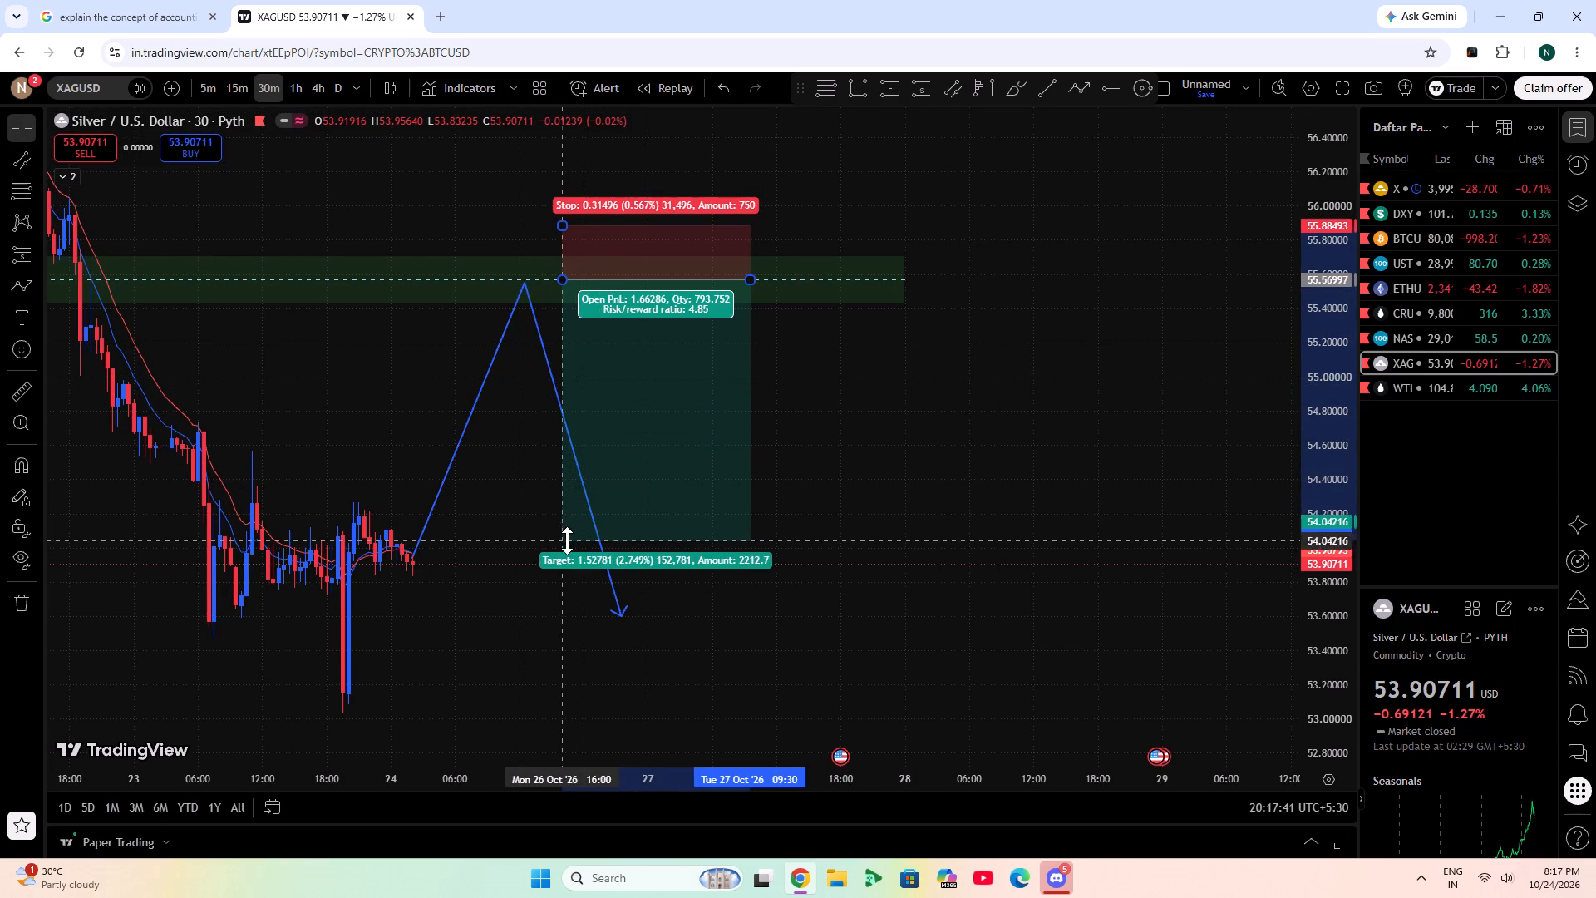
drag(567, 540, 568, 562)
click(942, 482)
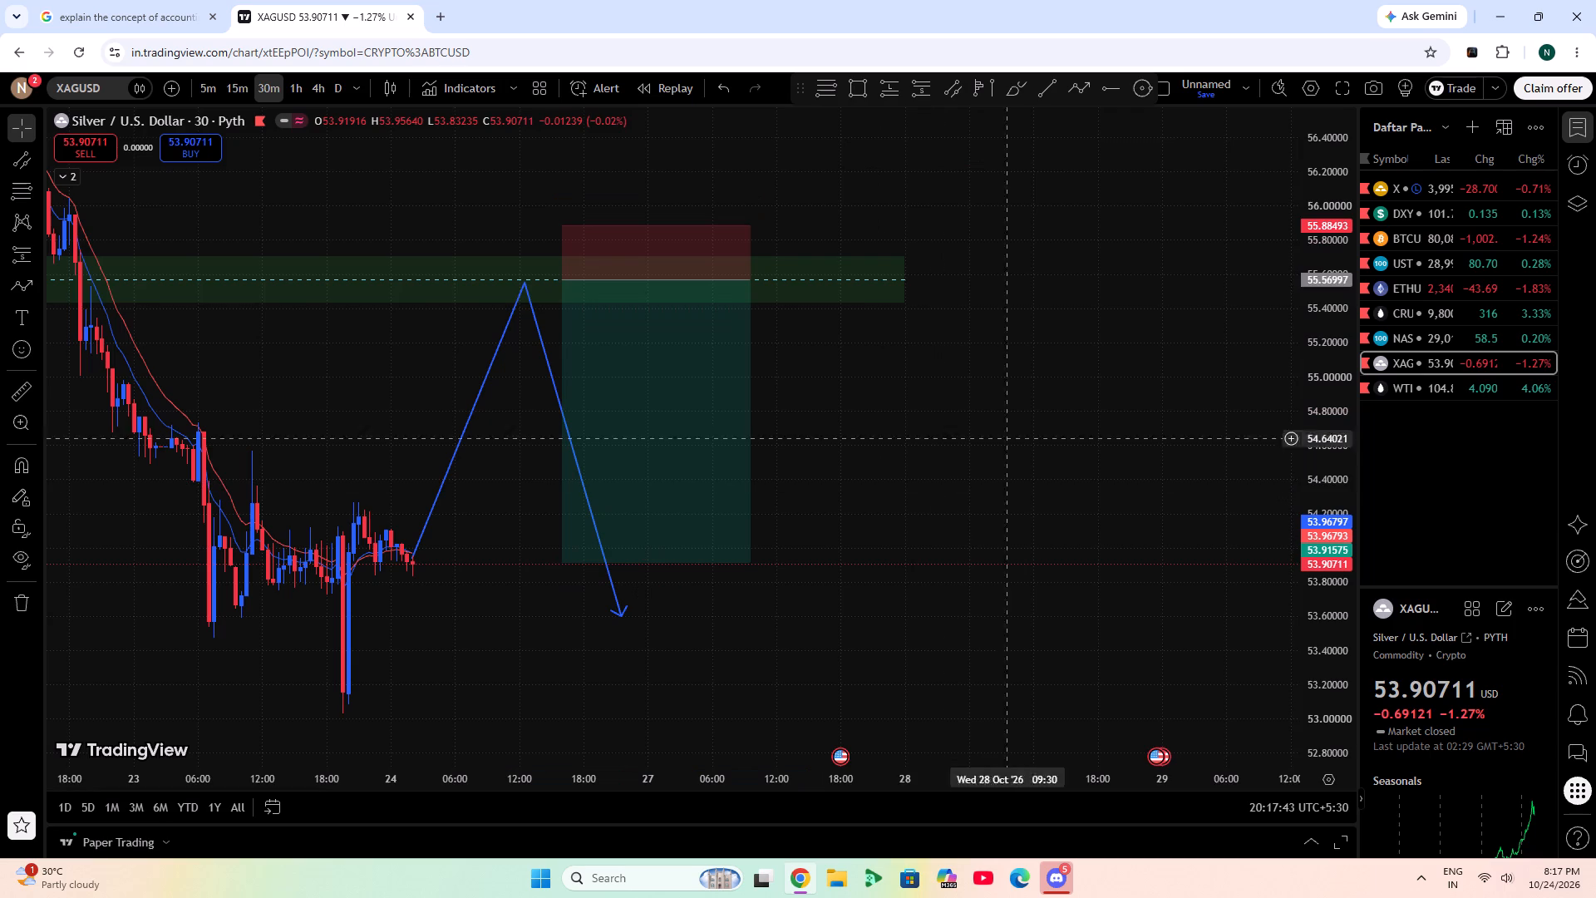
drag(564, 230, 569, 245)
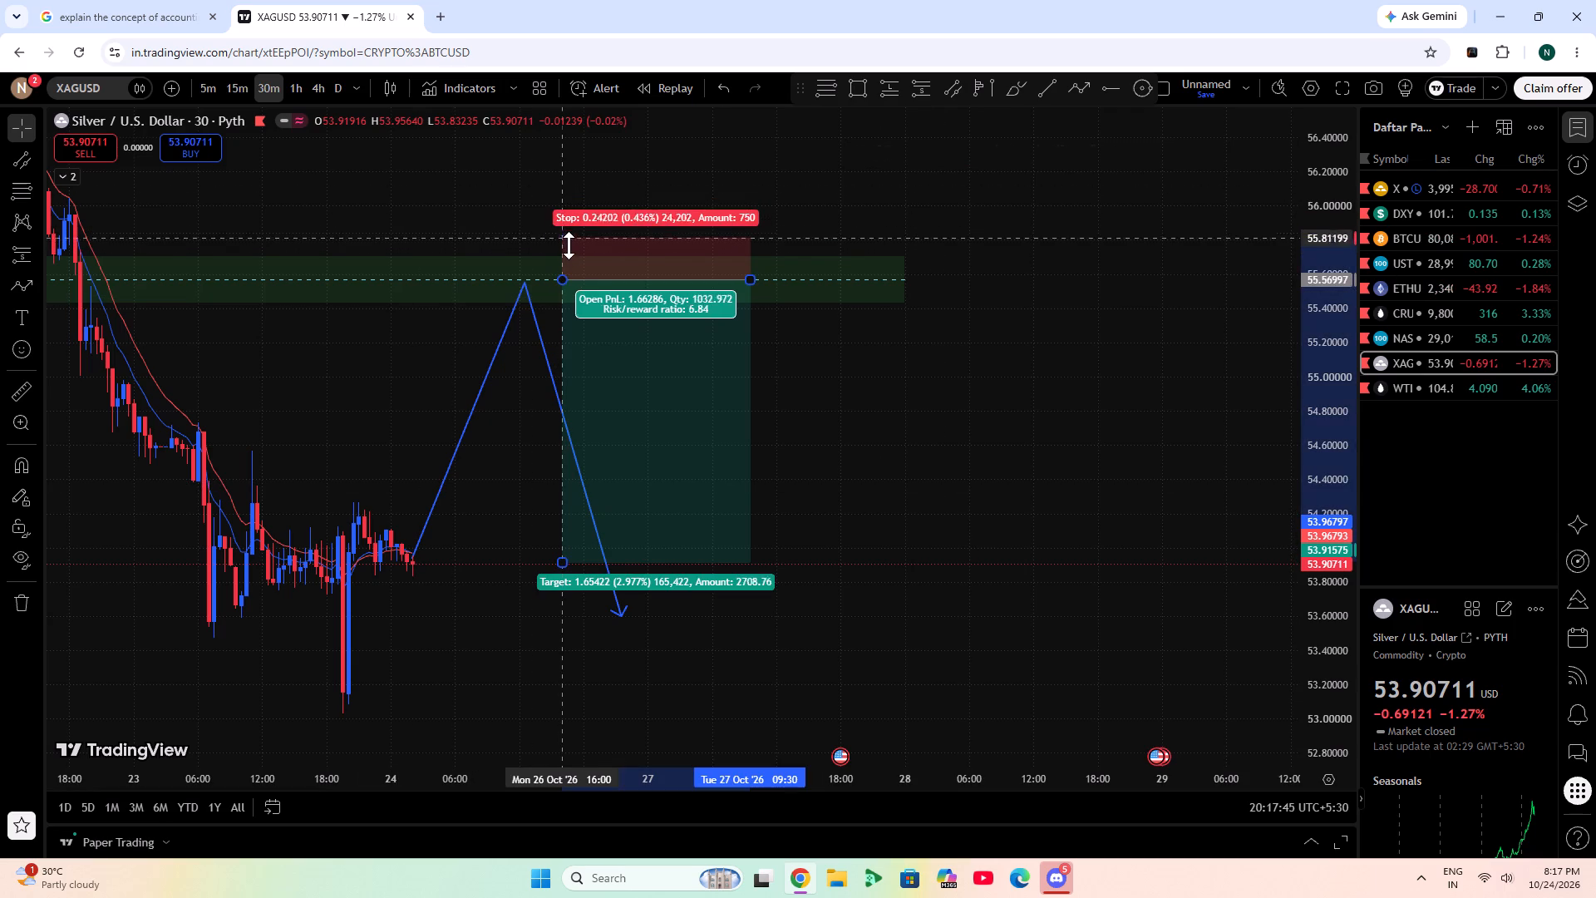
drag(569, 245, 552, 232)
click(921, 466)
scroll(840, 0, down, 4)
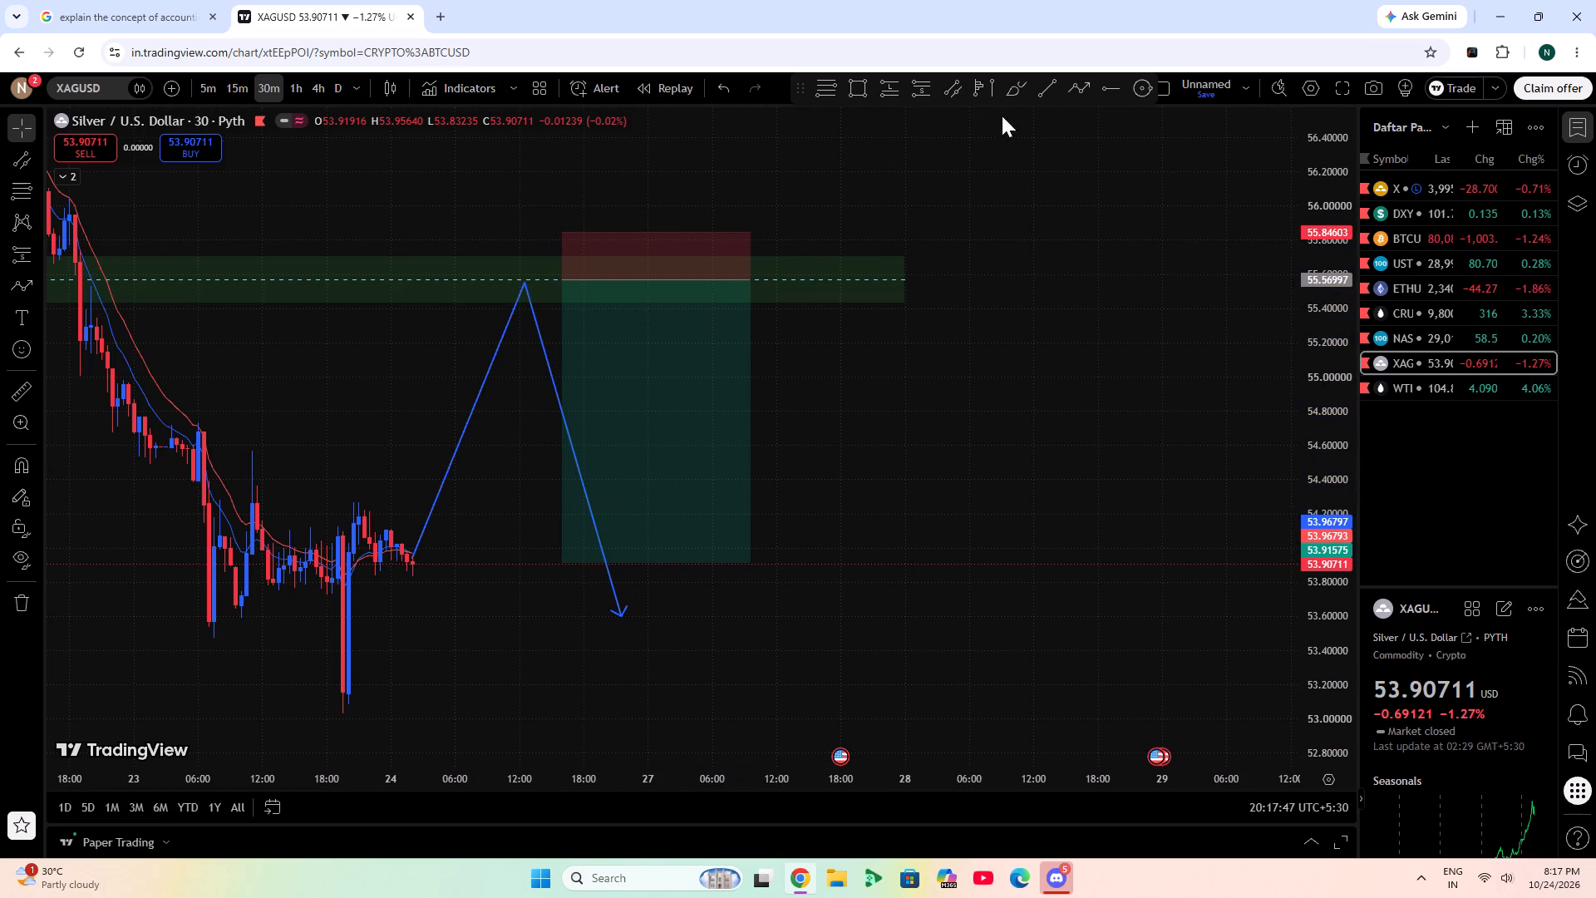
Open the WTI 30-minute chart and delete the old short position drawn at the green zone.
click(1403, 384)
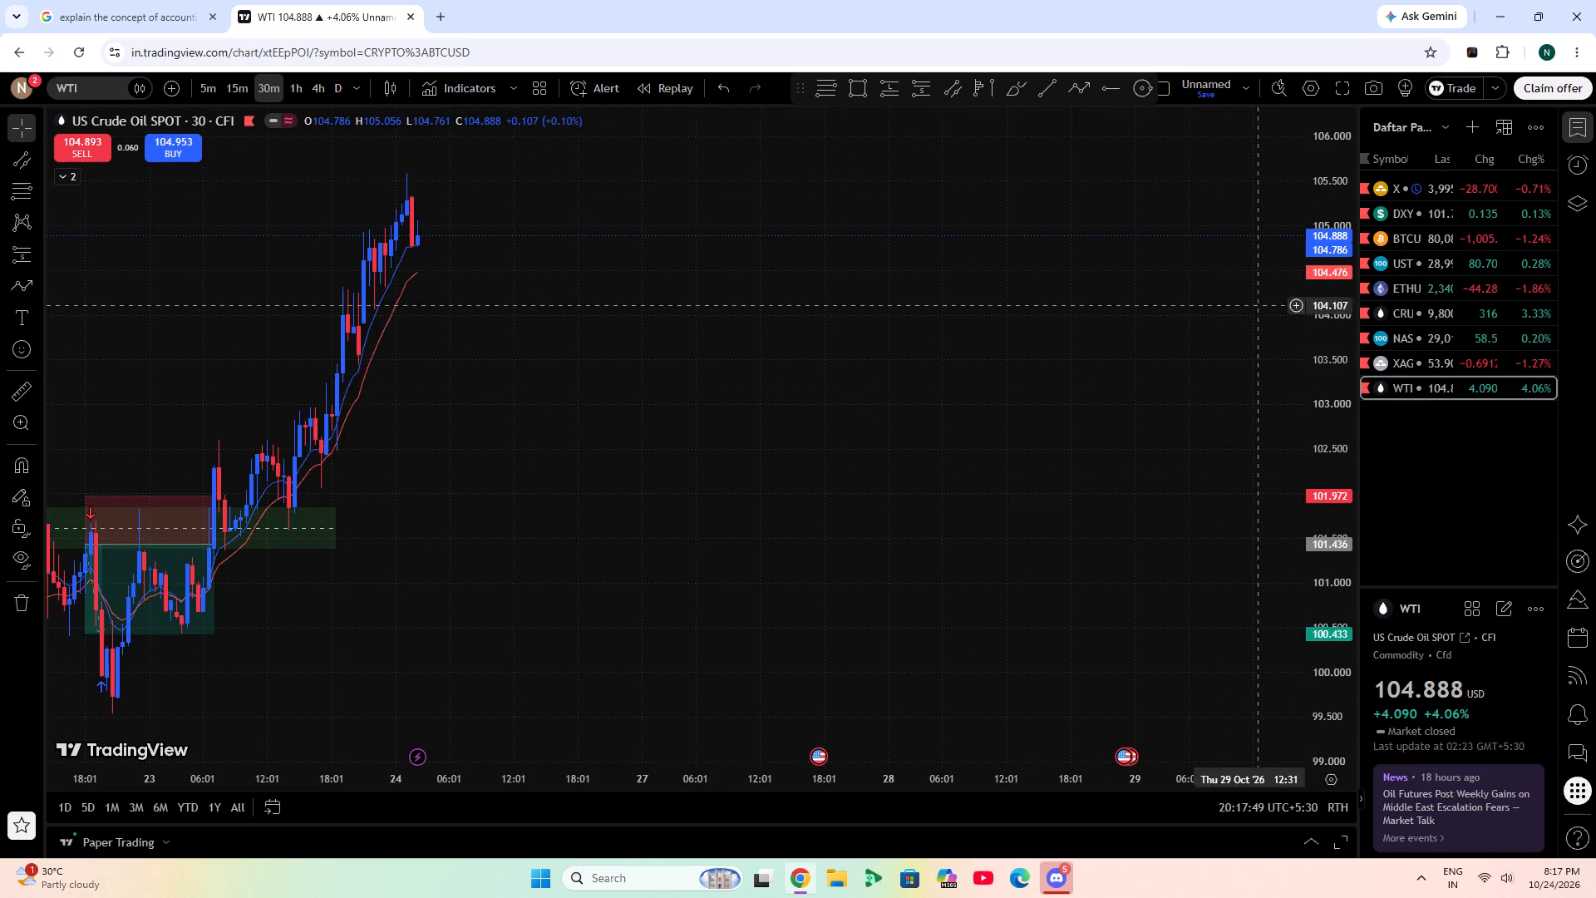
scroll(704, 429, down, 4)
drag(733, 496, 1094, 573)
scroll(891, 566, up, 6)
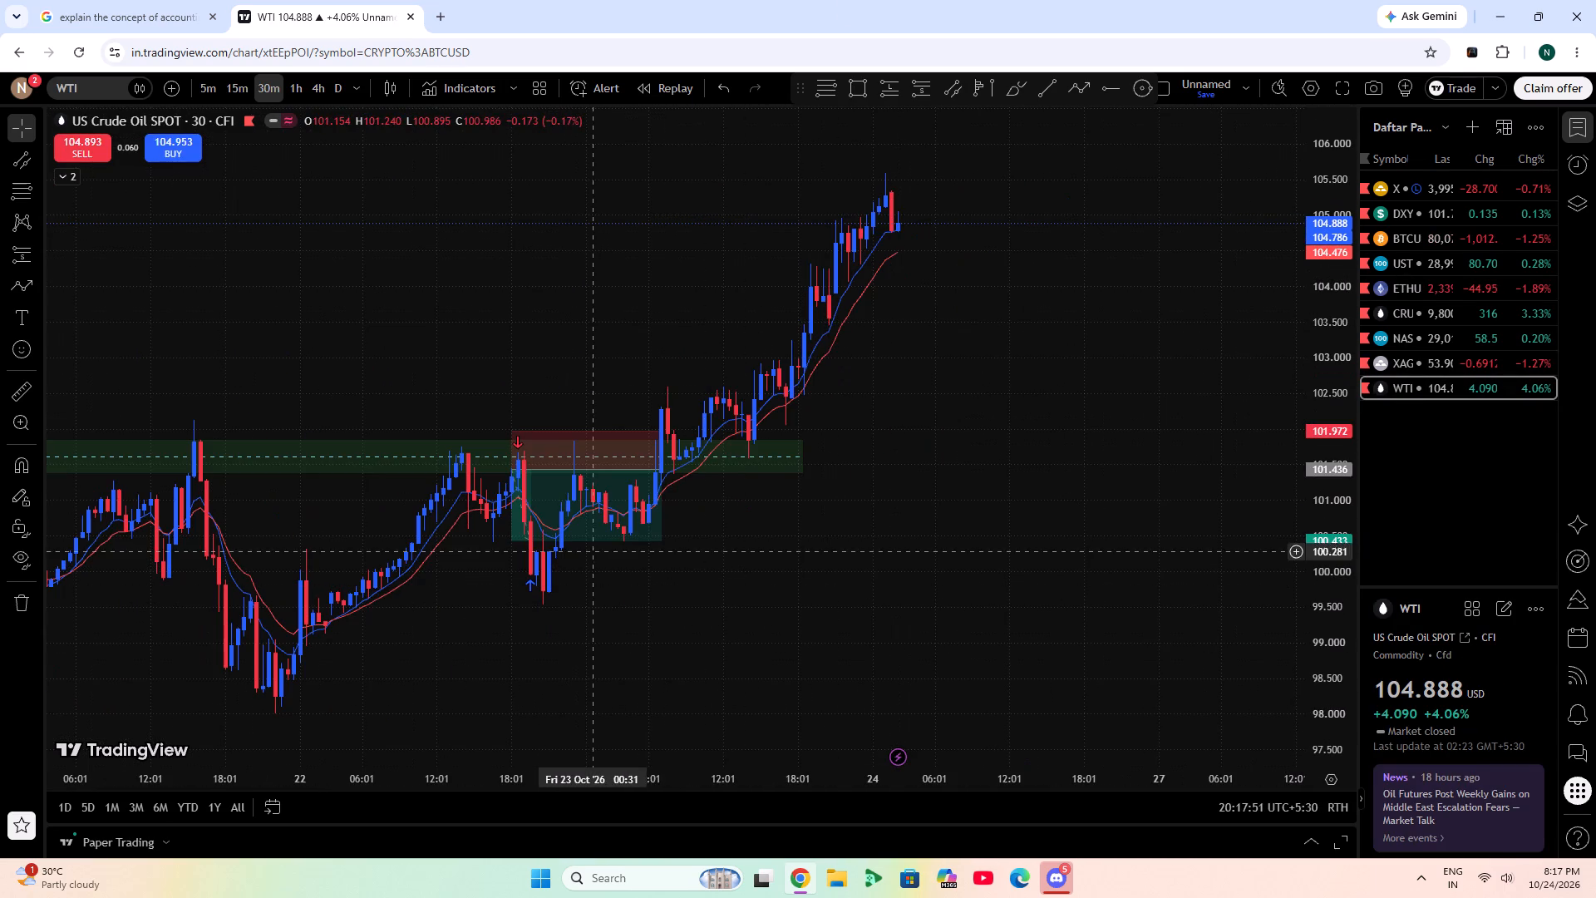
click(594, 507)
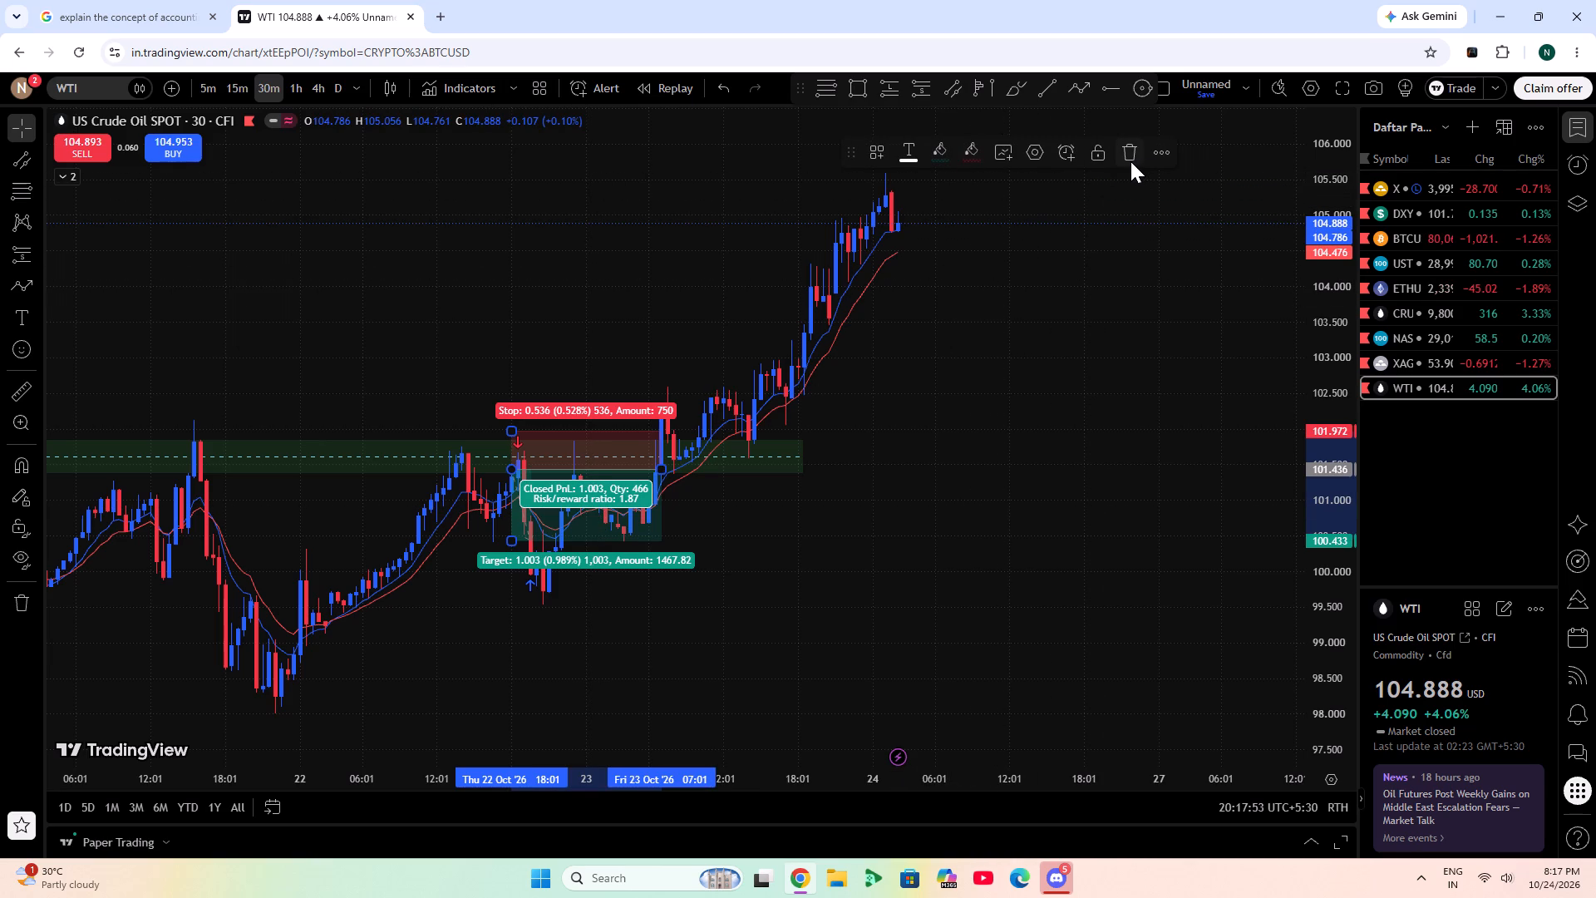
click(1130, 161)
Extend the WTI green zone forward past the latest candle to about 26 October 18:00.
scroll(1202, 452, down, 6)
scroll(1202, 453, up, 5)
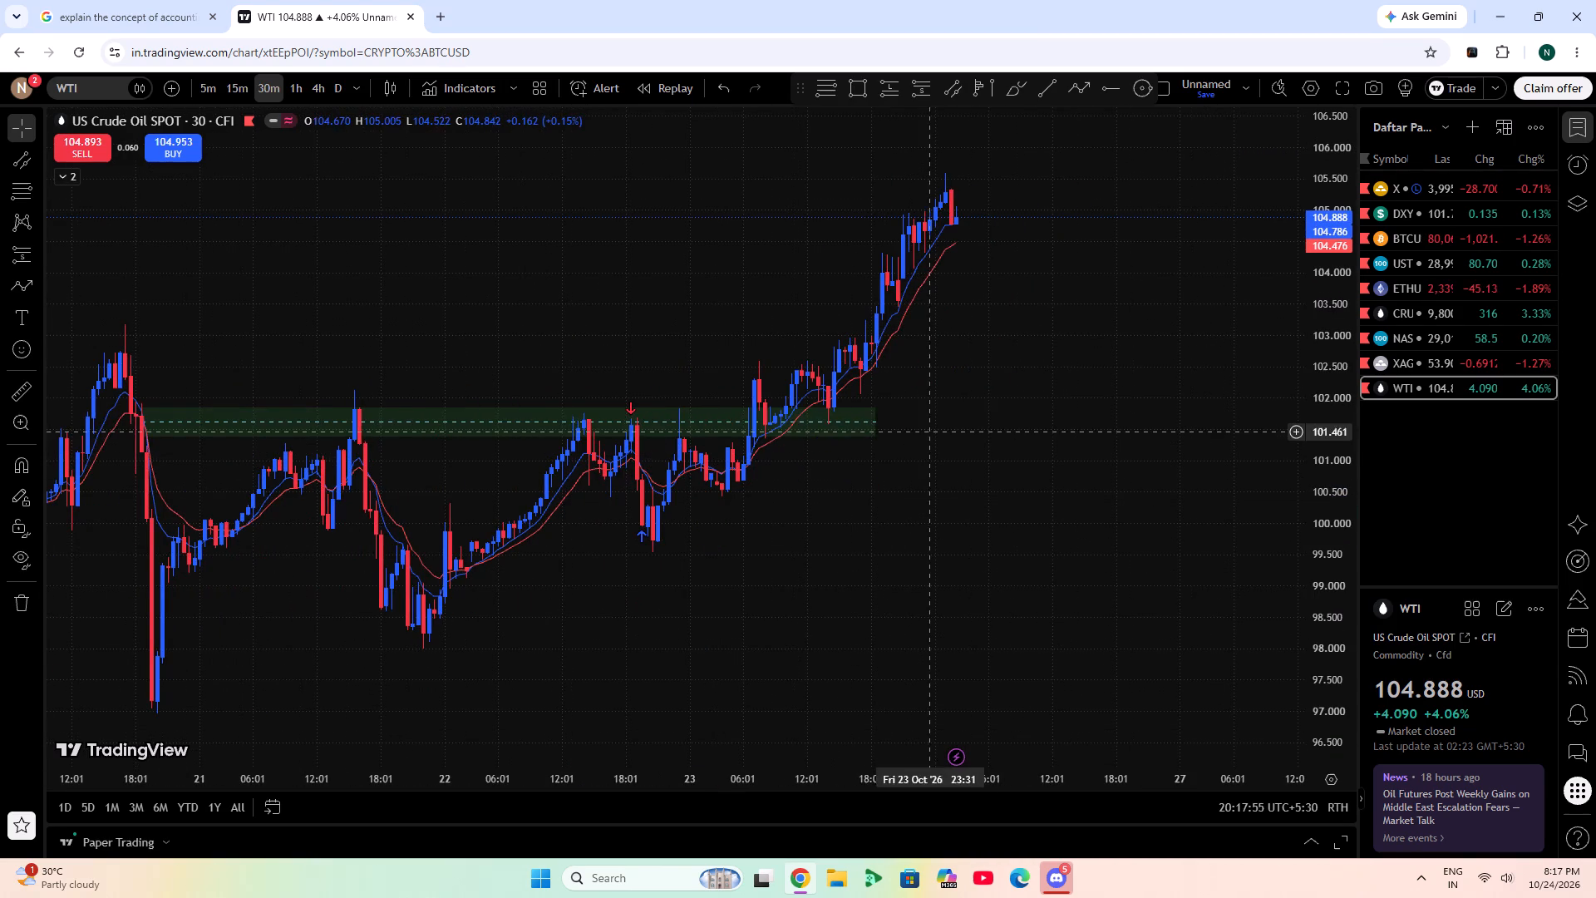
drag(876, 427, 1121, 477)
click(1060, 542)
drag(1060, 542, 897, 603)
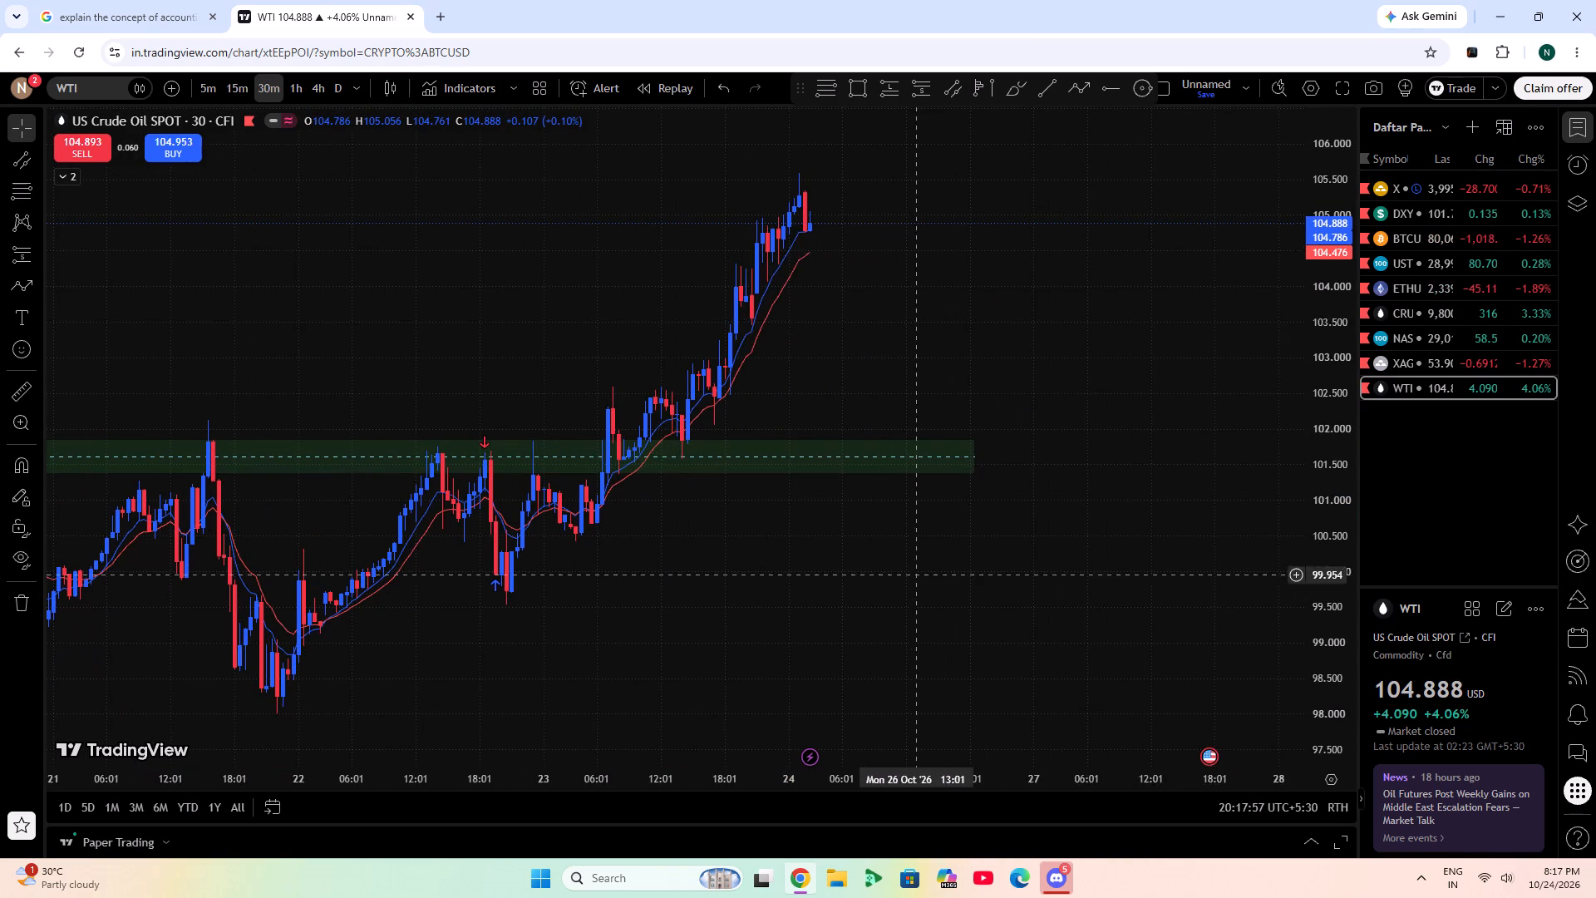
Place a long position above the WTI green zone with entry at about 102.78, target about 104.29 and stop about 101.84.
click(893, 87)
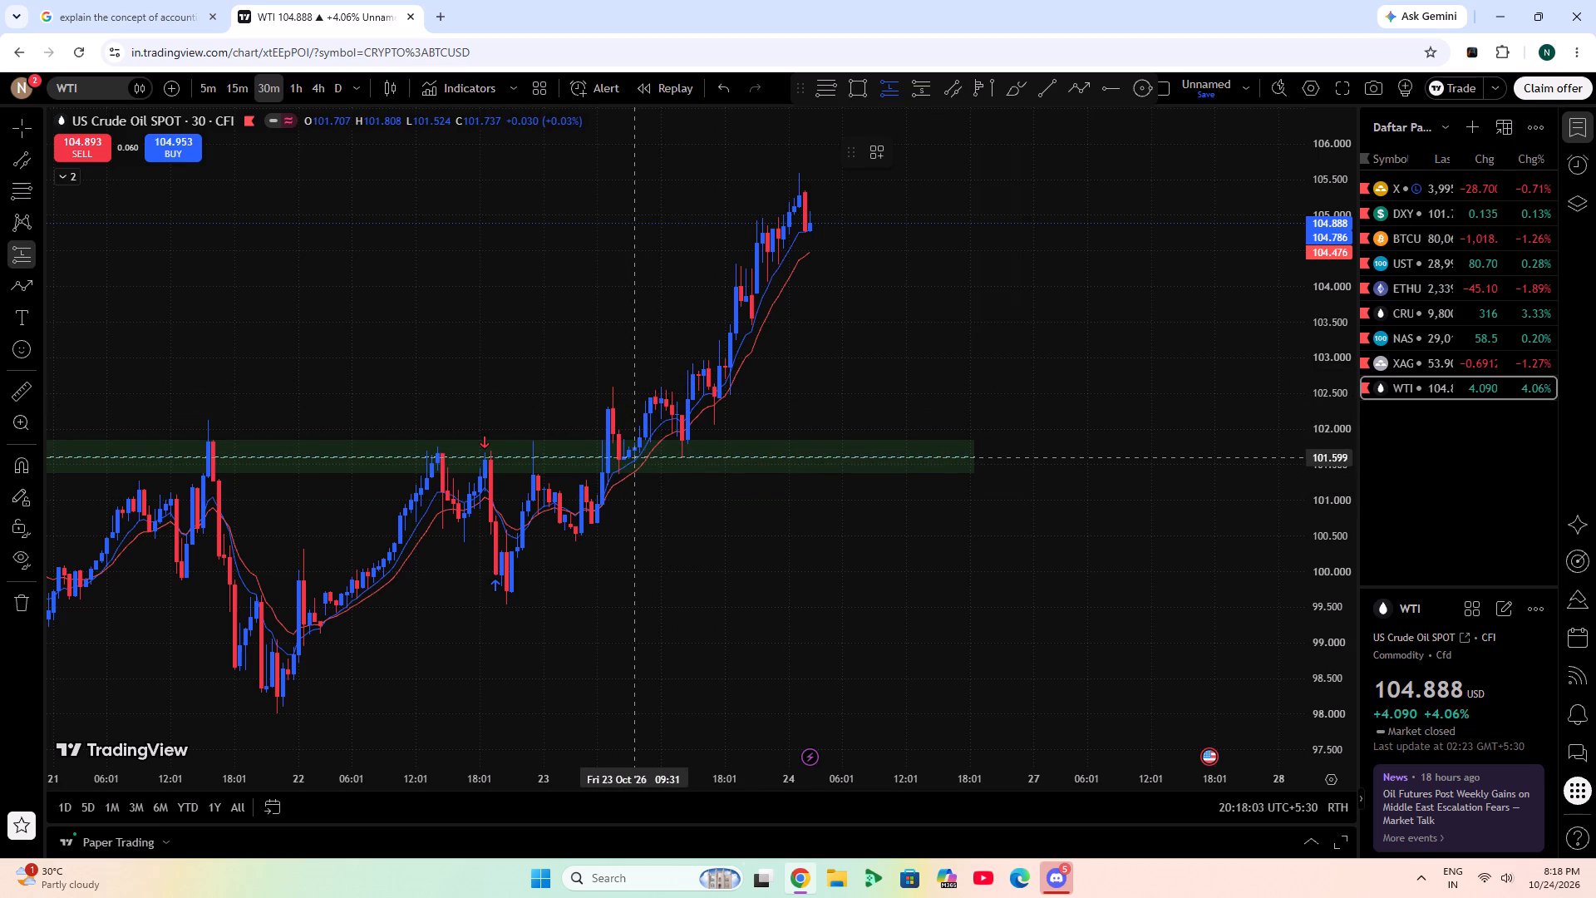
click(692, 373)
drag(694, 481, 690, 453)
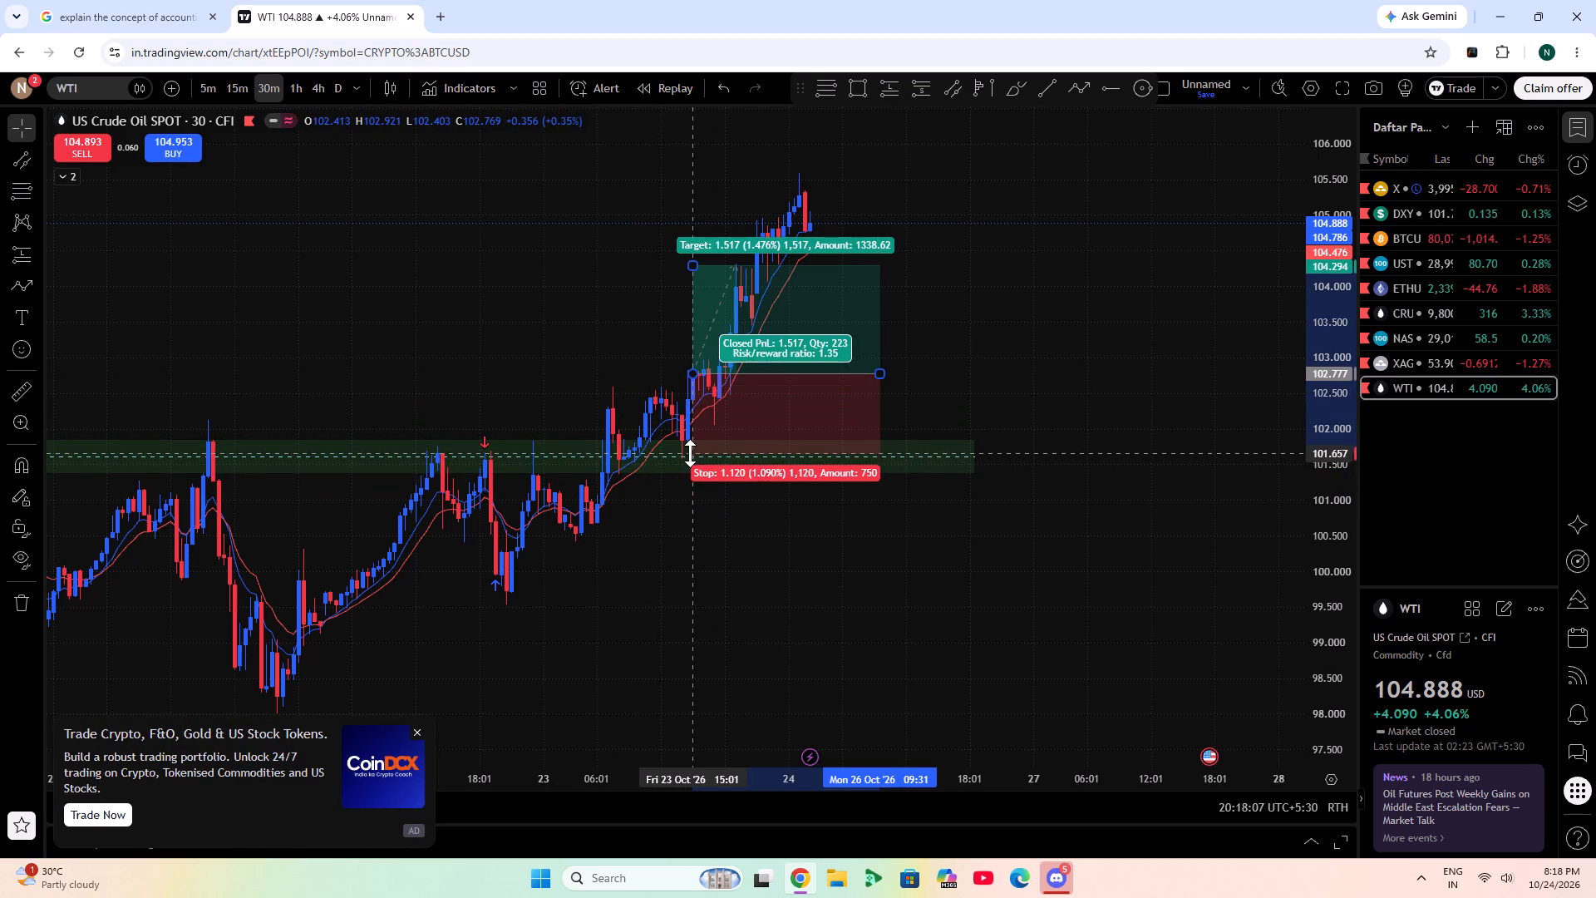
drag(690, 453, 689, 440)
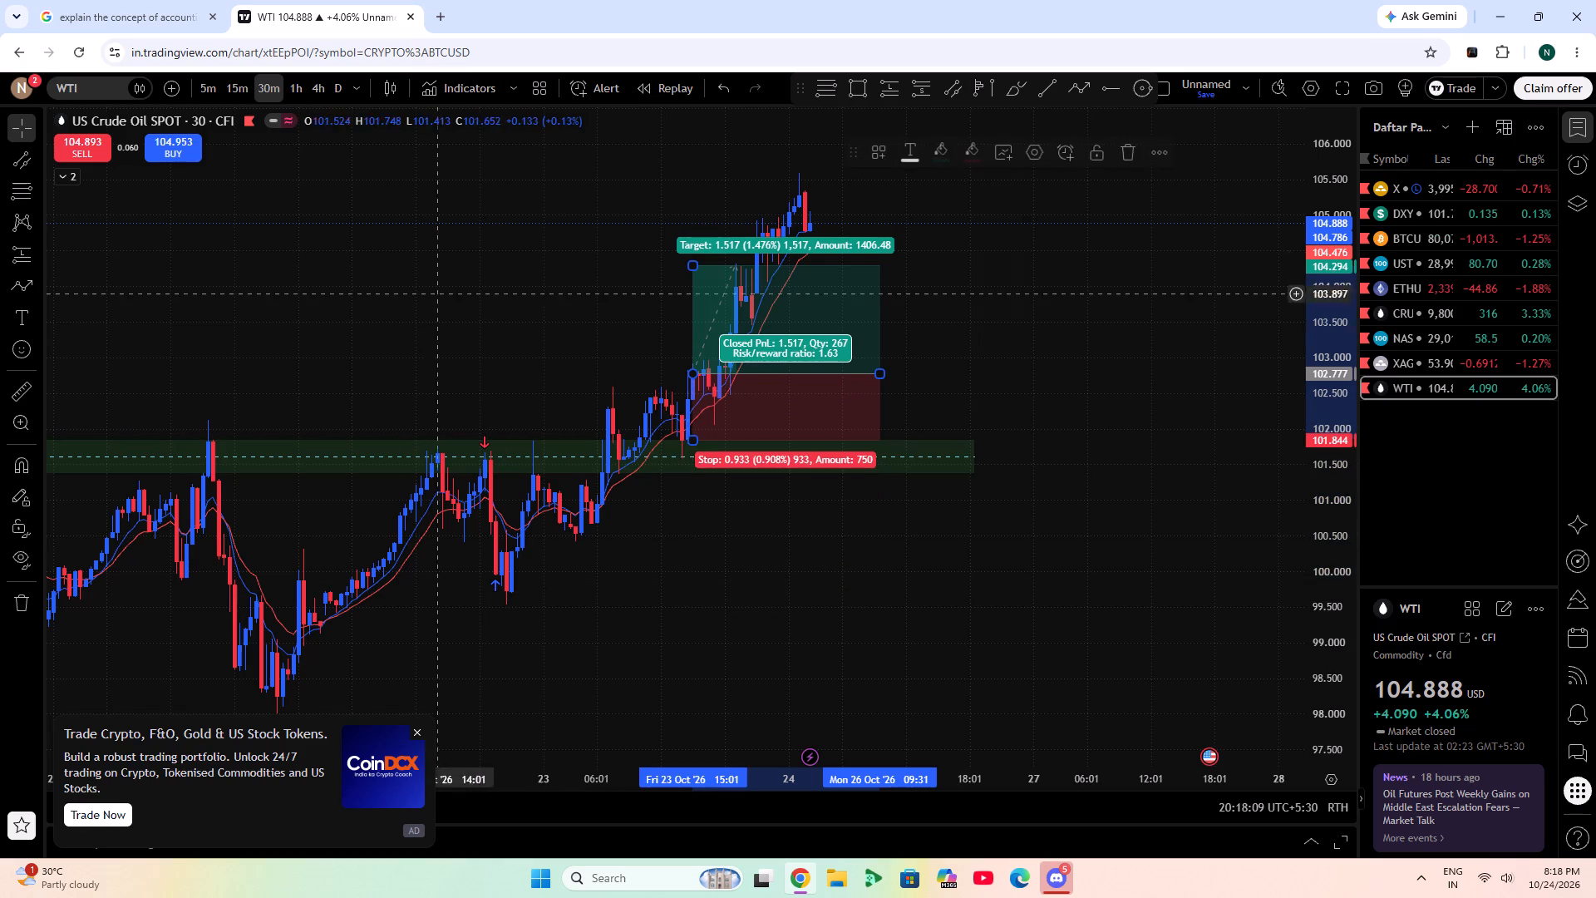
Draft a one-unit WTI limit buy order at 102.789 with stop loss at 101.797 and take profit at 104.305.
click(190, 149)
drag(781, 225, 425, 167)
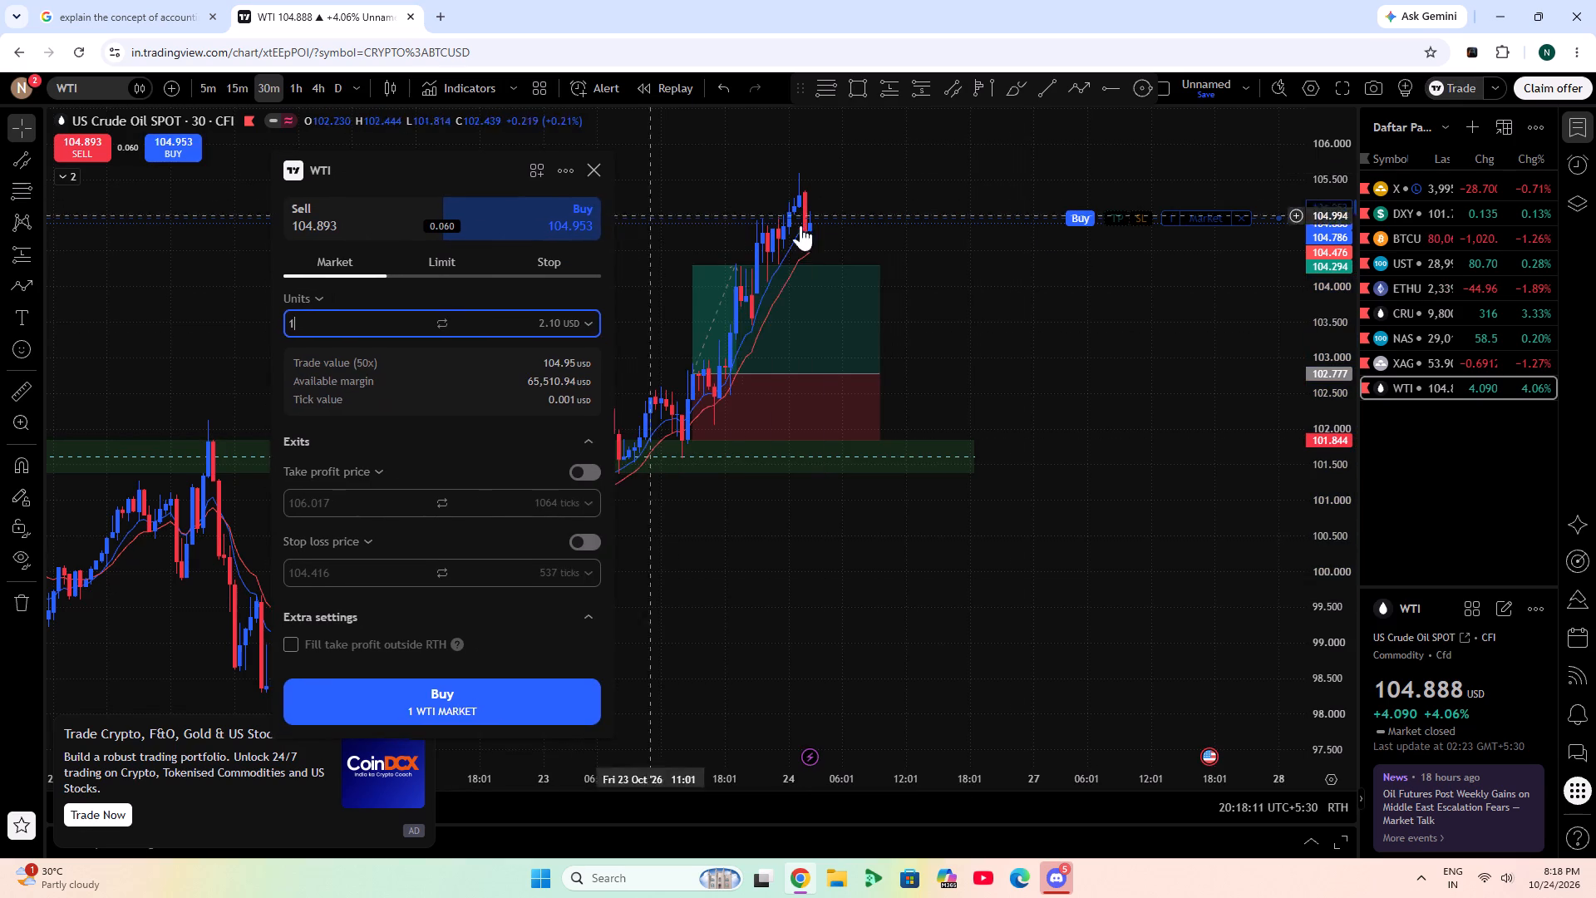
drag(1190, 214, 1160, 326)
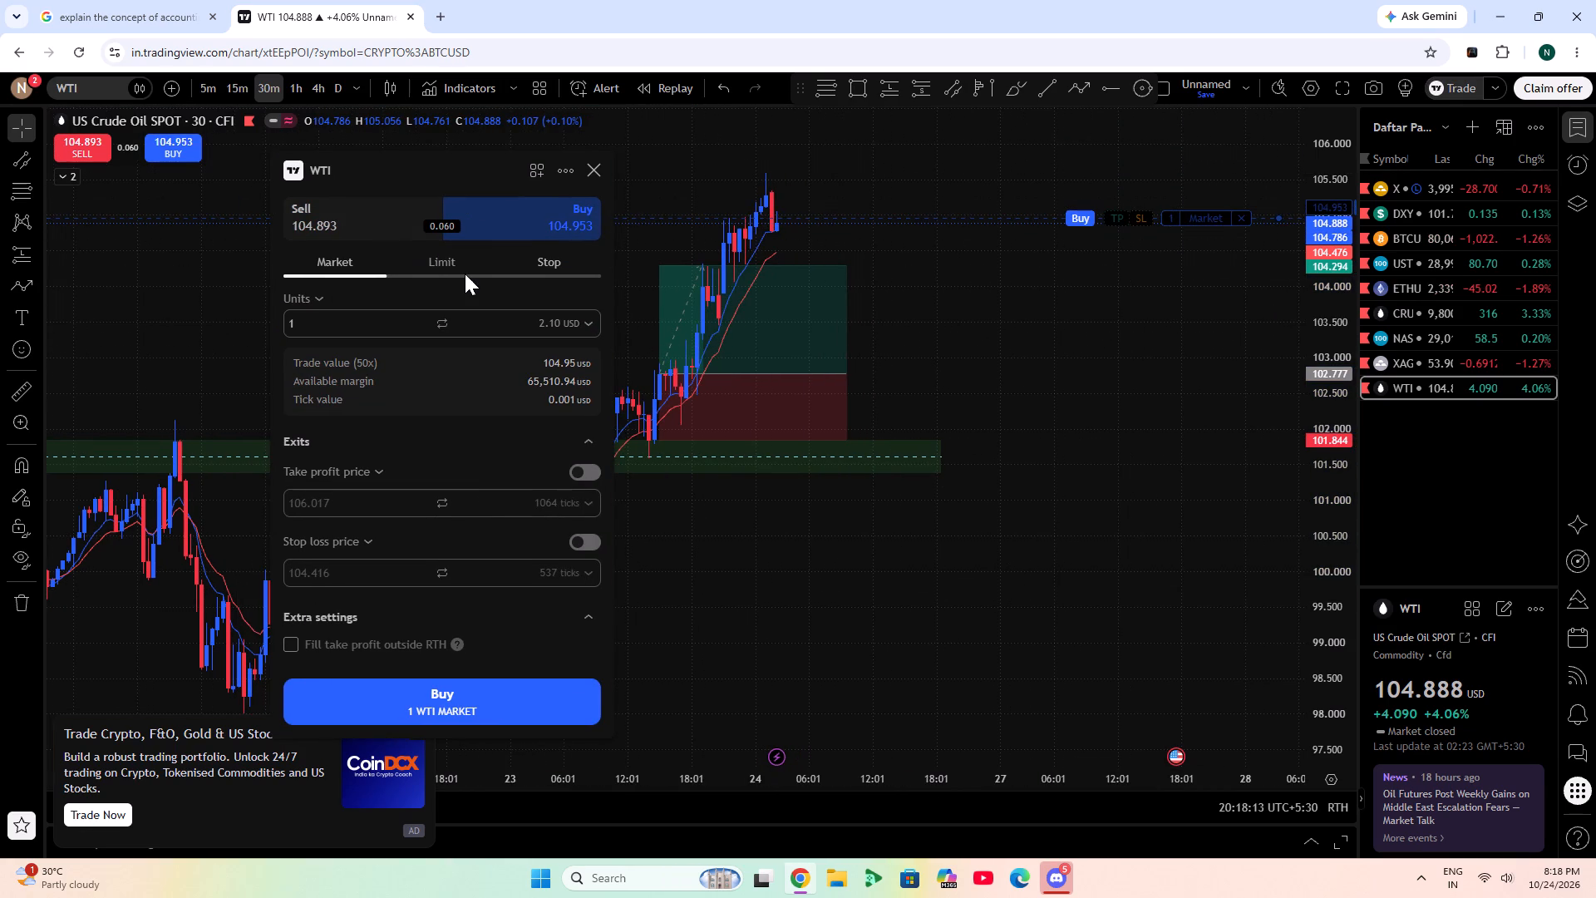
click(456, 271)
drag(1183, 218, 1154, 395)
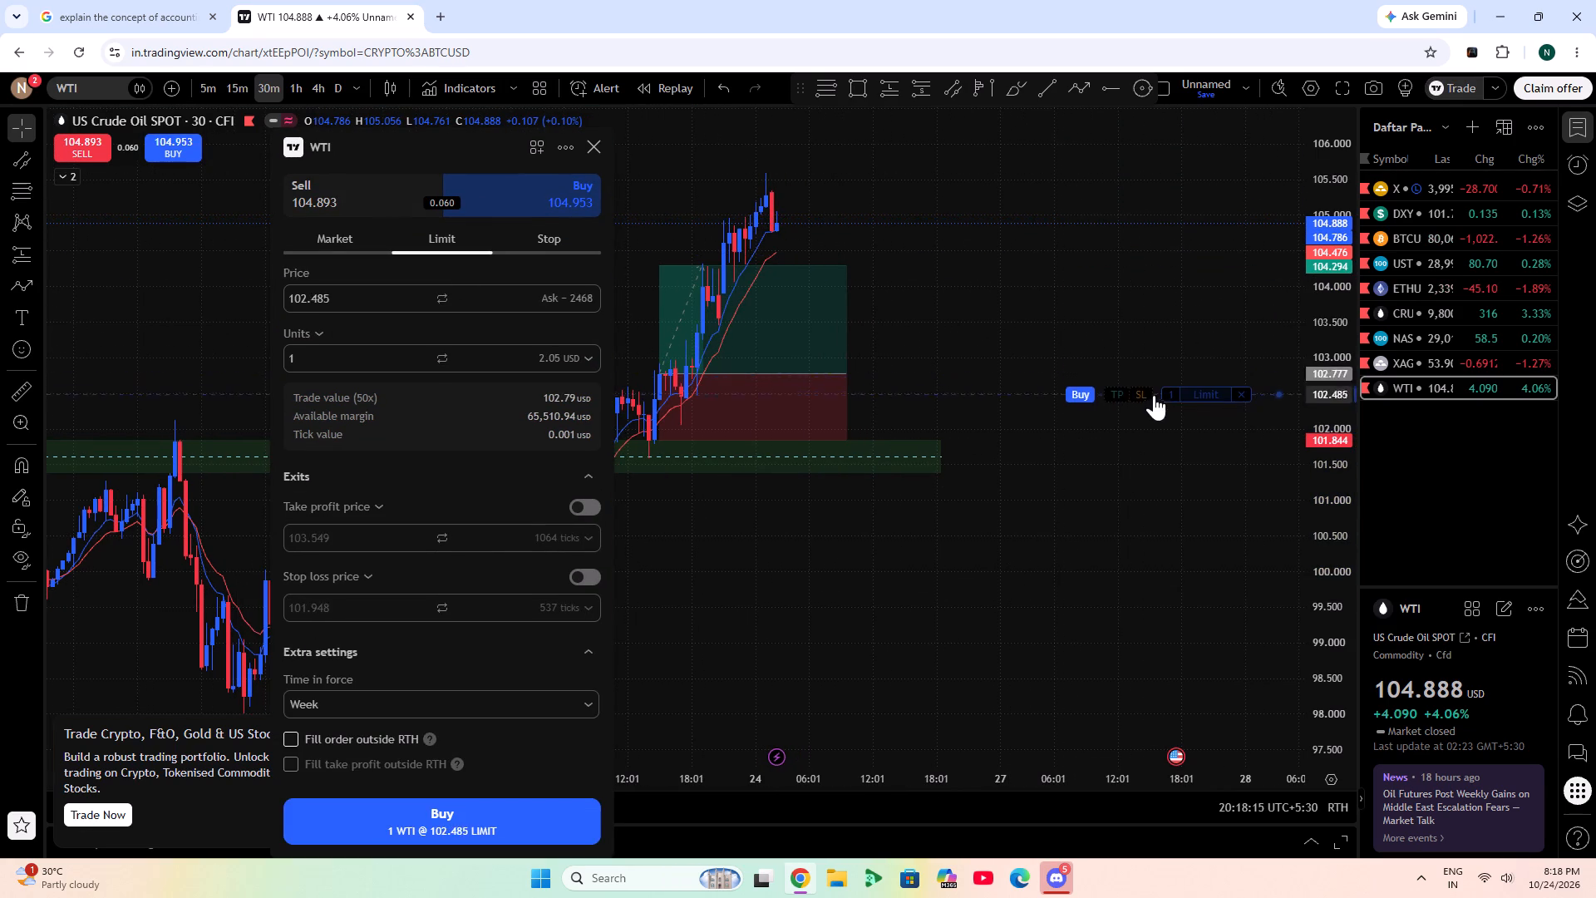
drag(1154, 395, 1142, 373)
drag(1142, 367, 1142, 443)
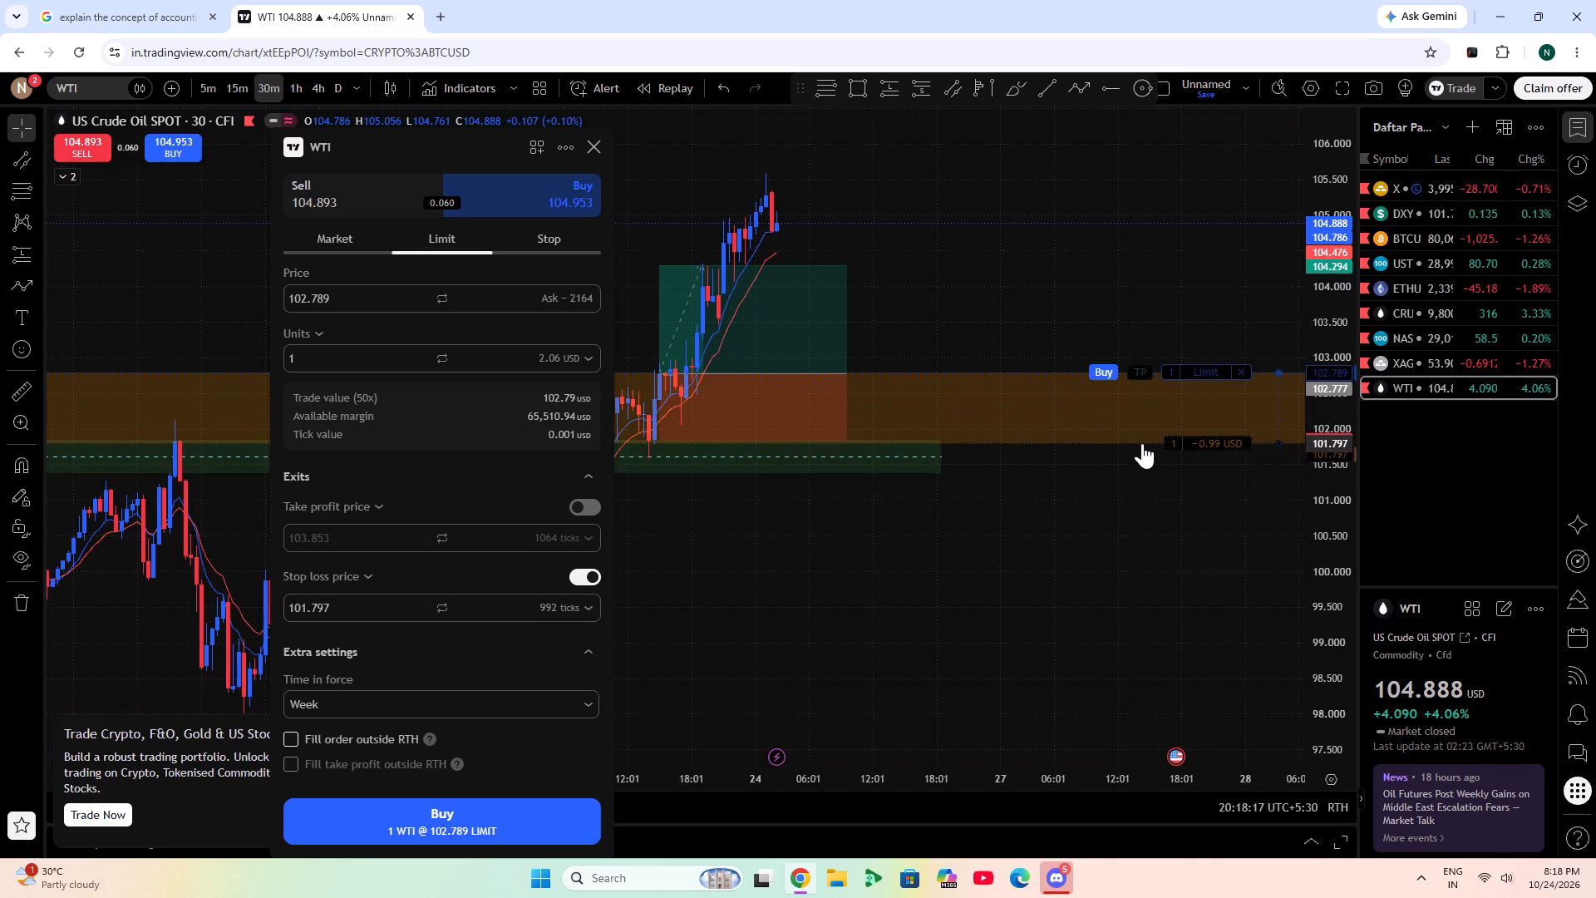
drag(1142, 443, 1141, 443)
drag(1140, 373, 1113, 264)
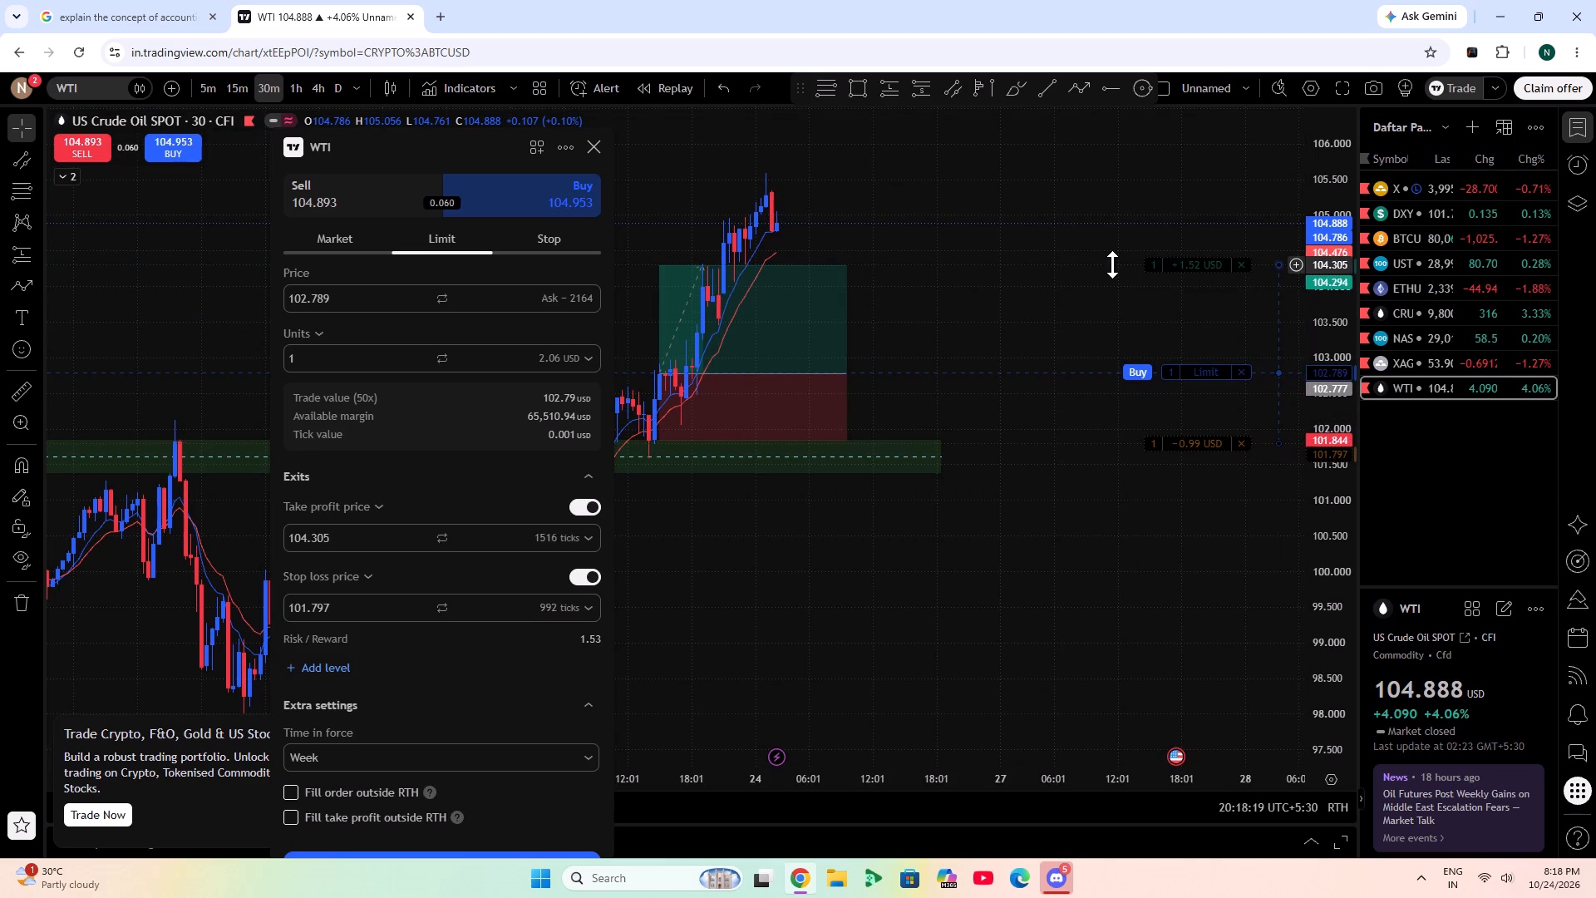
Lower the WTI long position's stop to about 101.774 and set the draft order's stop loss to match.
click(734, 392)
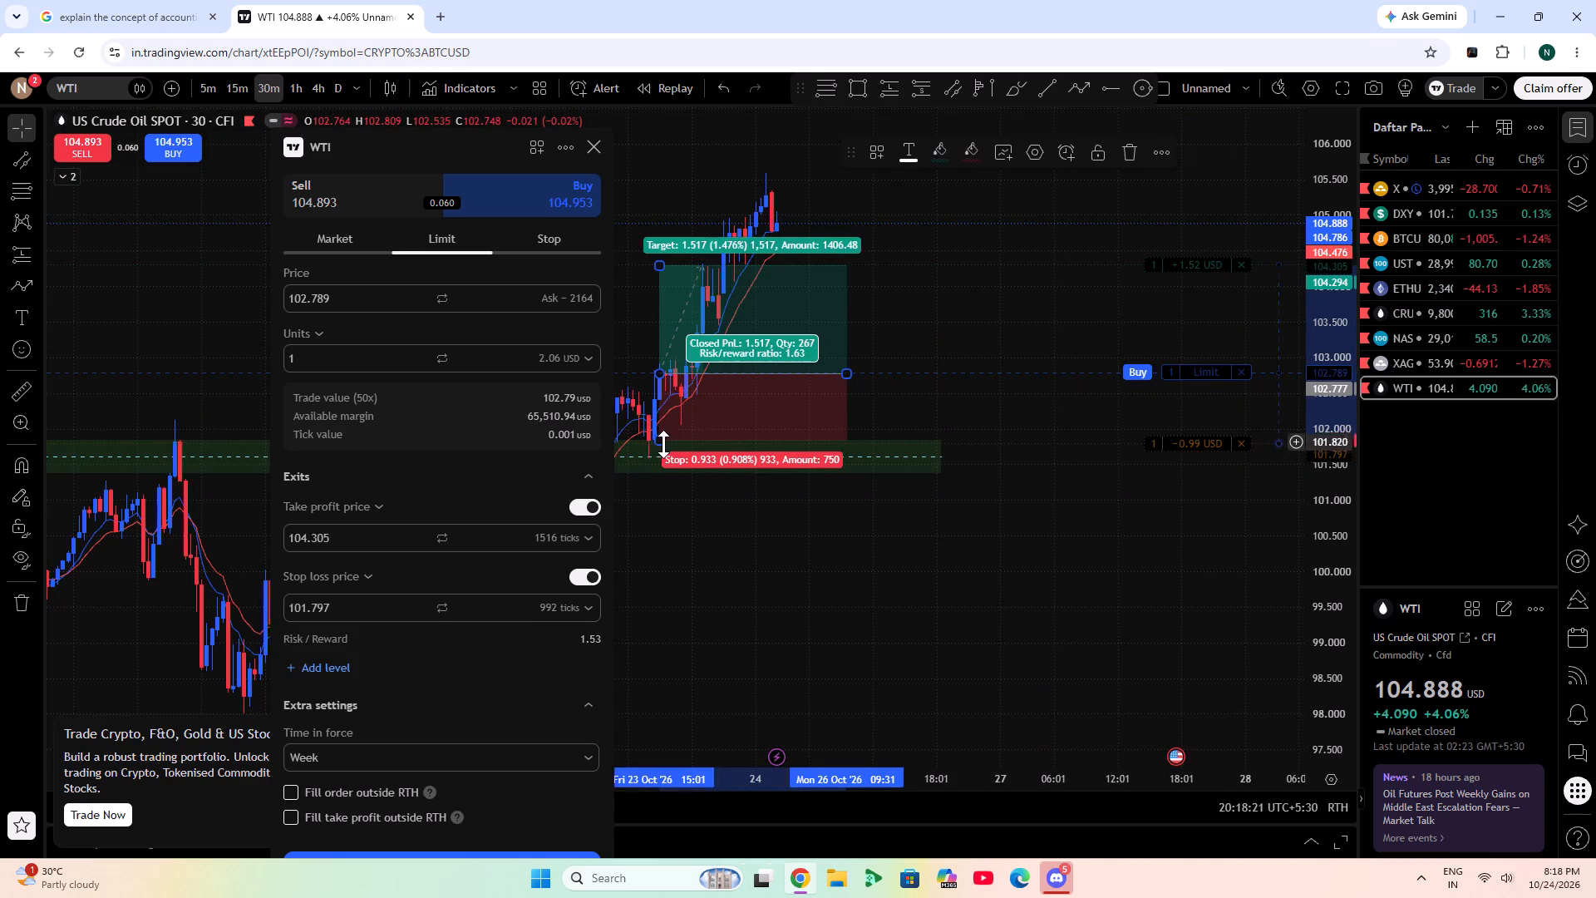
drag(663, 444, 685, 467)
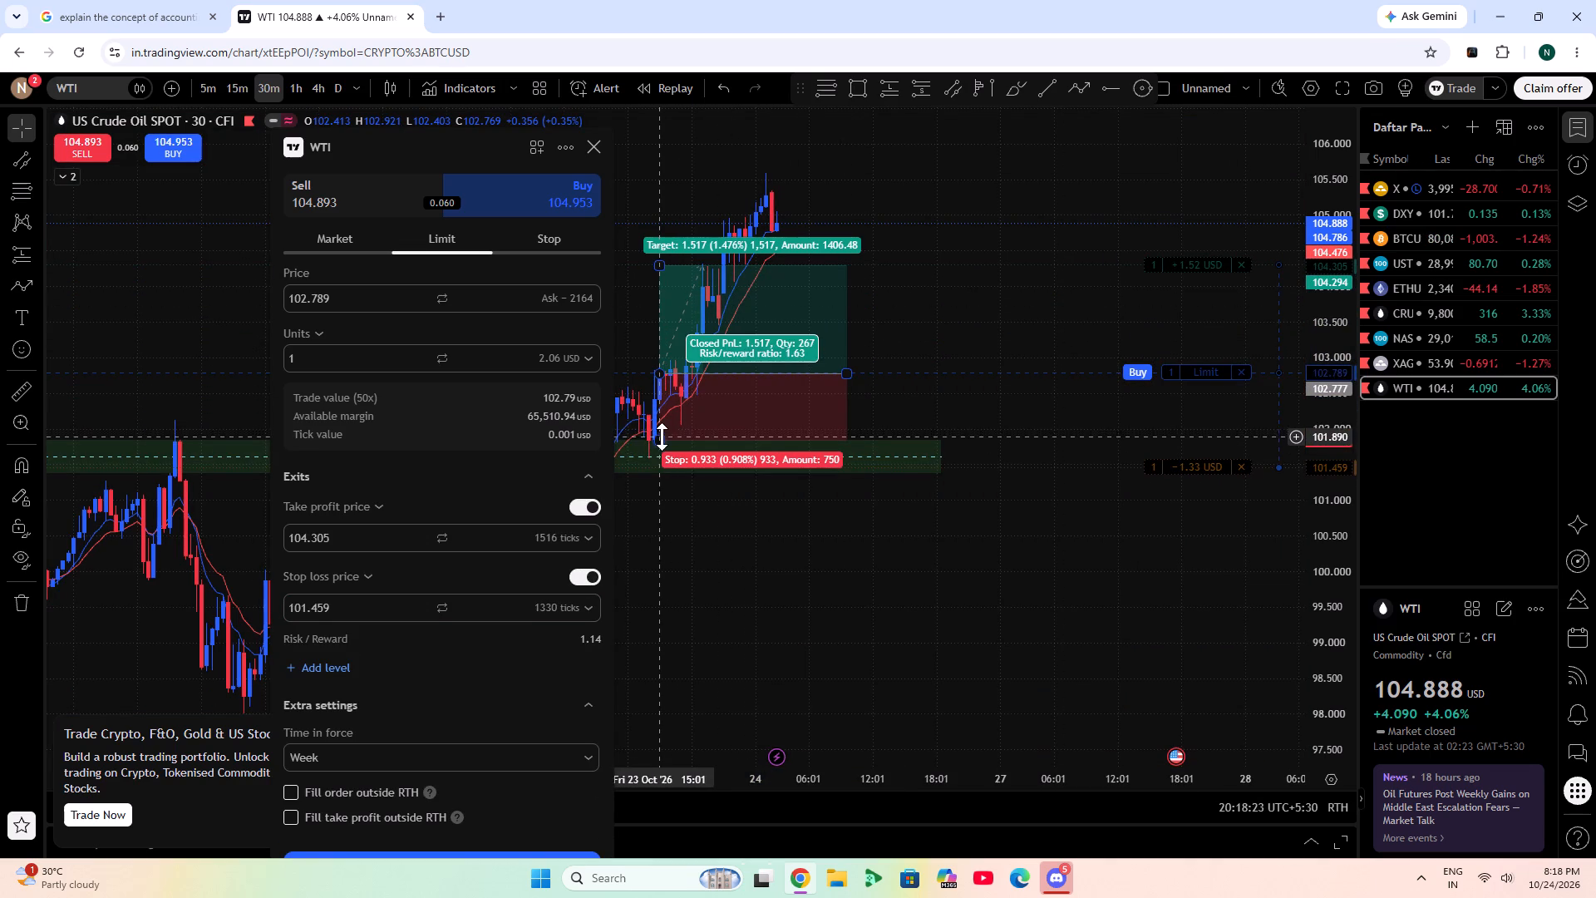
drag(661, 437, 657, 448)
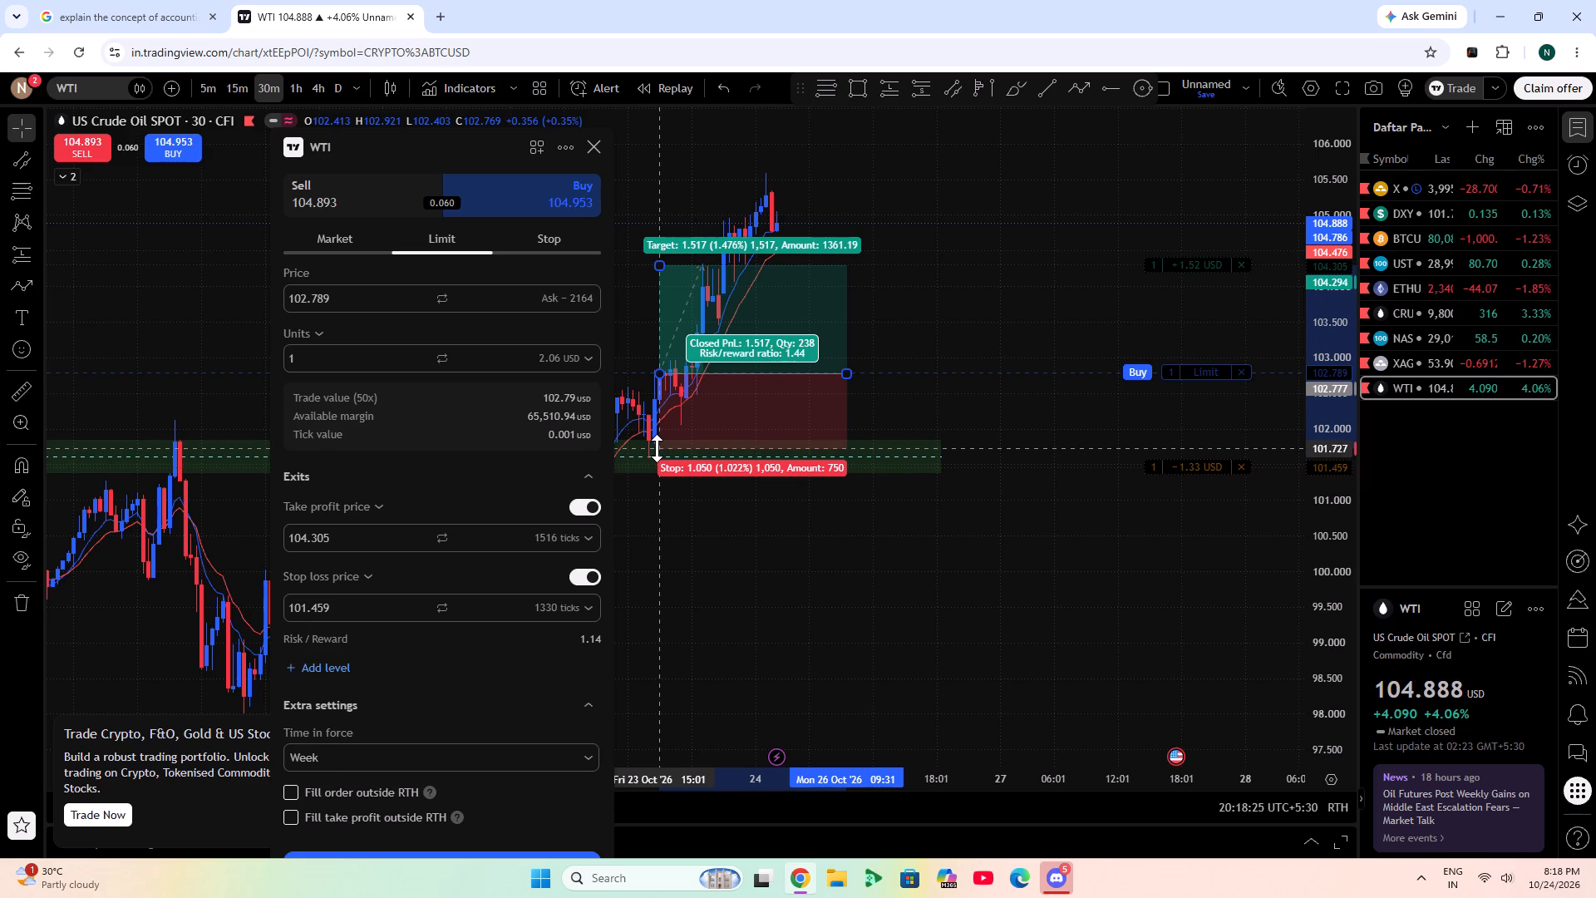
drag(657, 448, 652, 446)
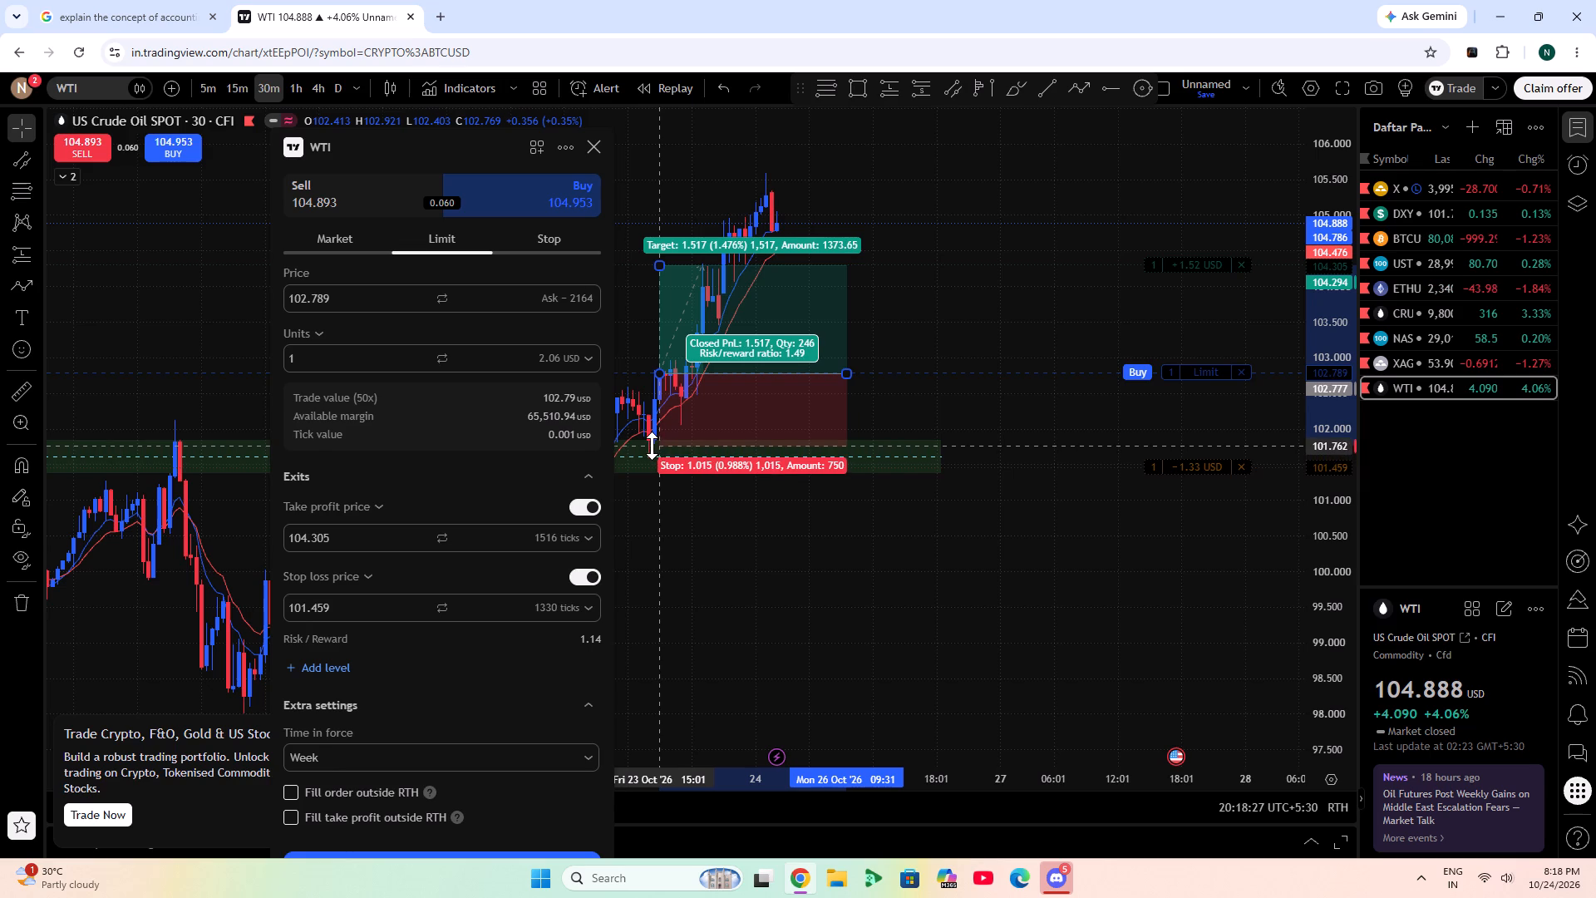
drag(652, 446, 648, 445)
drag(1190, 471, 1151, 445)
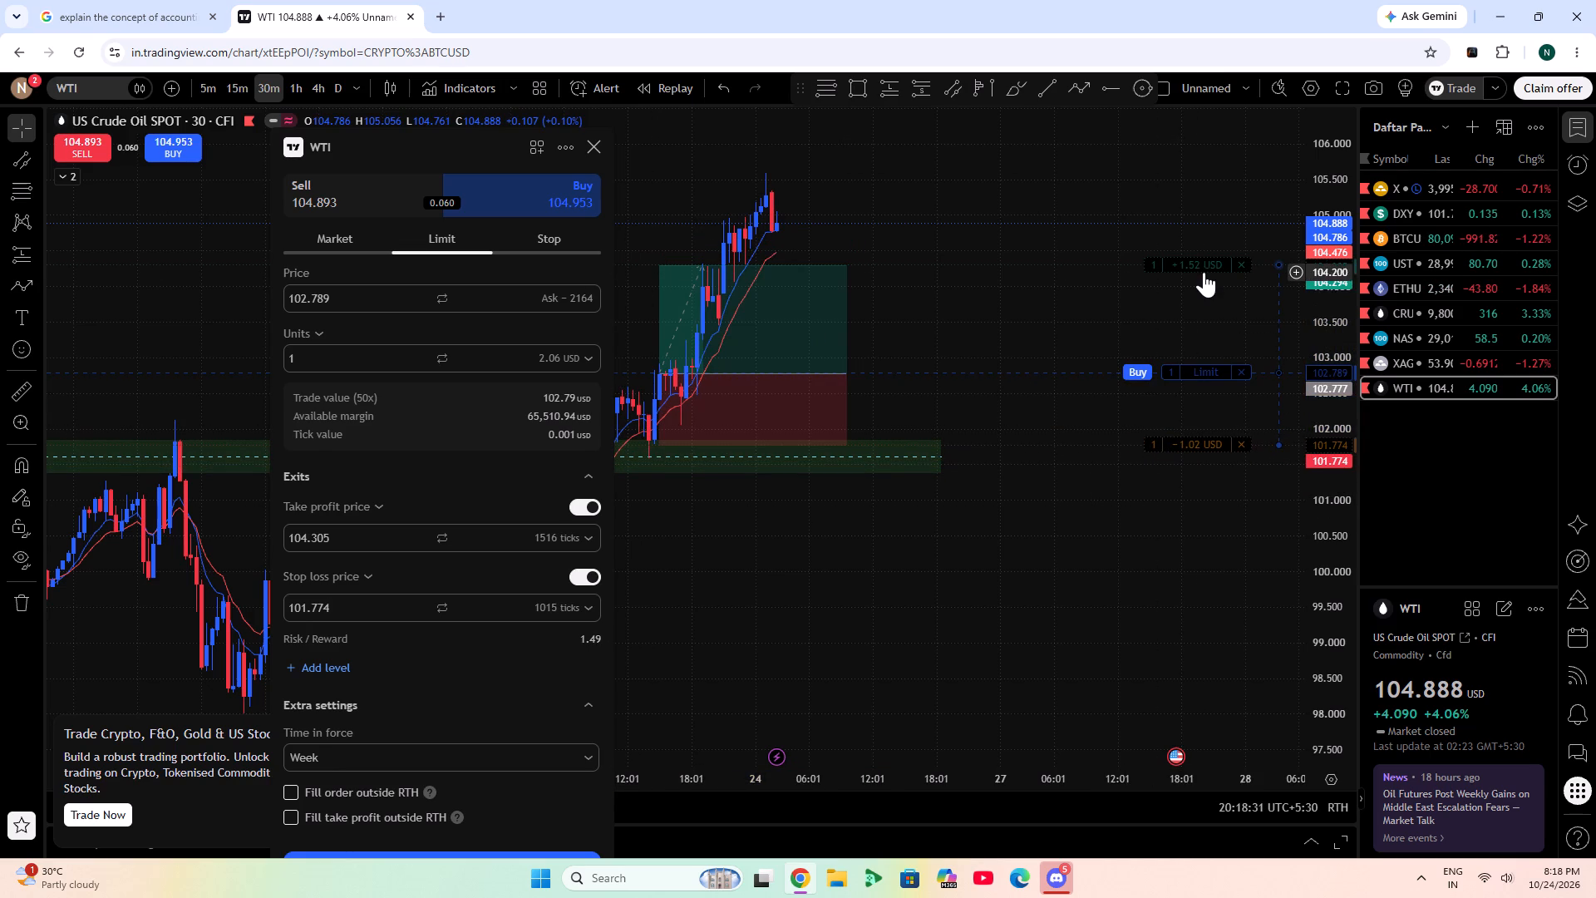
Raise the WTI long position's target to about 104.795 and set the draft order's take profit to match.
click(737, 298)
drag(663, 264, 658, 217)
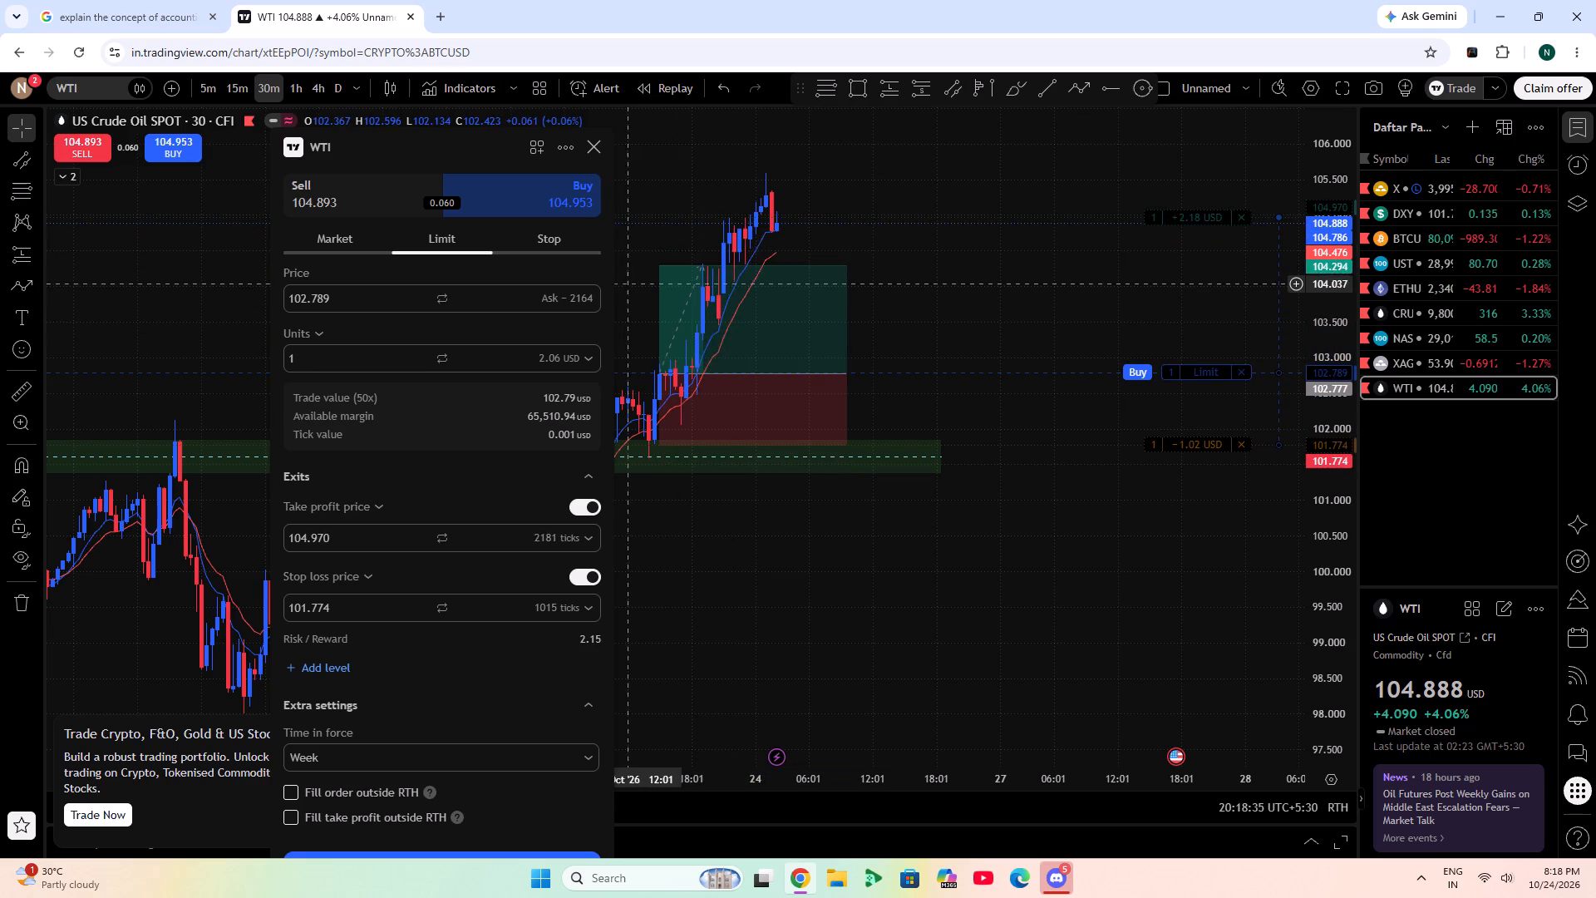
drag(663, 267, 654, 231)
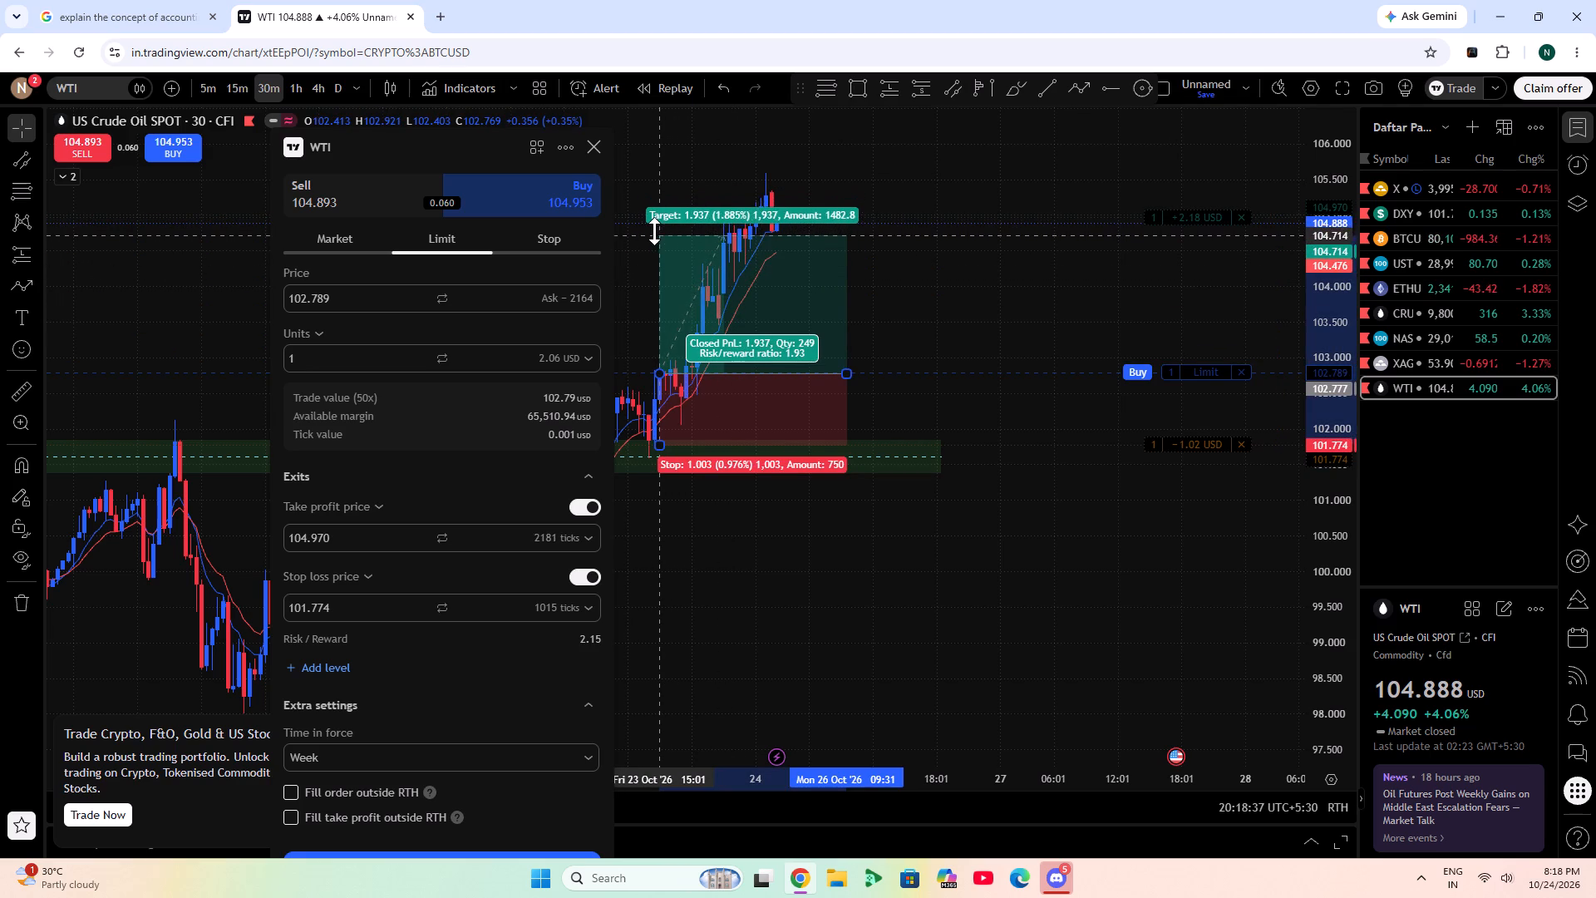
drag(654, 231, 648, 229)
drag(1166, 220, 1173, 229)
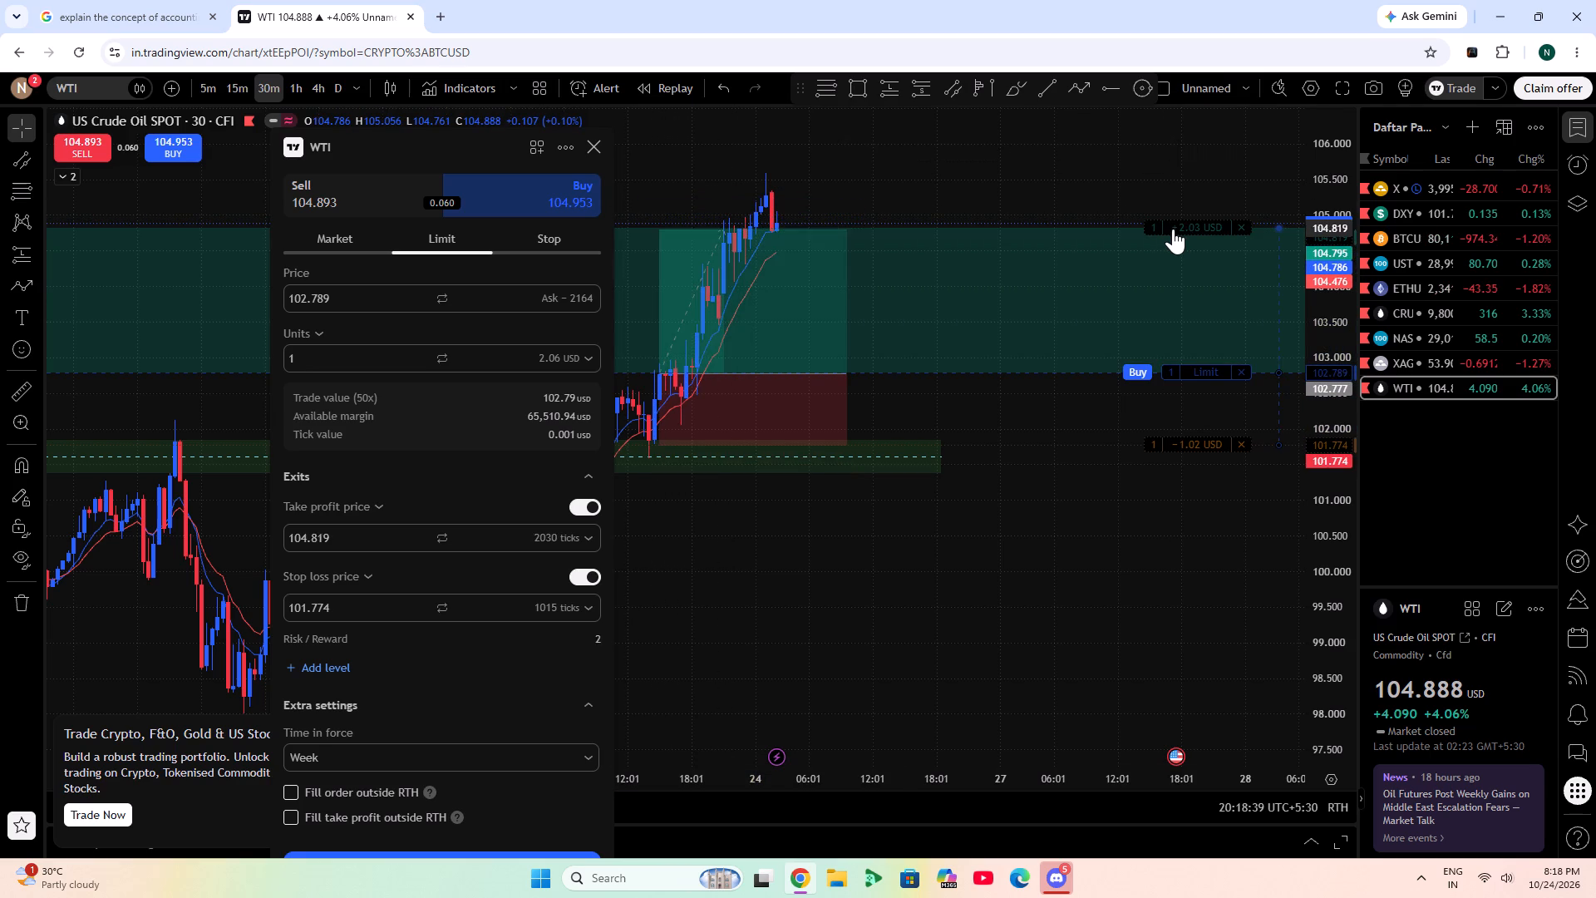
drag(1173, 229, 1172, 229)
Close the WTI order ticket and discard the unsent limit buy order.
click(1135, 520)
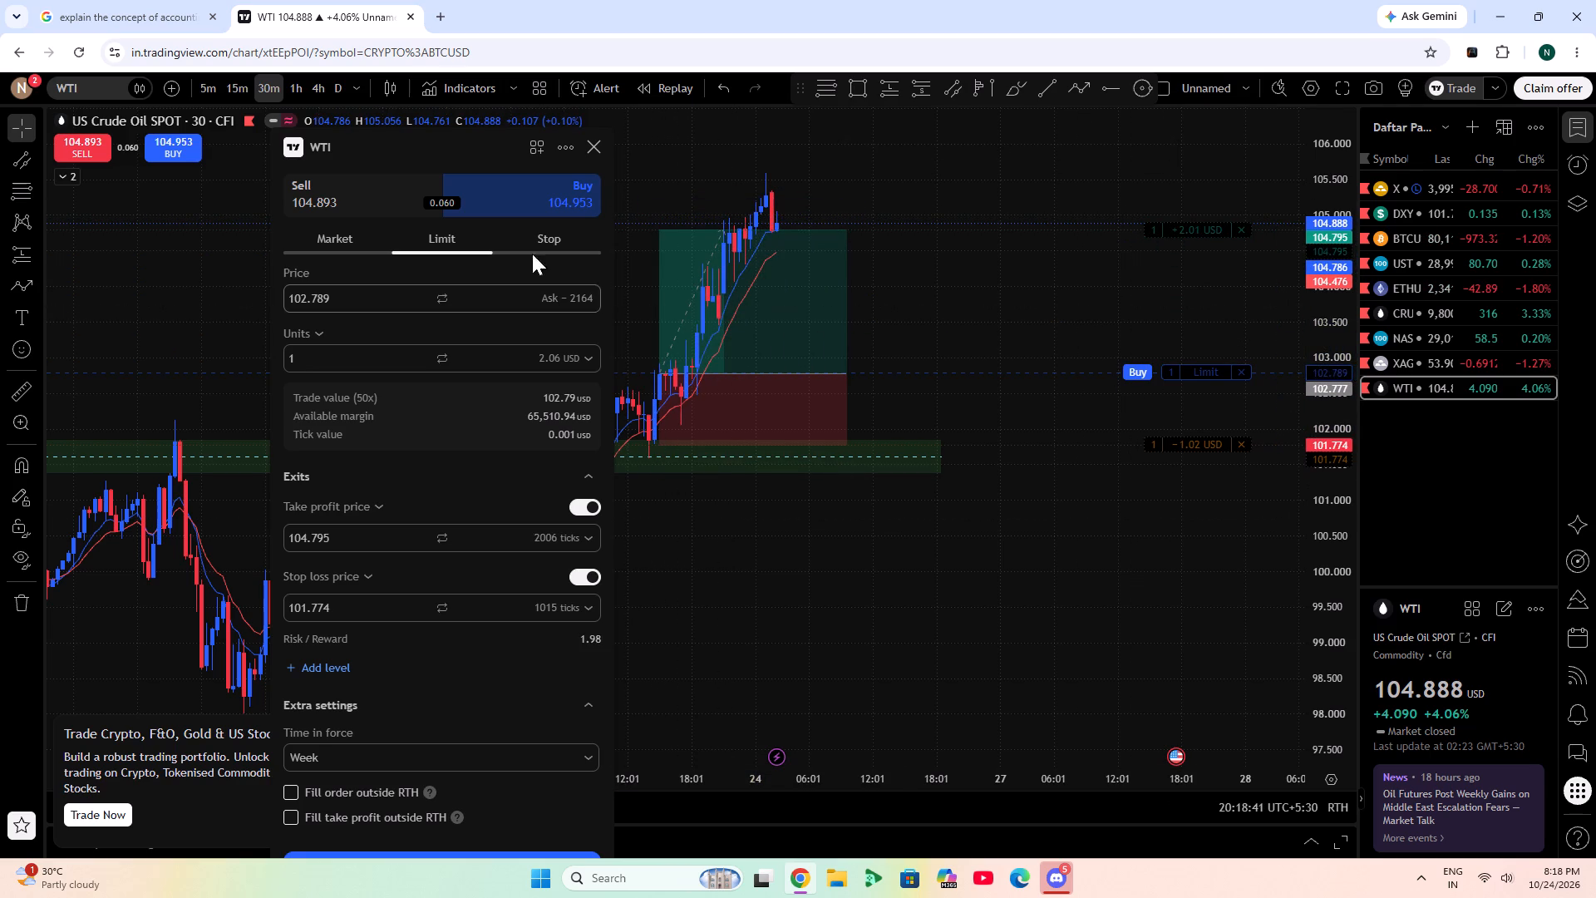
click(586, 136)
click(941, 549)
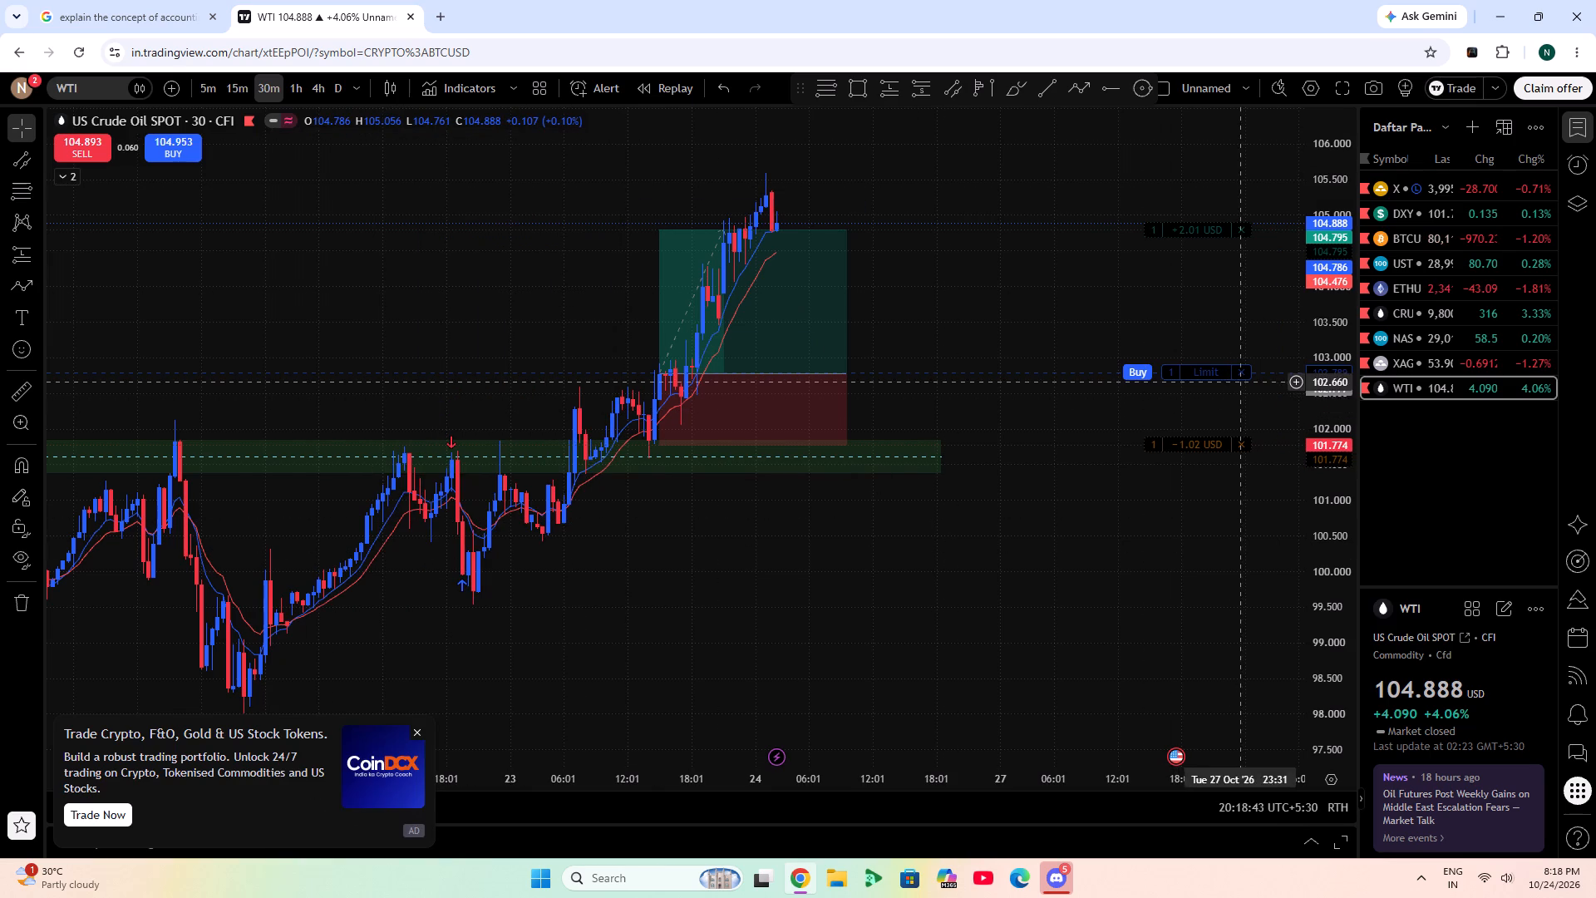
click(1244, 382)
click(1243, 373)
Open the NASDAQ 30-minute chart and review the Fibonacci levels and pending buy stop setup.
click(1403, 341)
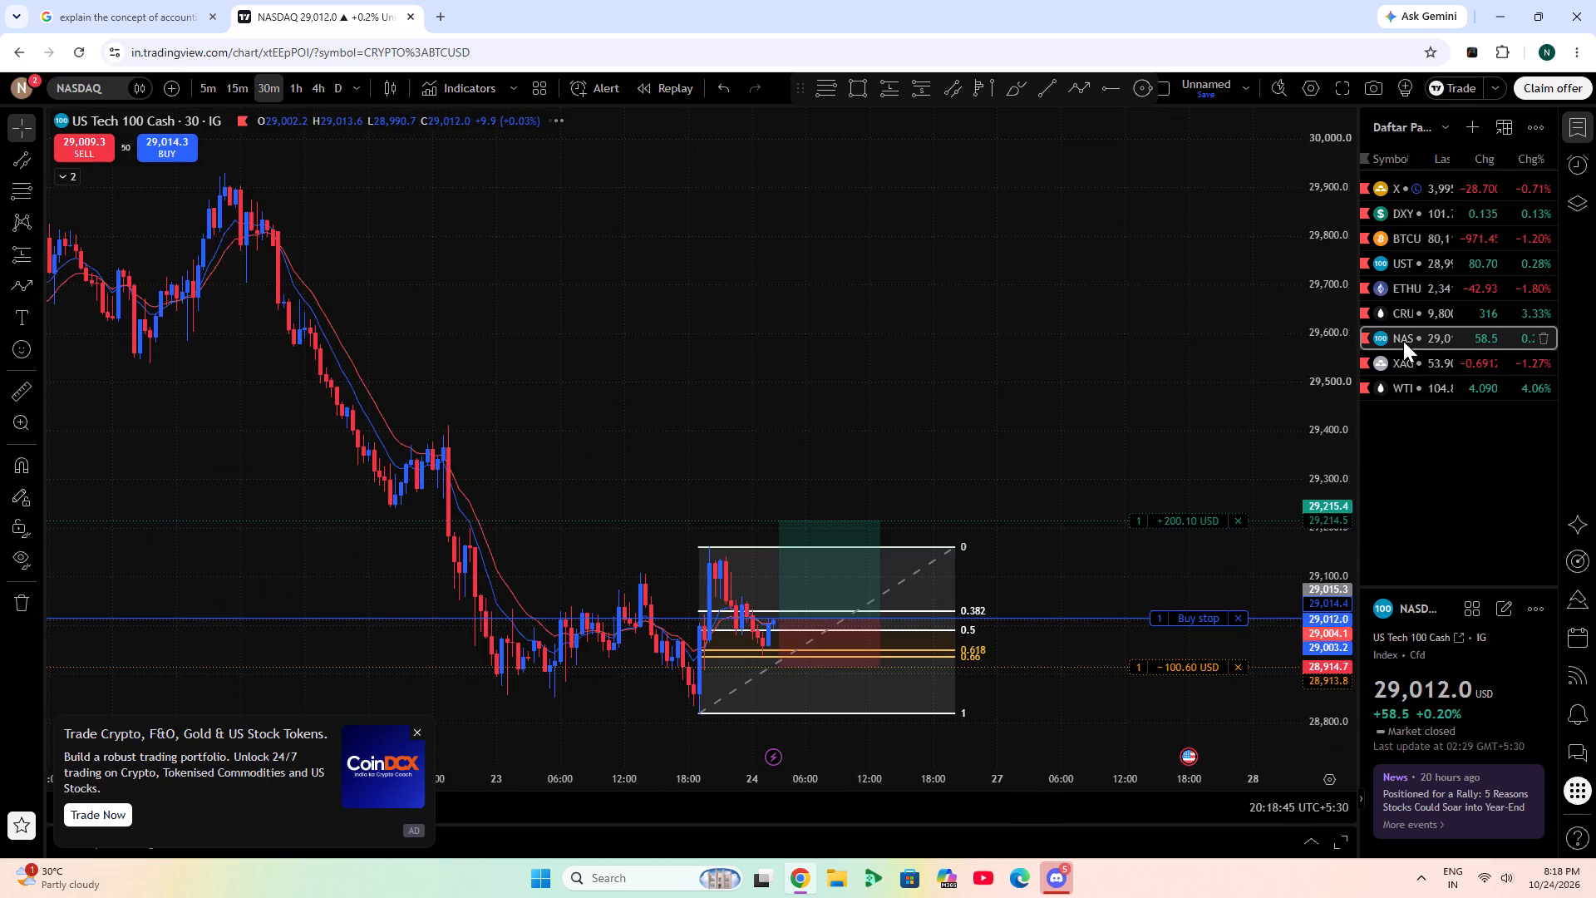
drag(1079, 378, 898, 306)
double_click(1411, 327)
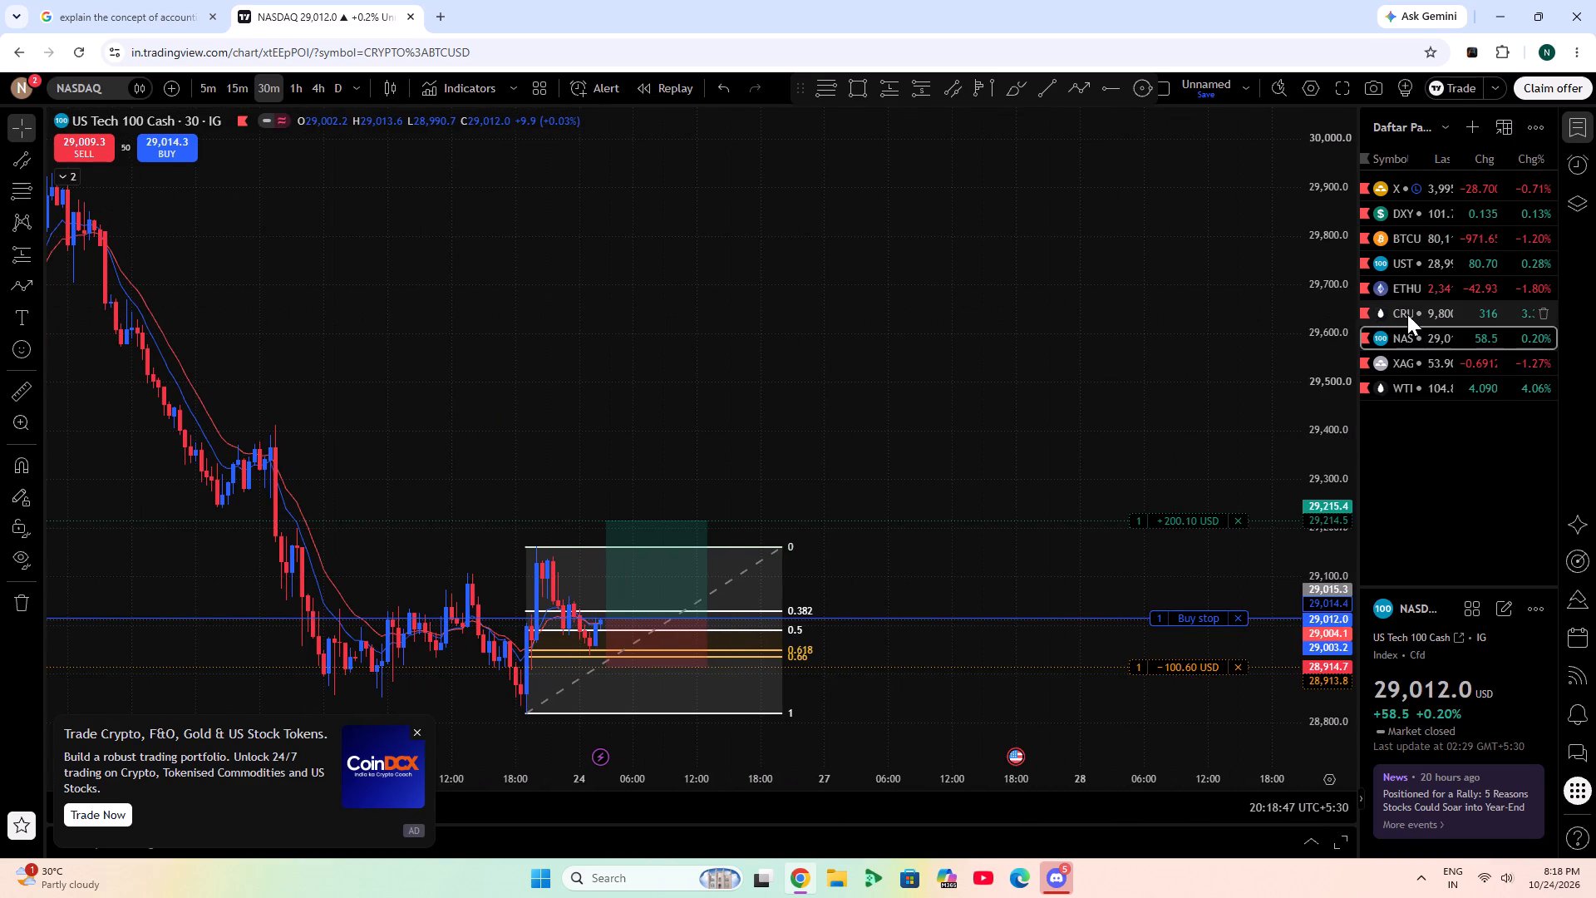
Open the CRUDEOIL1! 30-minute chart and delete the old long position at the 1-hour FVG zone.
click(1407, 314)
drag(1406, 295, 1099, 511)
scroll(1091, 511, down, 3)
scroll(1091, 511, up, 3)
click(610, 434)
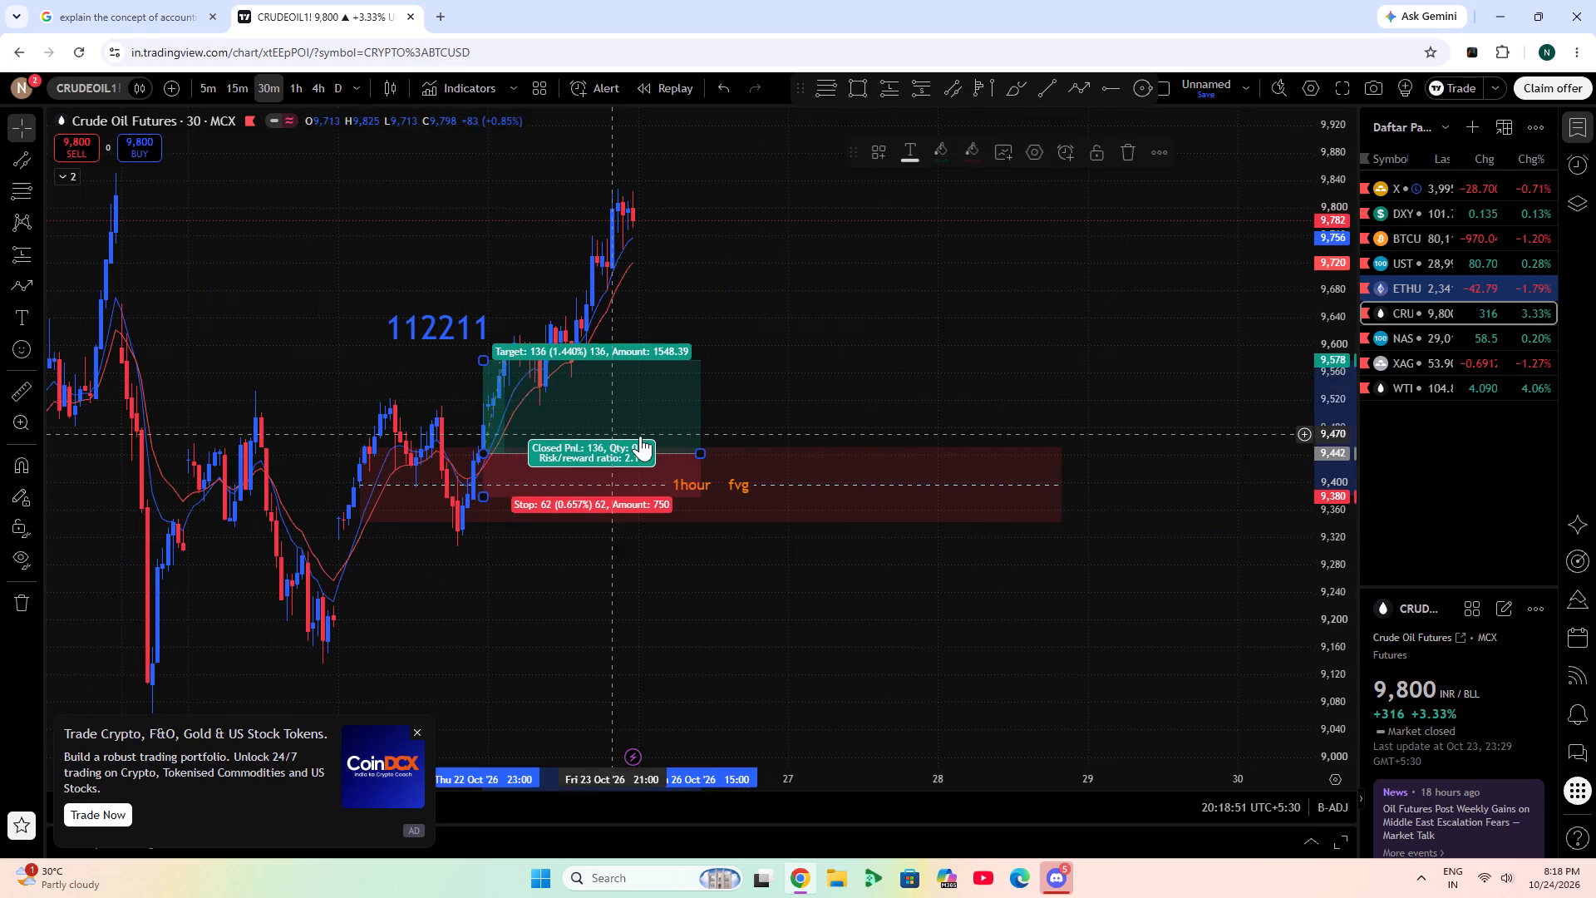
click(1136, 149)
Draw a rectangle zone on CRUDEOIL1! from the 20 October peak to 29 October, between about 9,820 and 9,770.
scroll(907, 328, down, 5)
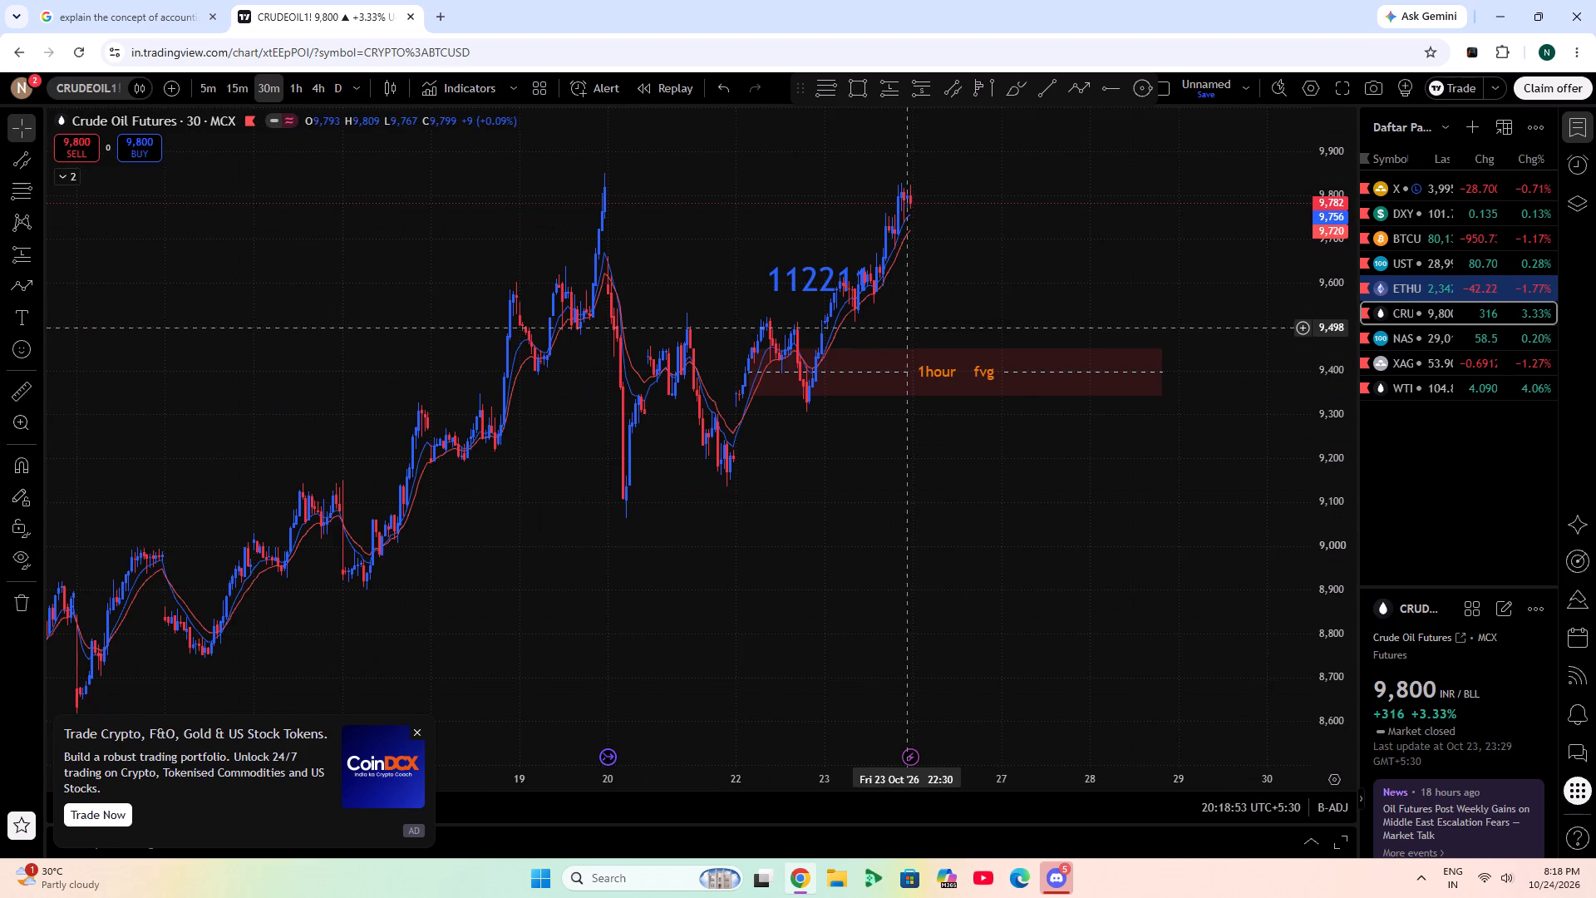
drag(1035, 281, 1001, 301)
scroll(960, 299, up, 2)
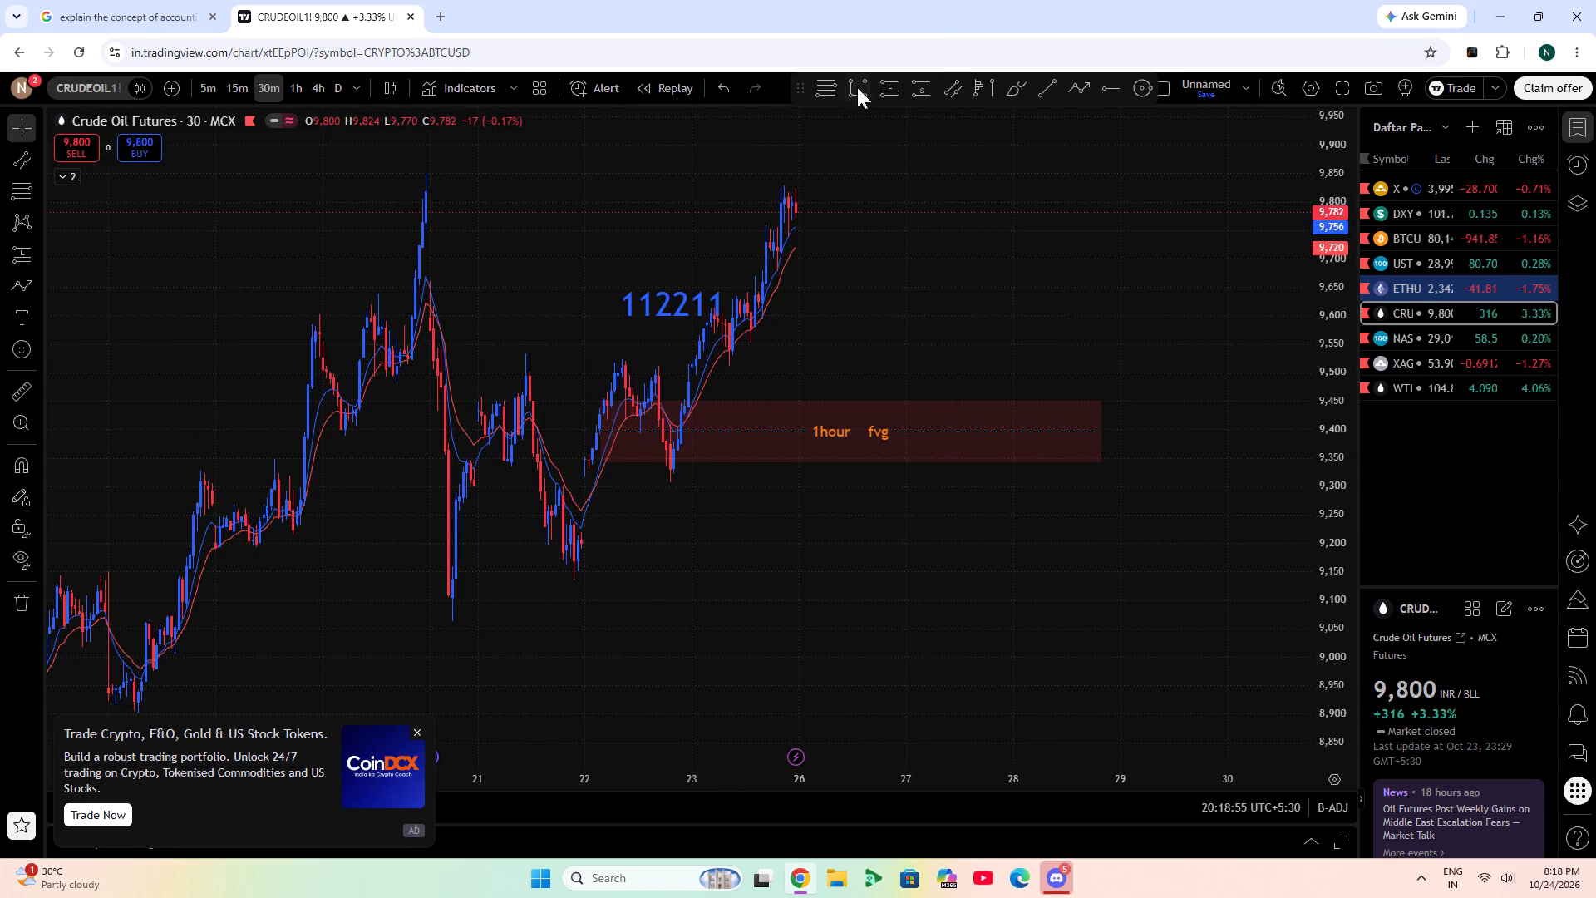
click(846, 86)
click(389, 190)
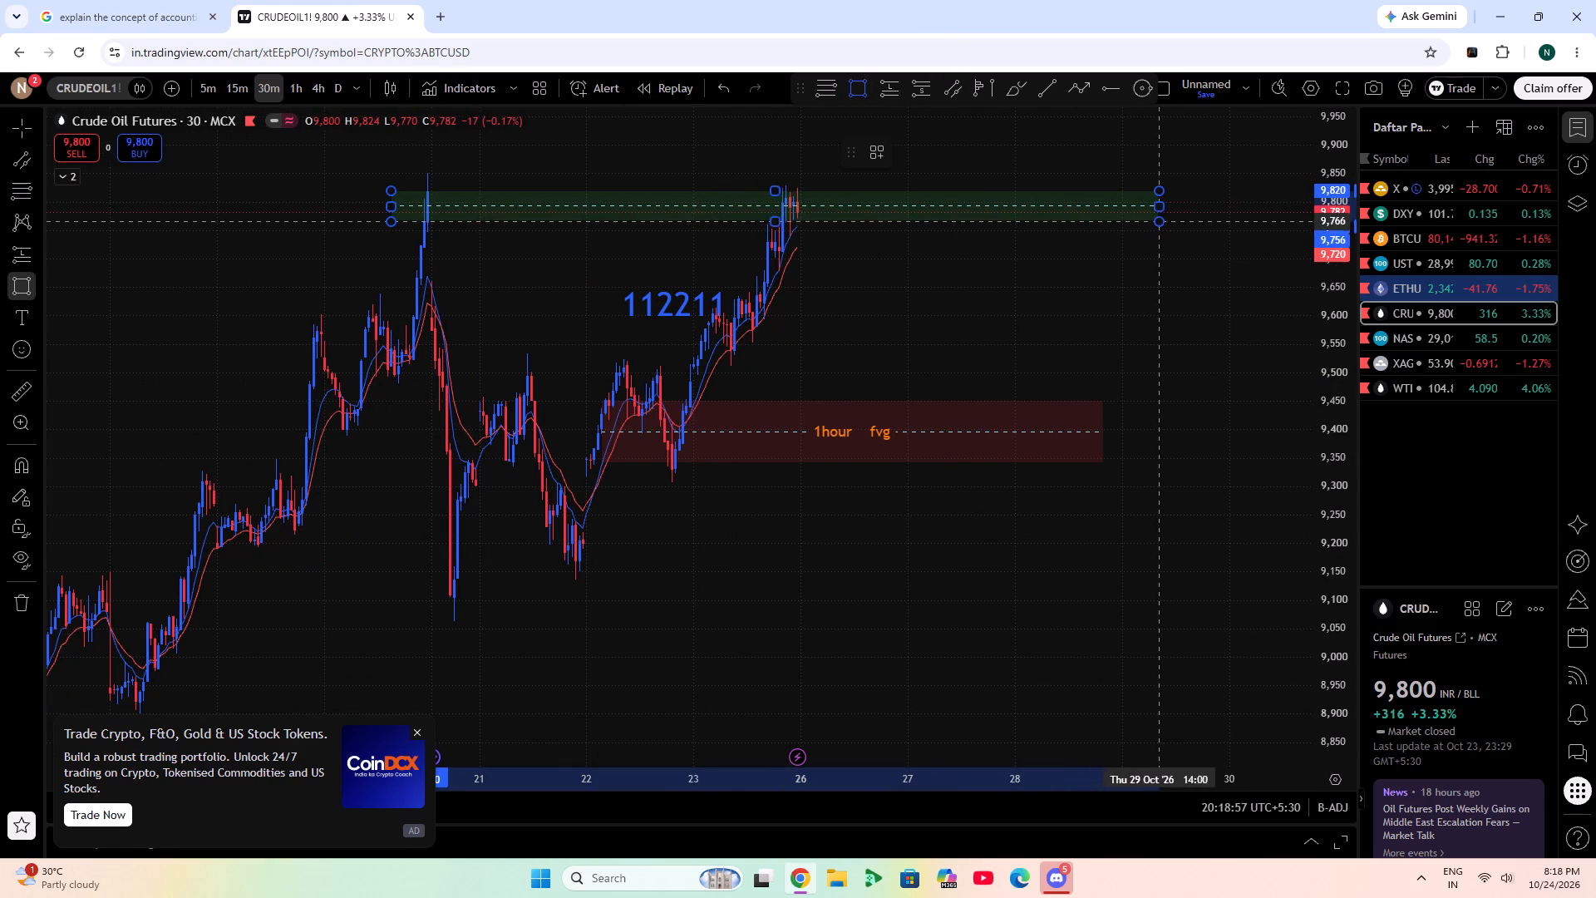
click(1182, 219)
click(1137, 279)
Place a short position at the latest CRUDEOIL1! candle with entry at about 9,780, stop 9,970 and target 9,590.
click(921, 91)
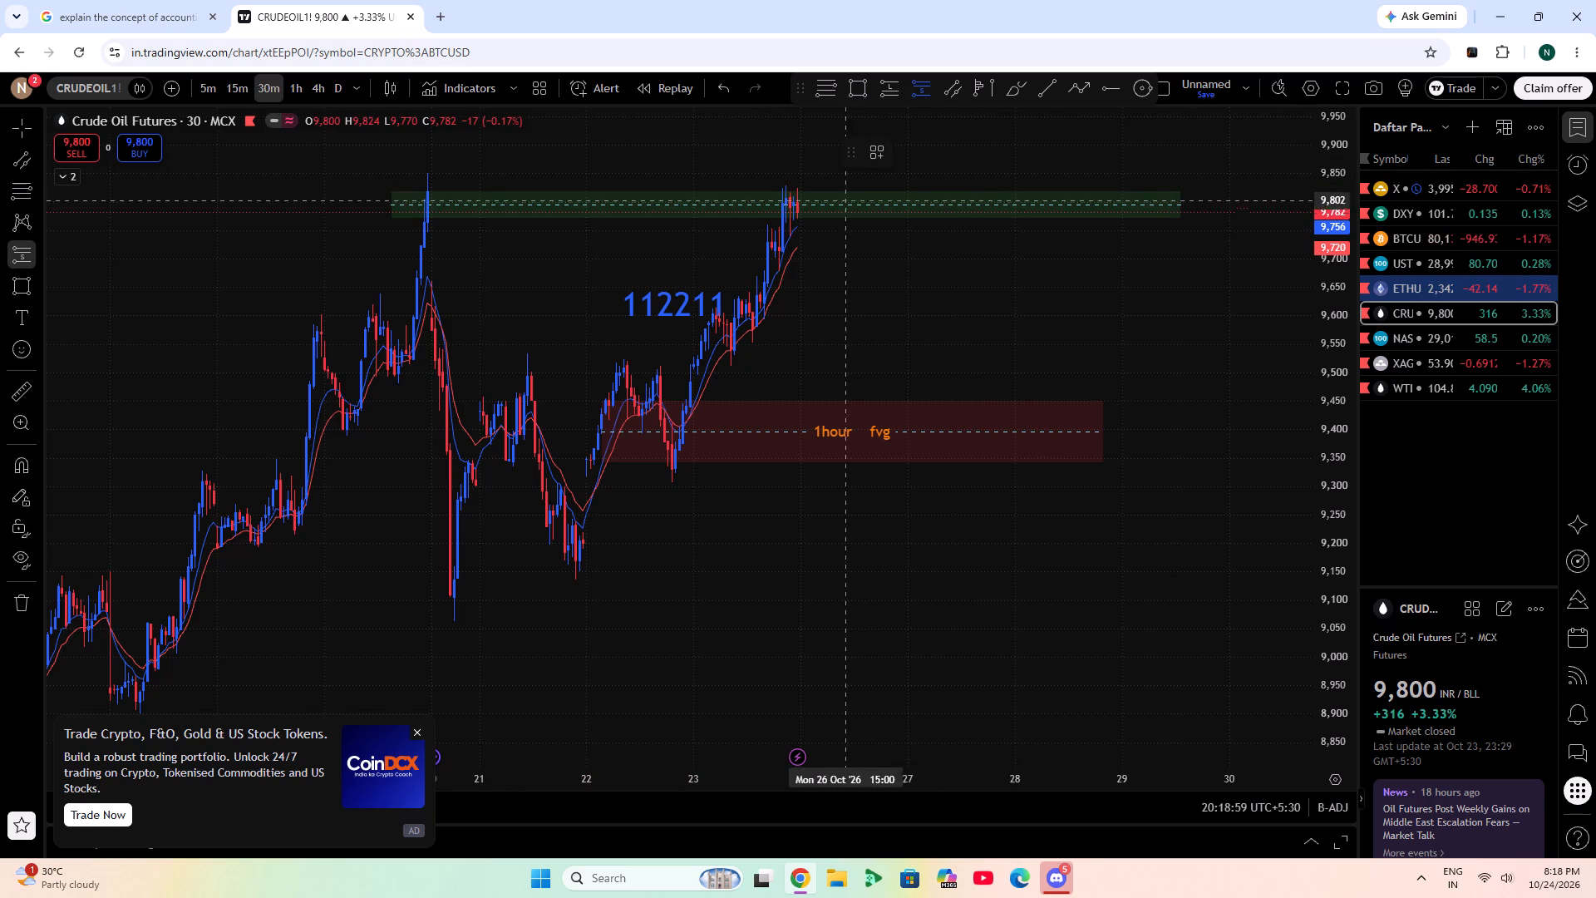
click(800, 213)
drag(1175, 363, 1180, 466)
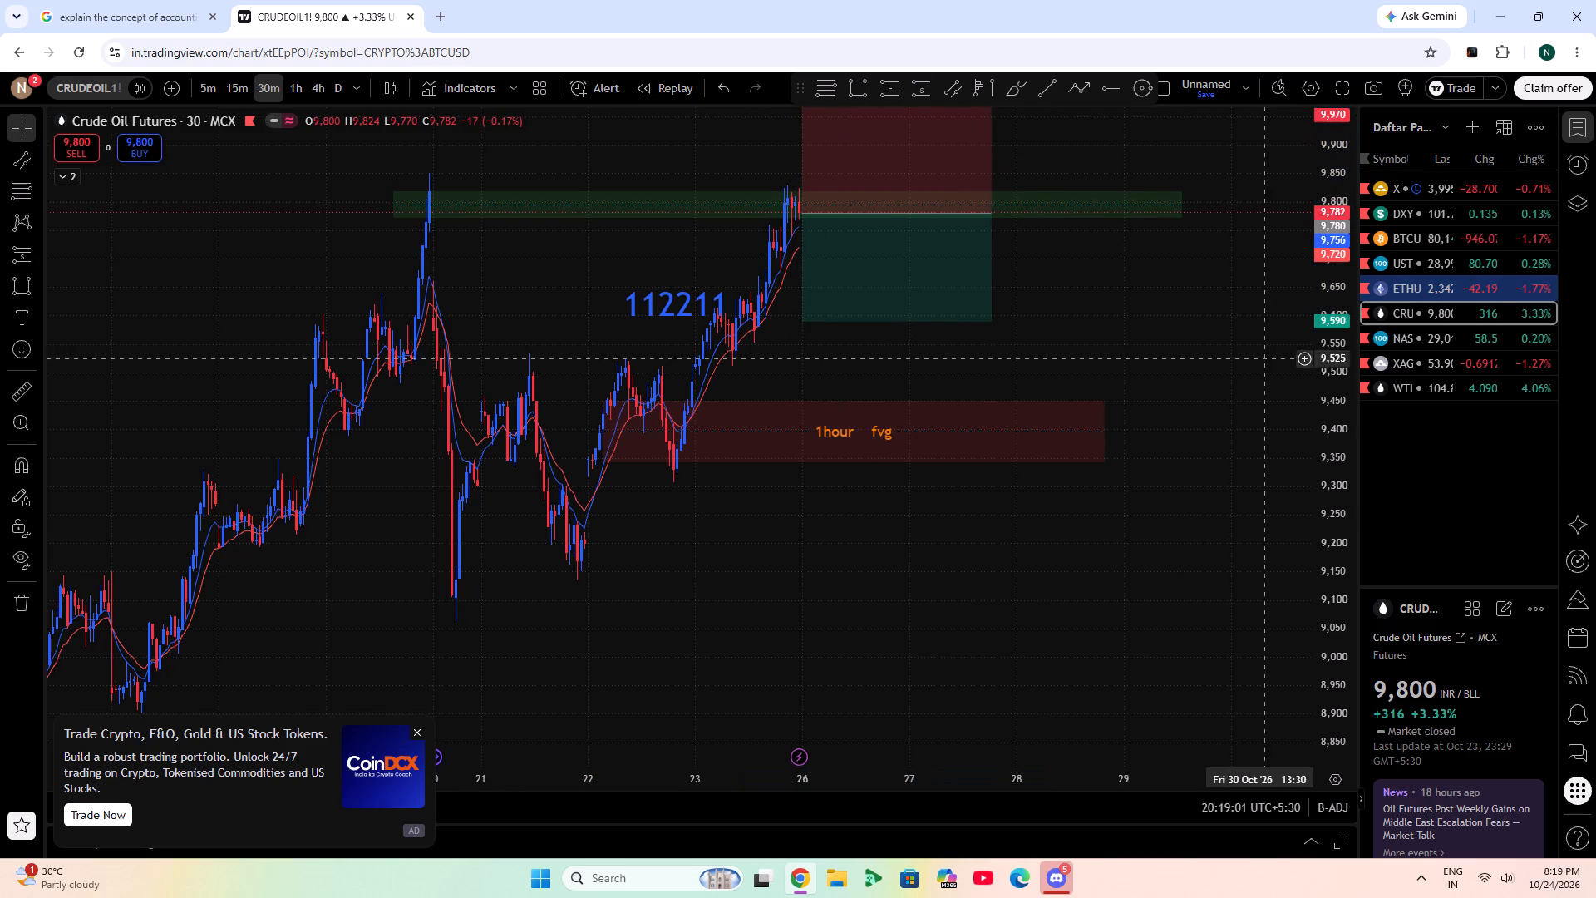
drag(1328, 333, 1332, 401)
drag(1190, 379, 1157, 555)
Unlock the "112211" text label and move it clear of the candles to about 10,038 on 29 October.
click(651, 494)
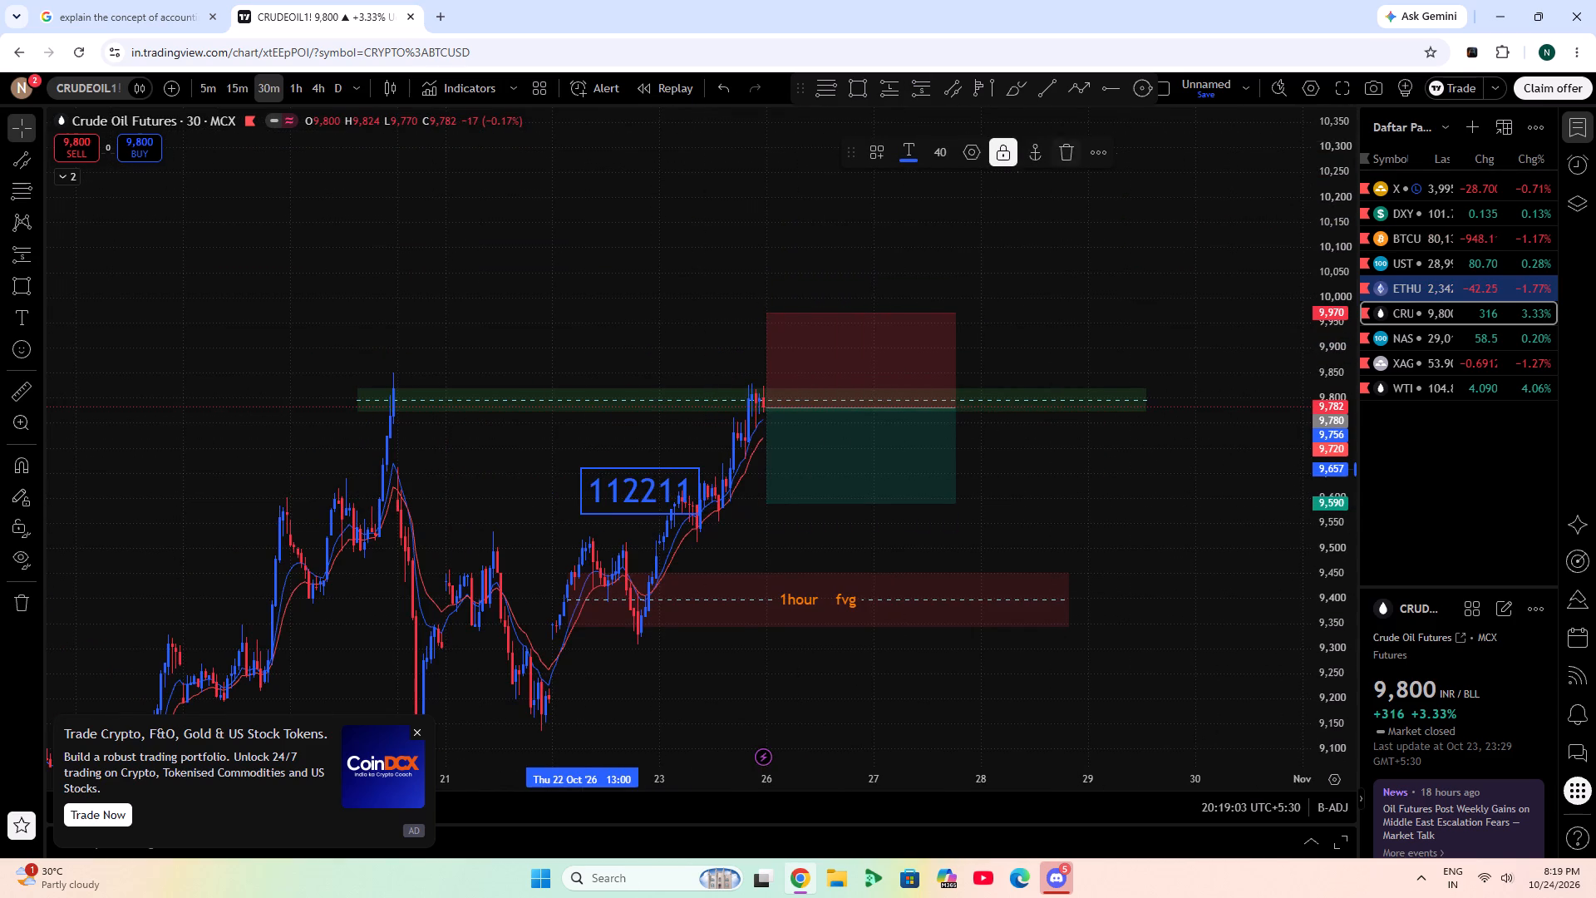
click(1016, 144)
drag(626, 489, 1166, 298)
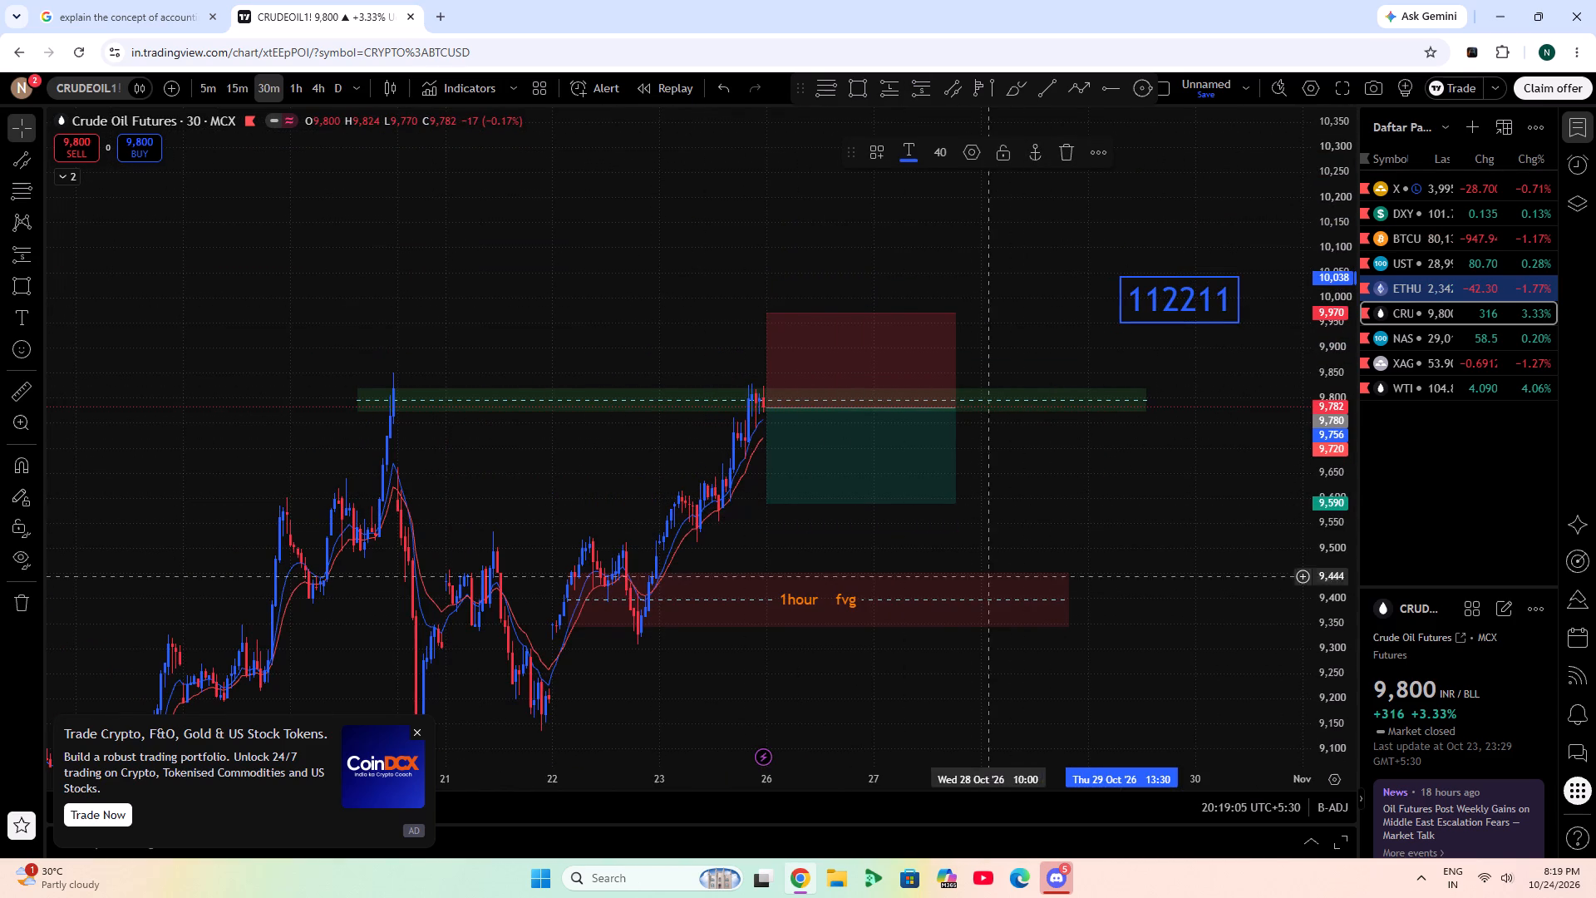
click(963, 604)
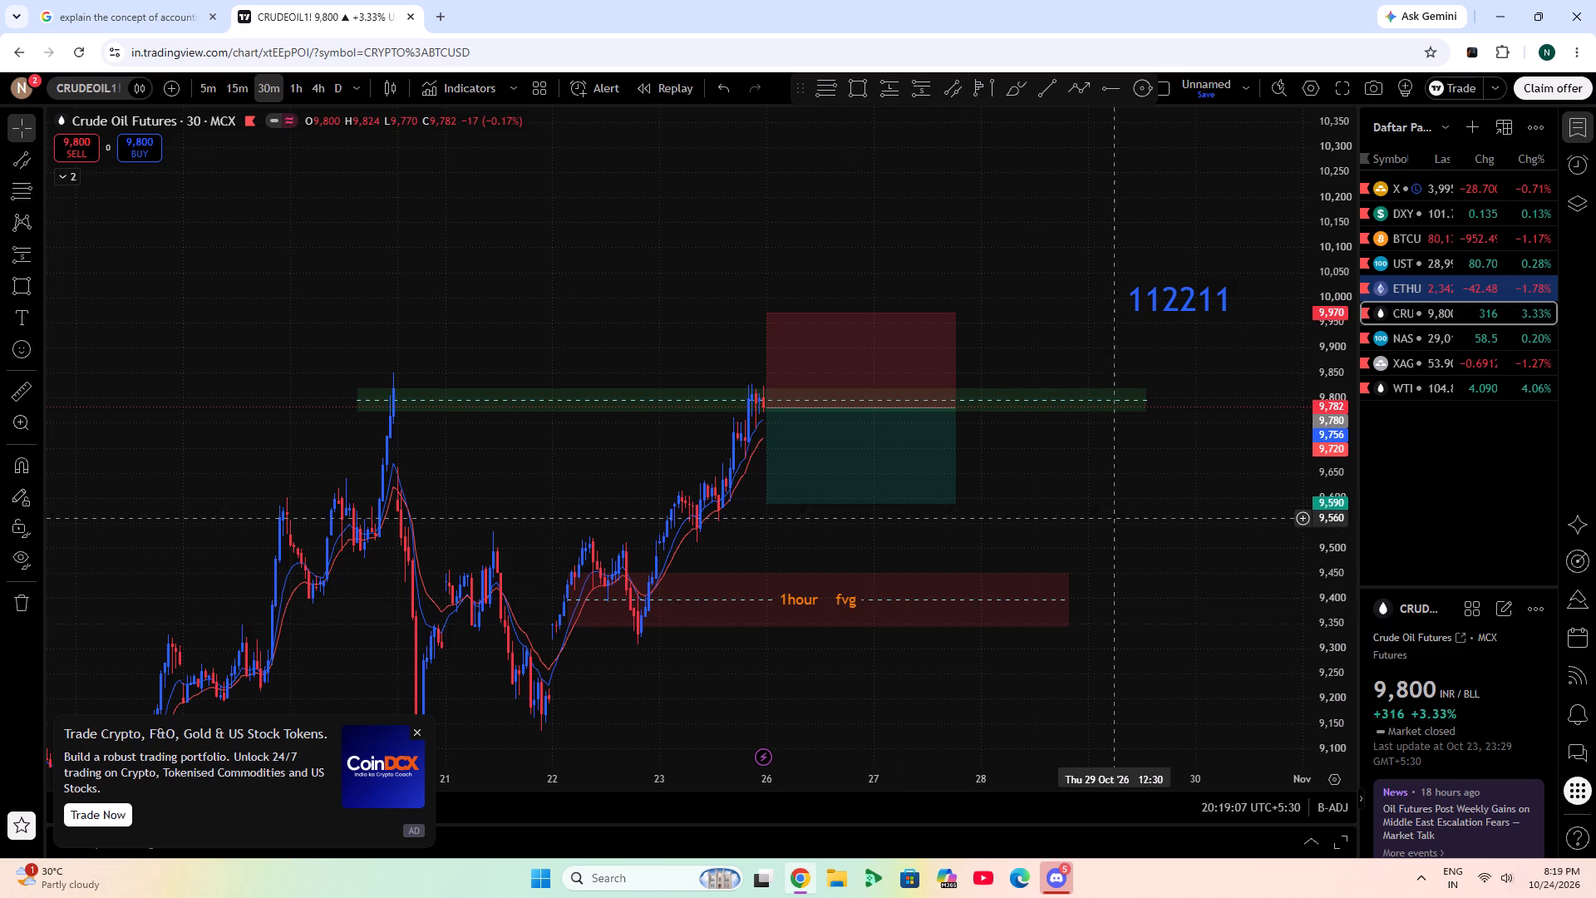
Tighten the CRUDEOIL1! short position's stop to about 9,888 and extend its target to about 9,578.
drag(1126, 511, 989, 551)
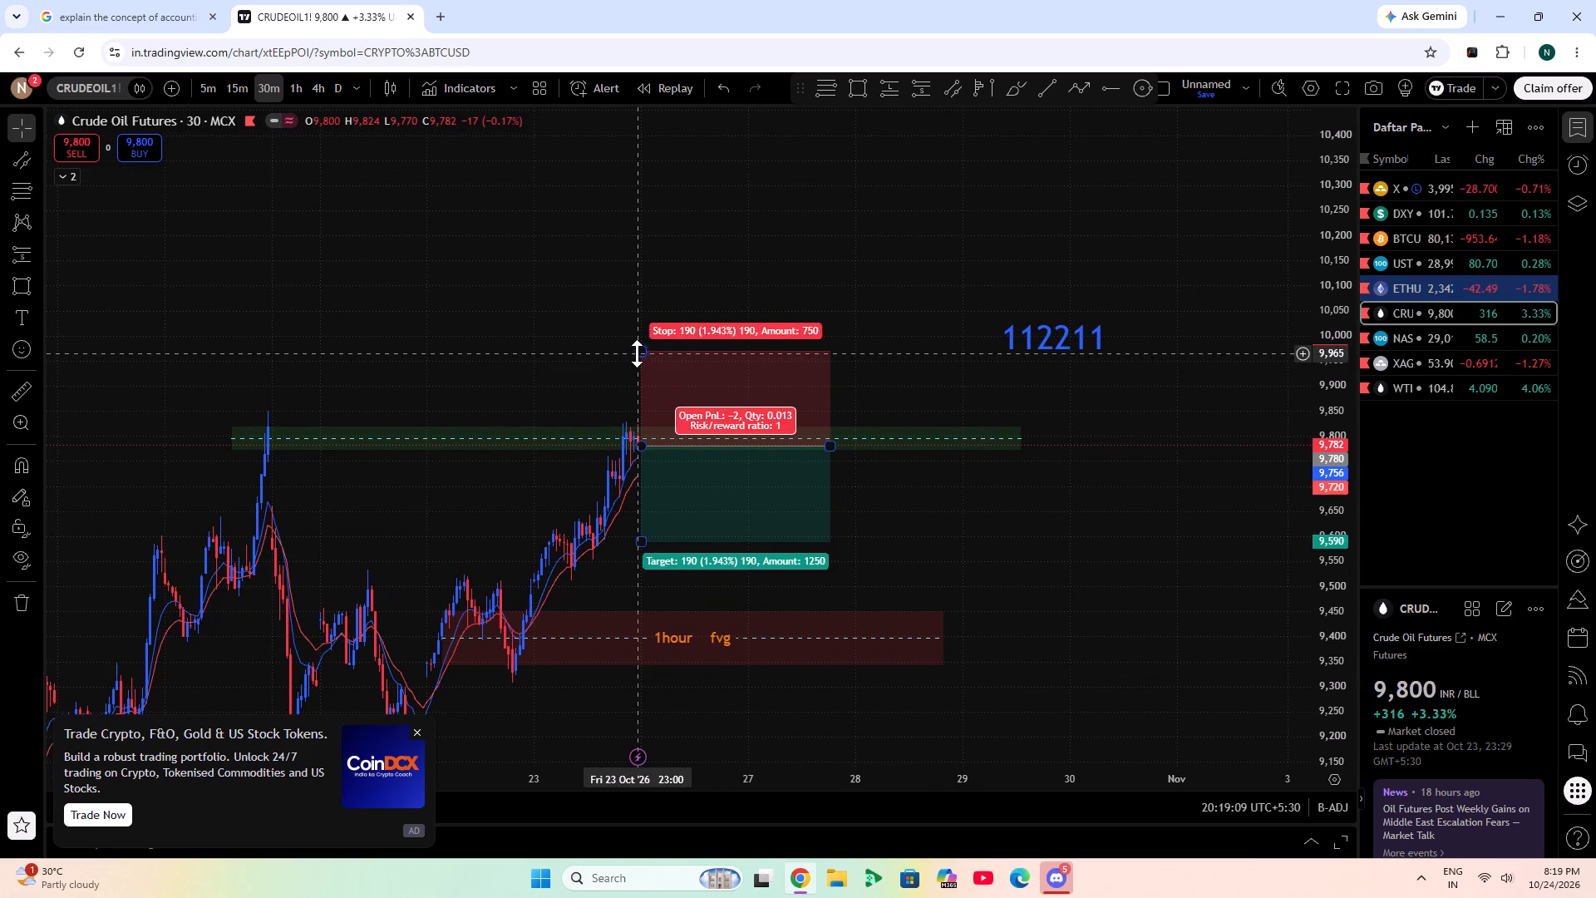
drag(637, 353, 620, 392)
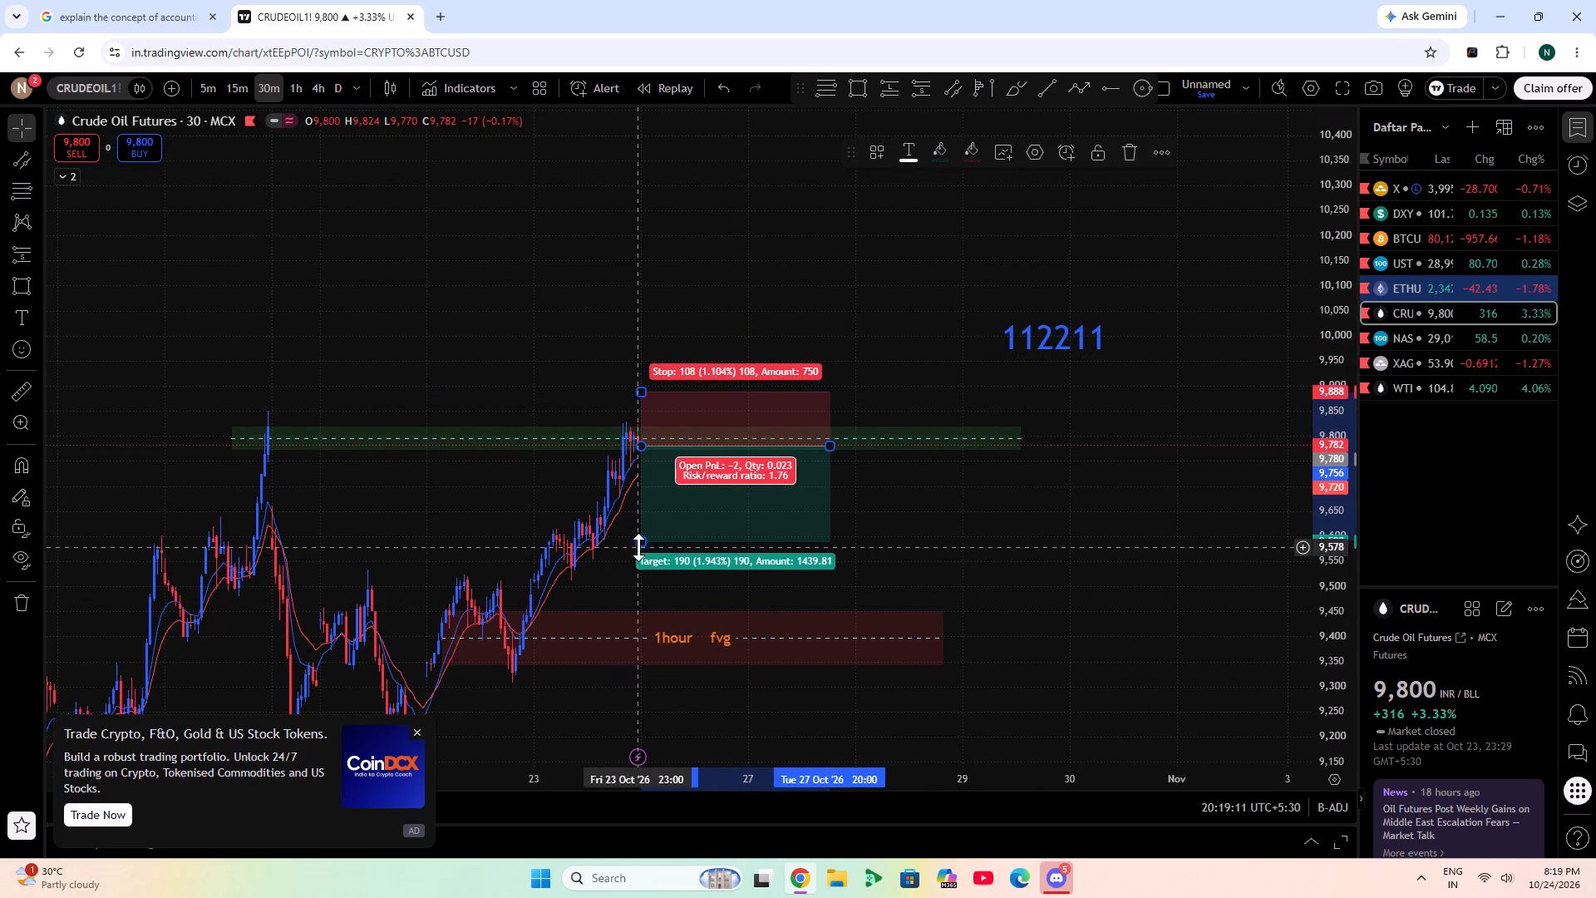
click(644, 543)
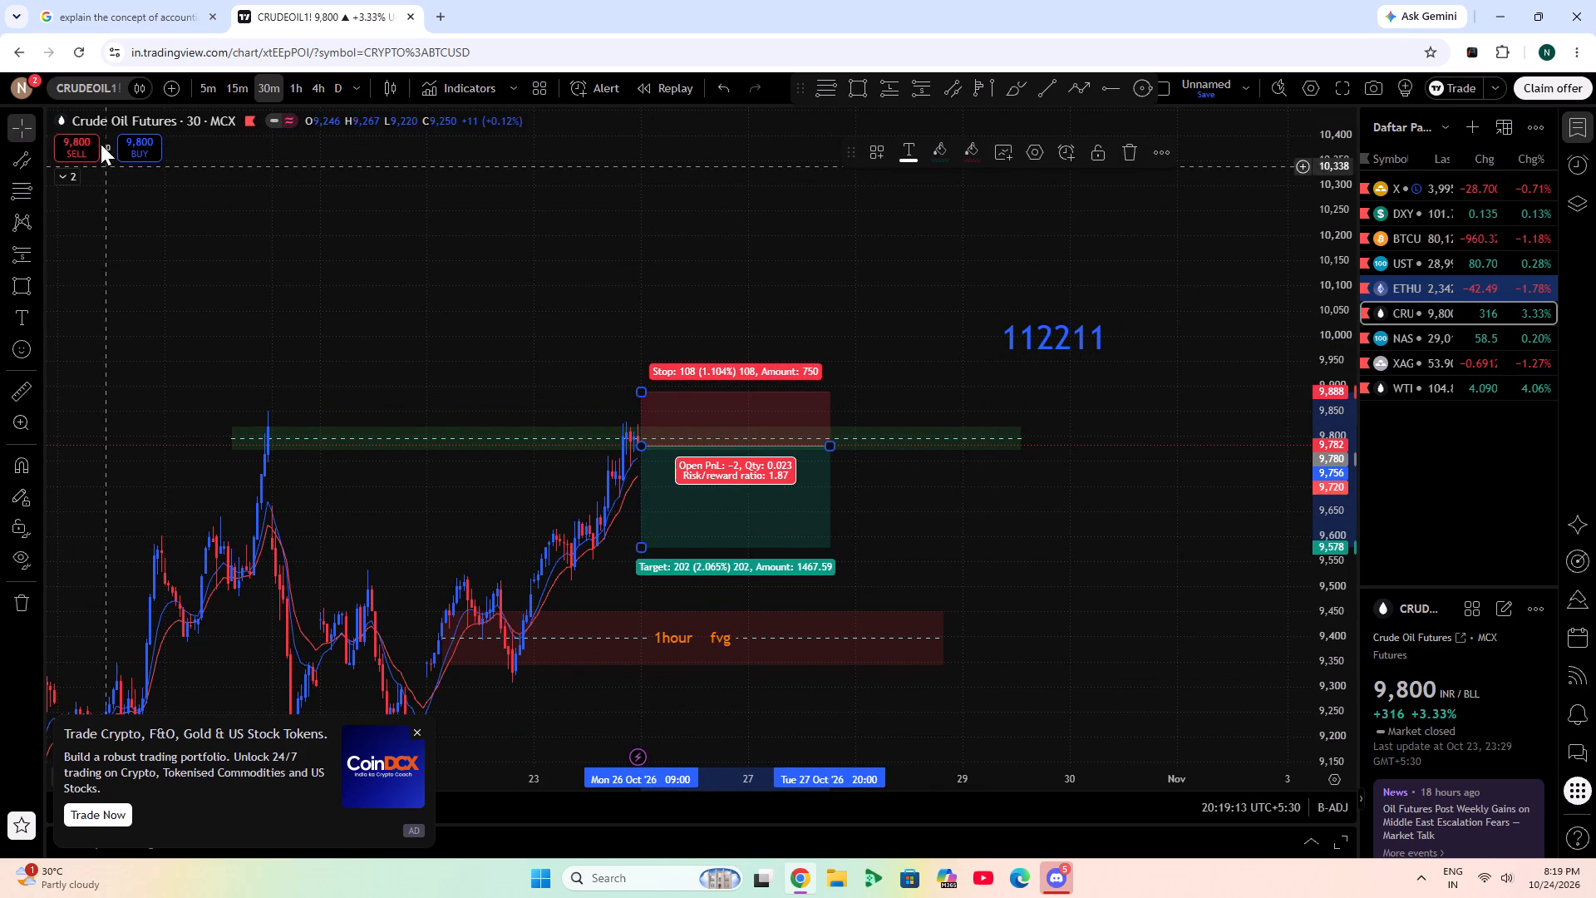
click(93, 132)
click(75, 138)
click(1002, 373)
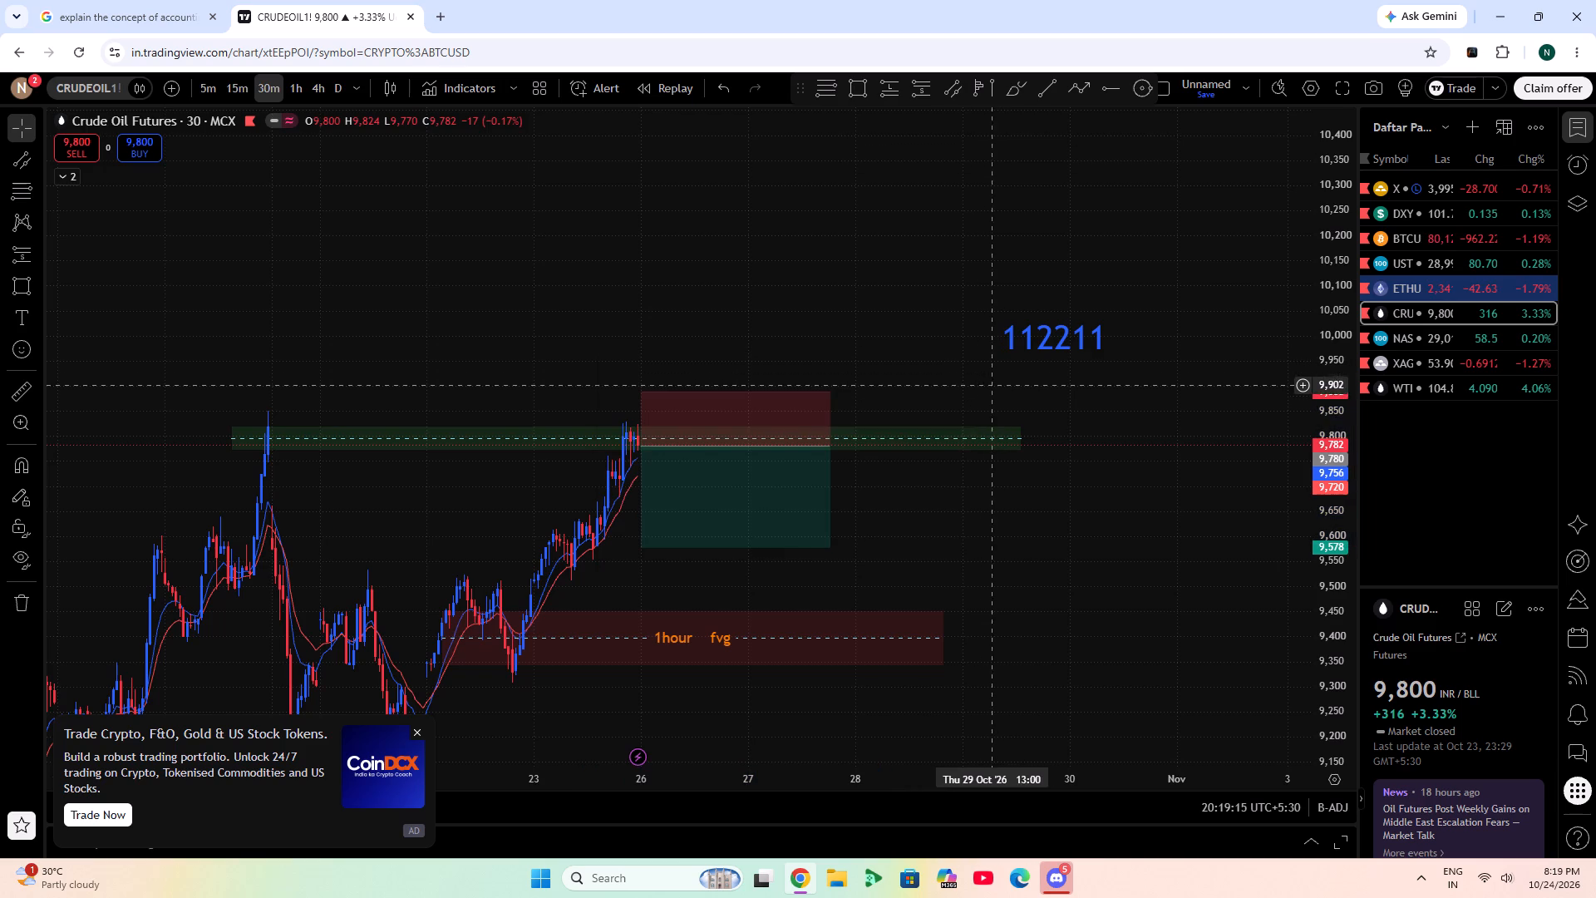
drag(1293, 436, 1278, 461)
Review the USTEC chart's Fibonacci retracement and pending buy orders, dismiss the advertisement, and check the DXY short setup.
click(1401, 255)
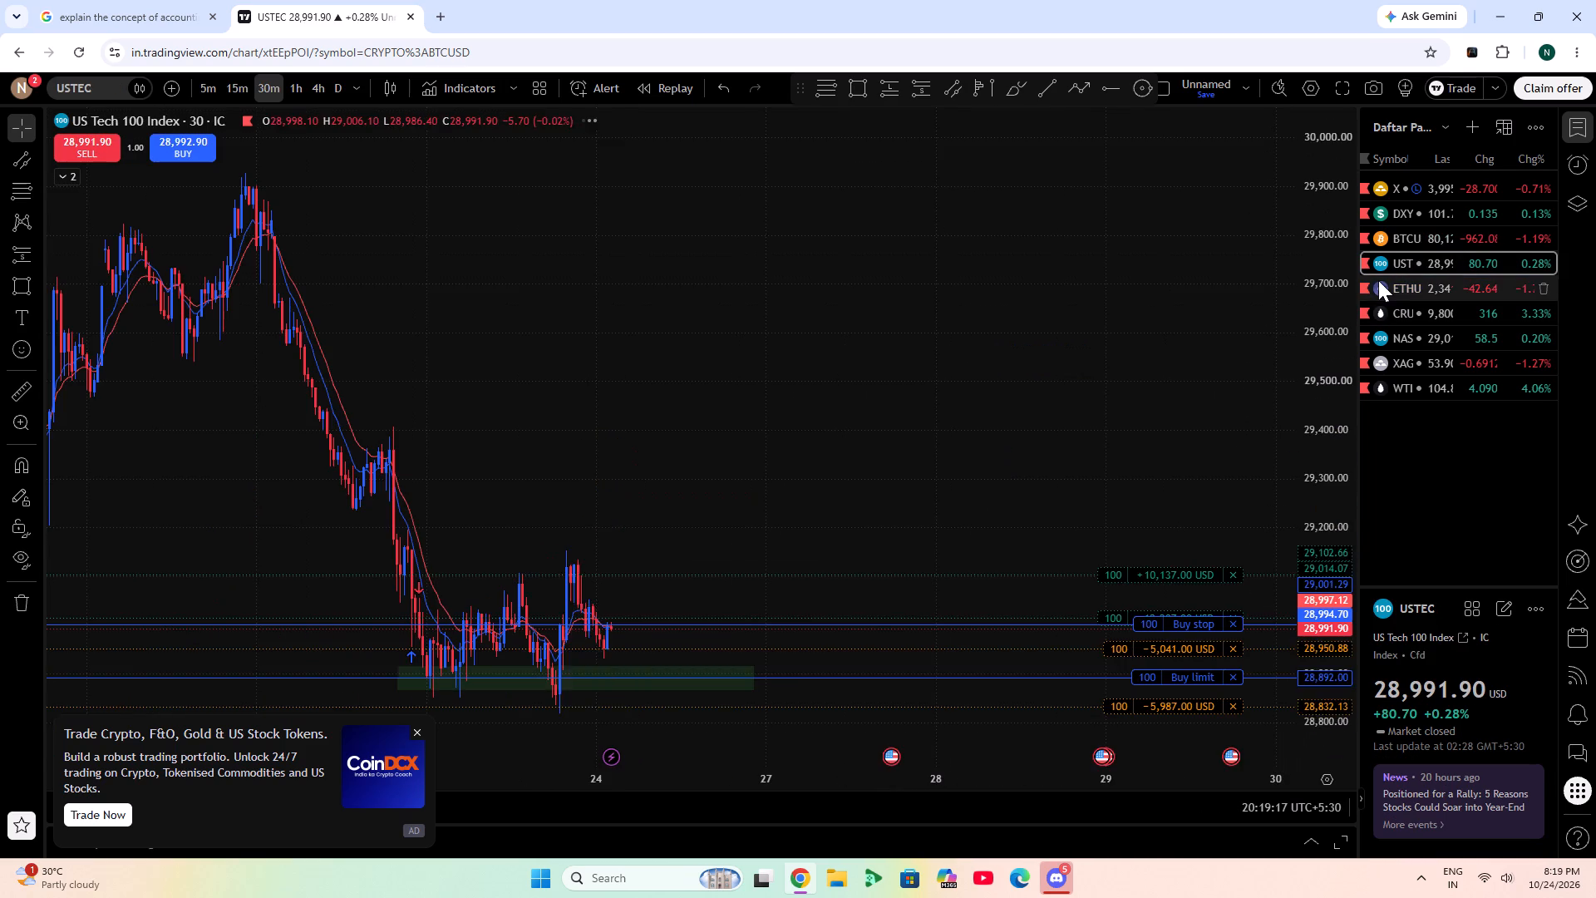
drag(1140, 486, 1225, 386)
scroll(1334, 638, up, 10)
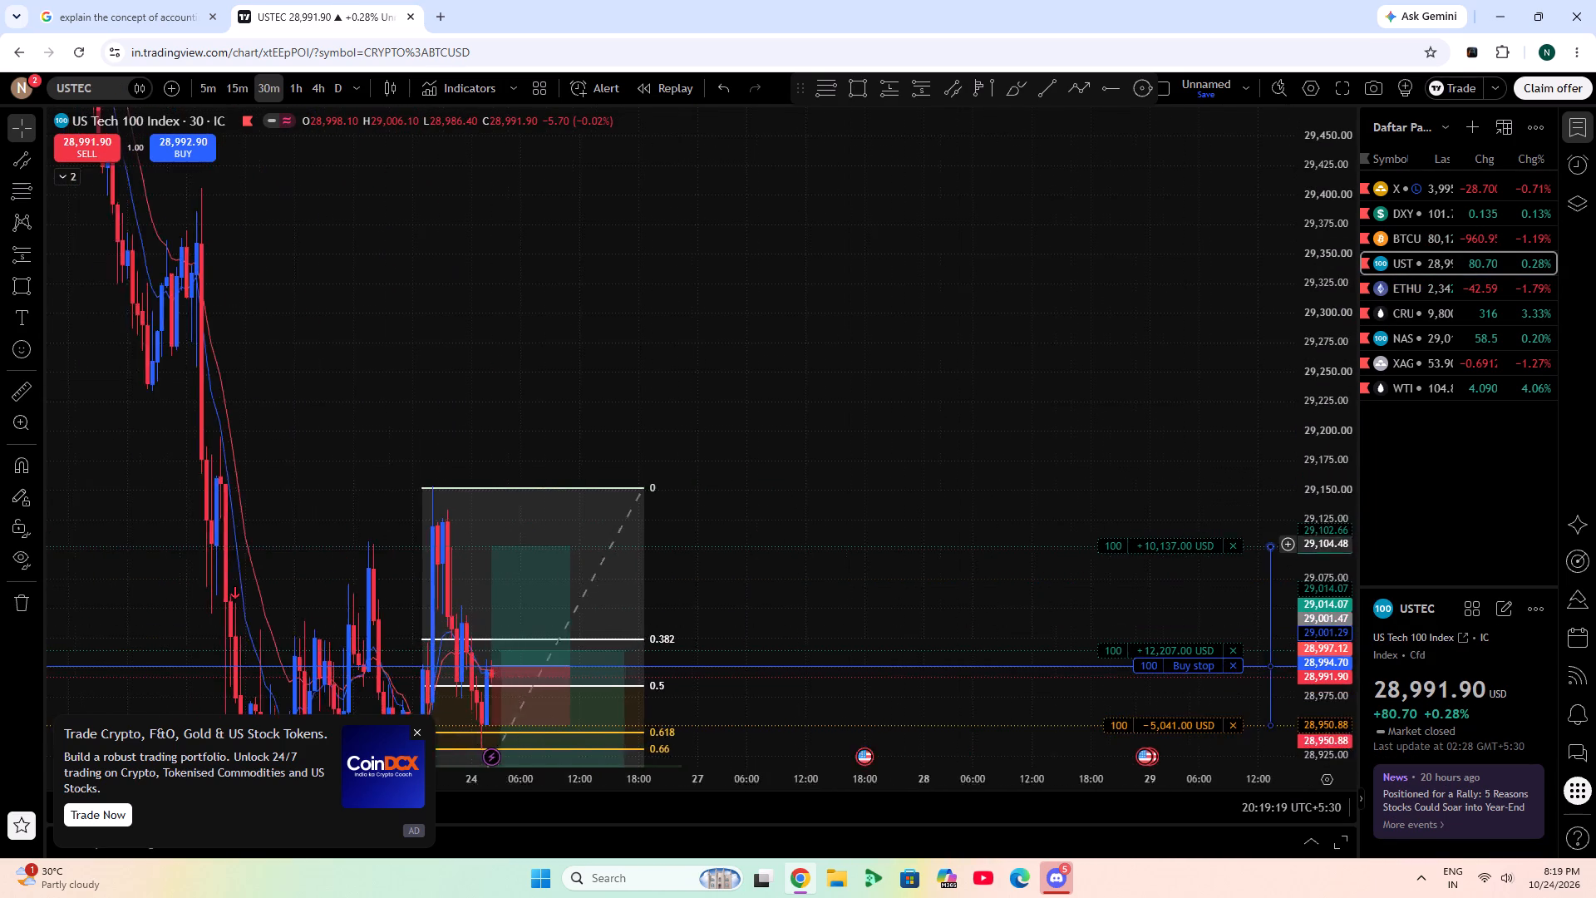
drag(740, 504, 1190, 214)
scroll(1007, 380, up, 6)
scroll(1235, 451, down, 3)
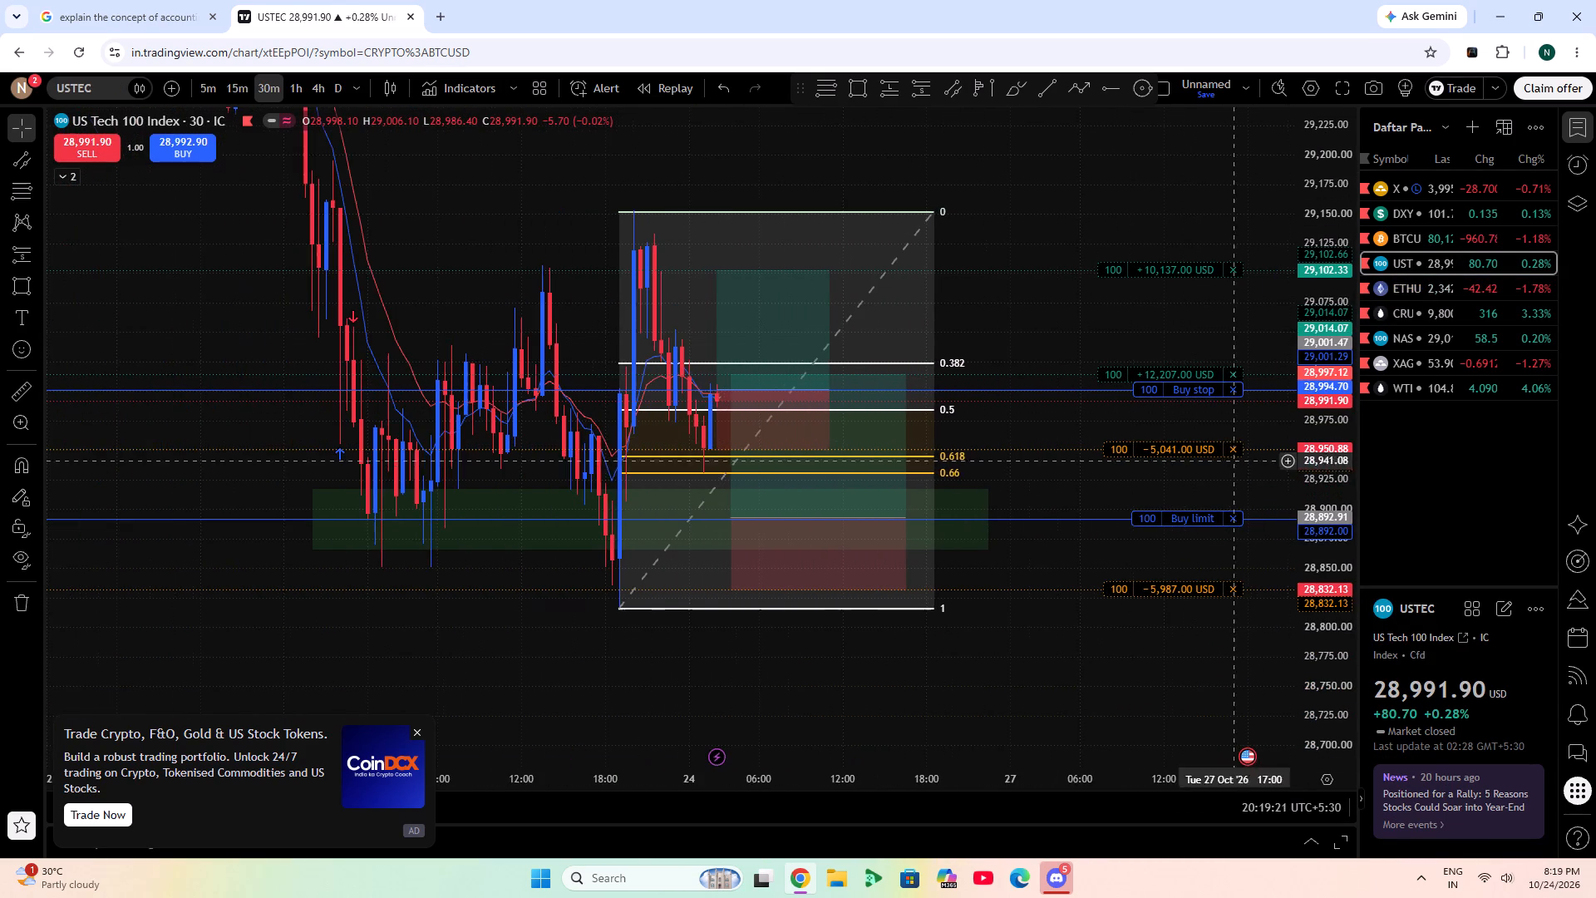
drag(1234, 630, 1138, 709)
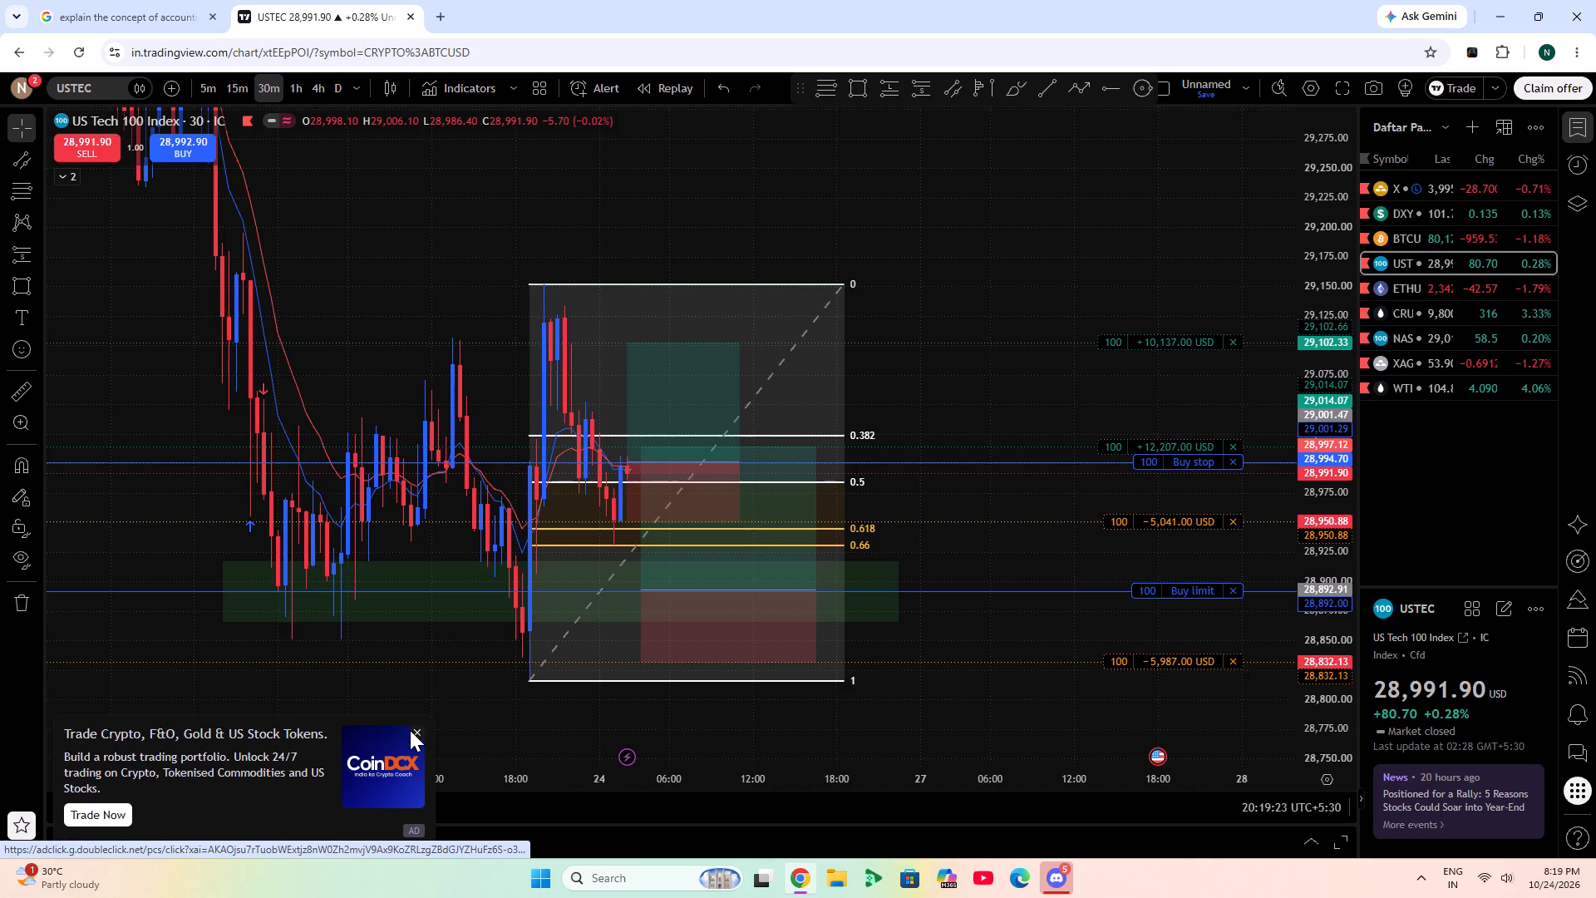
click(410, 730)
click(1027, 190)
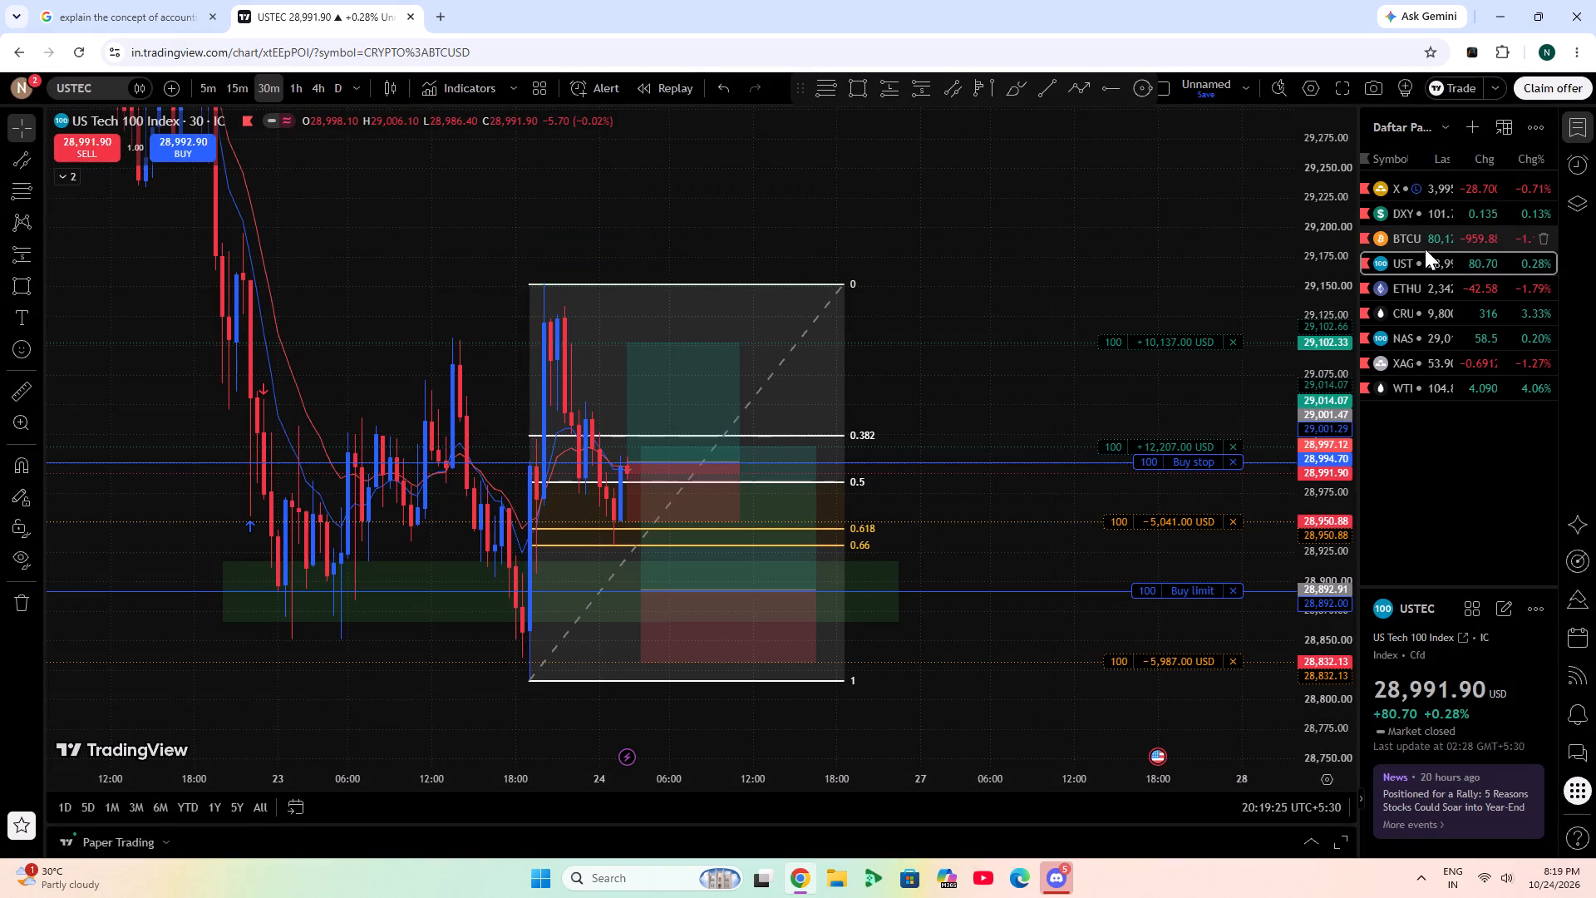
click(1425, 249)
click(1412, 216)
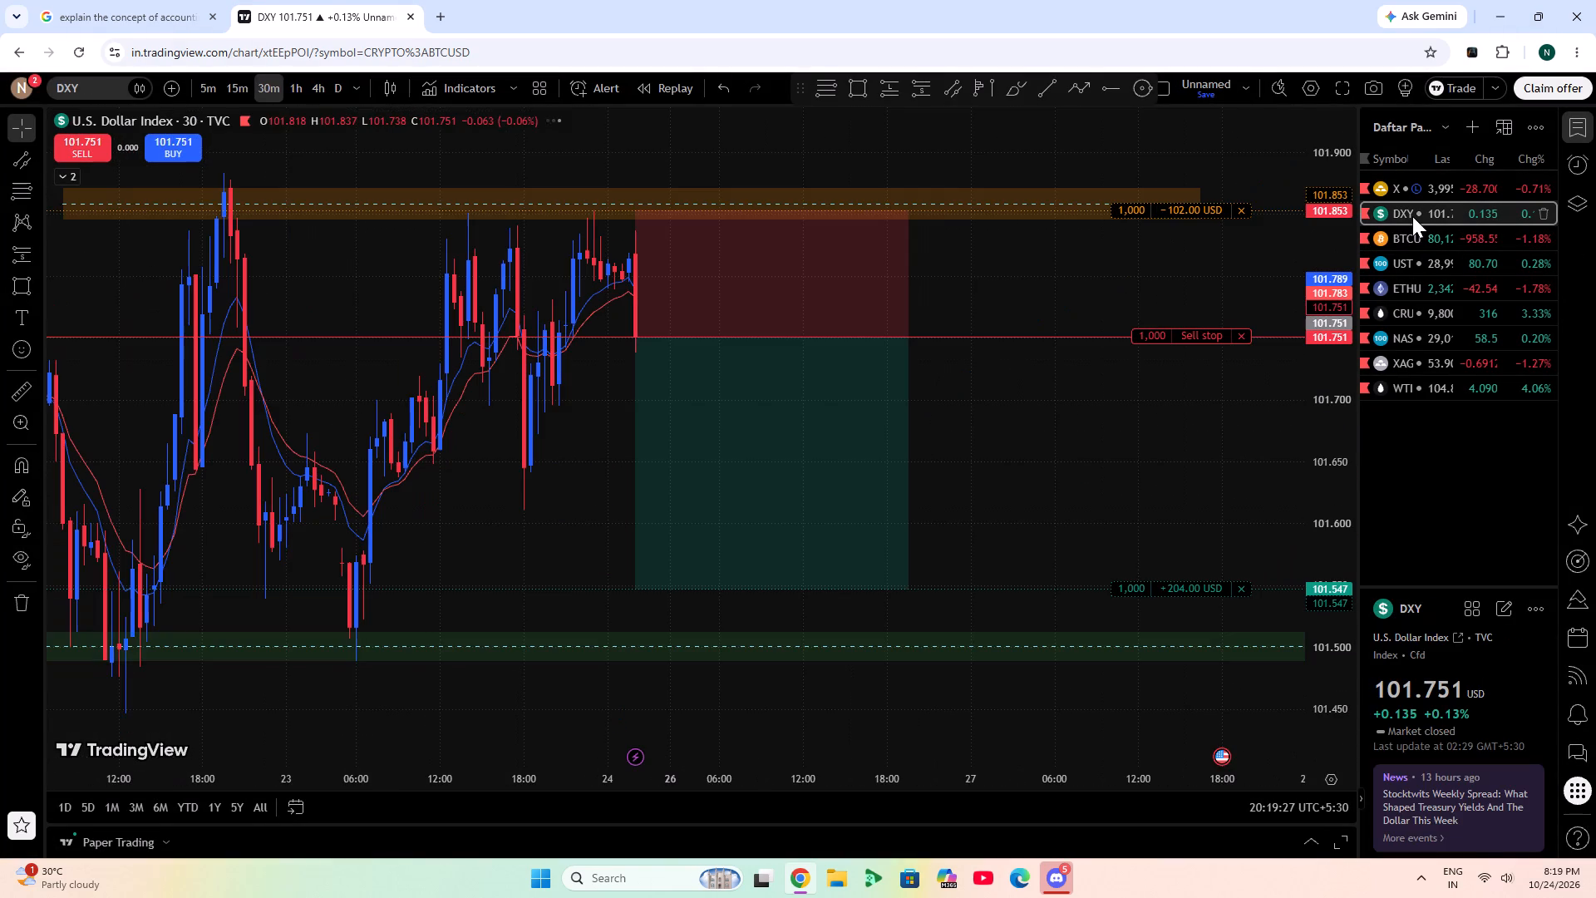
Open the XAUUSD chart and switch it to the 4-hour timeframe.
click(1410, 190)
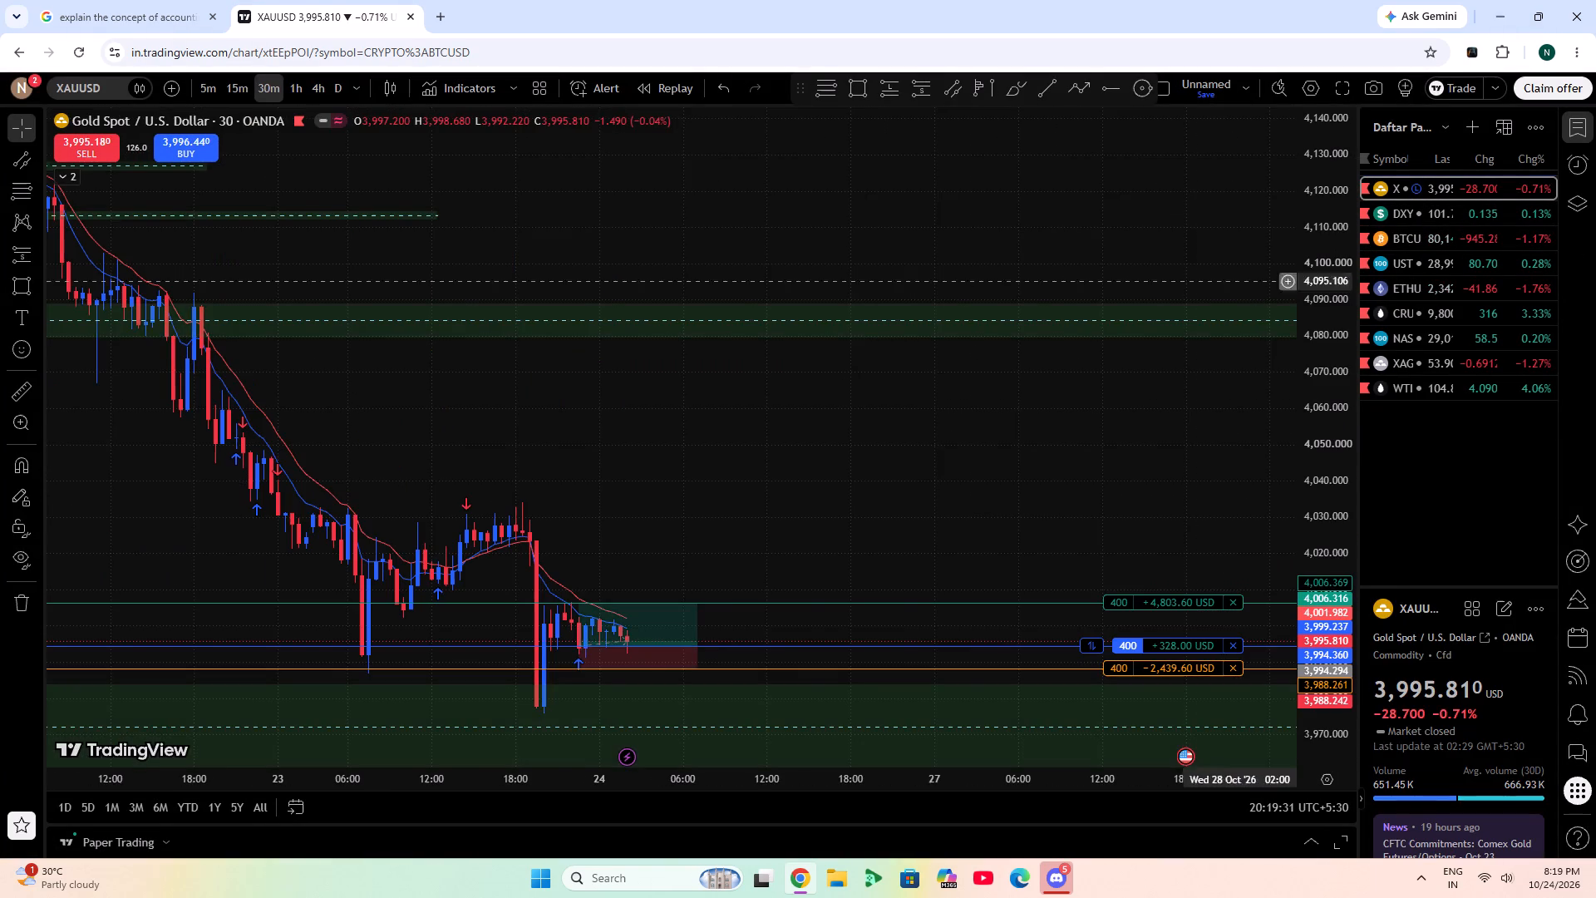
scroll(1184, 389, down, 6)
scroll(1347, 516, down, 6)
double_click(1342, 516)
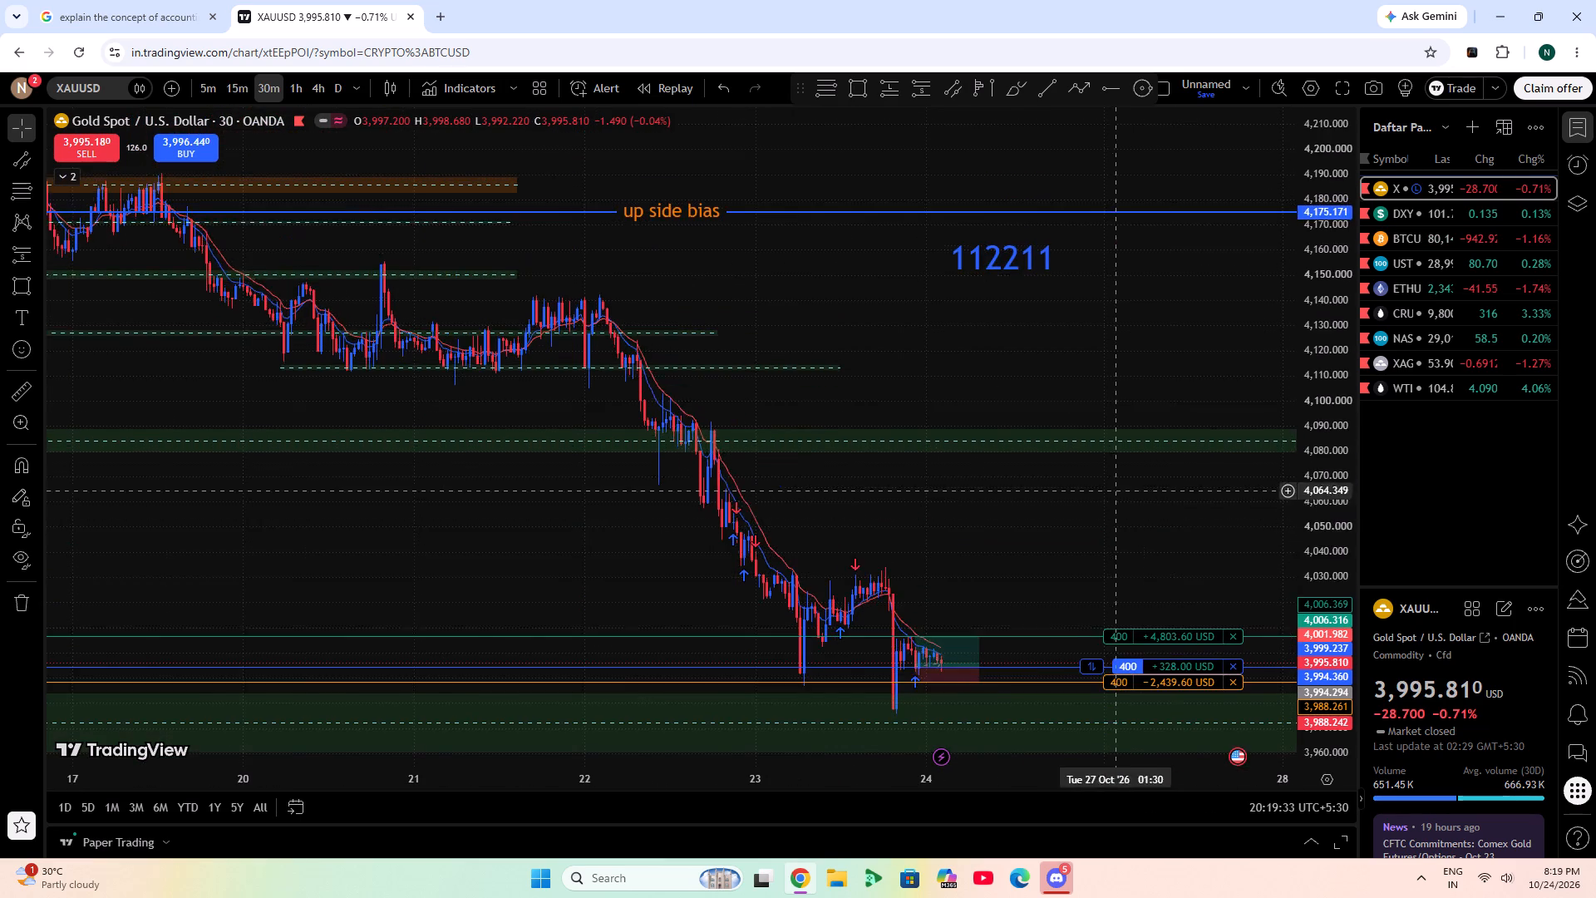
scroll(1113, 490, down, 6)
click(320, 86)
Unlock and delete the "up side bias" horizontal line at 4,175.171 on XAUUSD.
scroll(874, 390, up, 3)
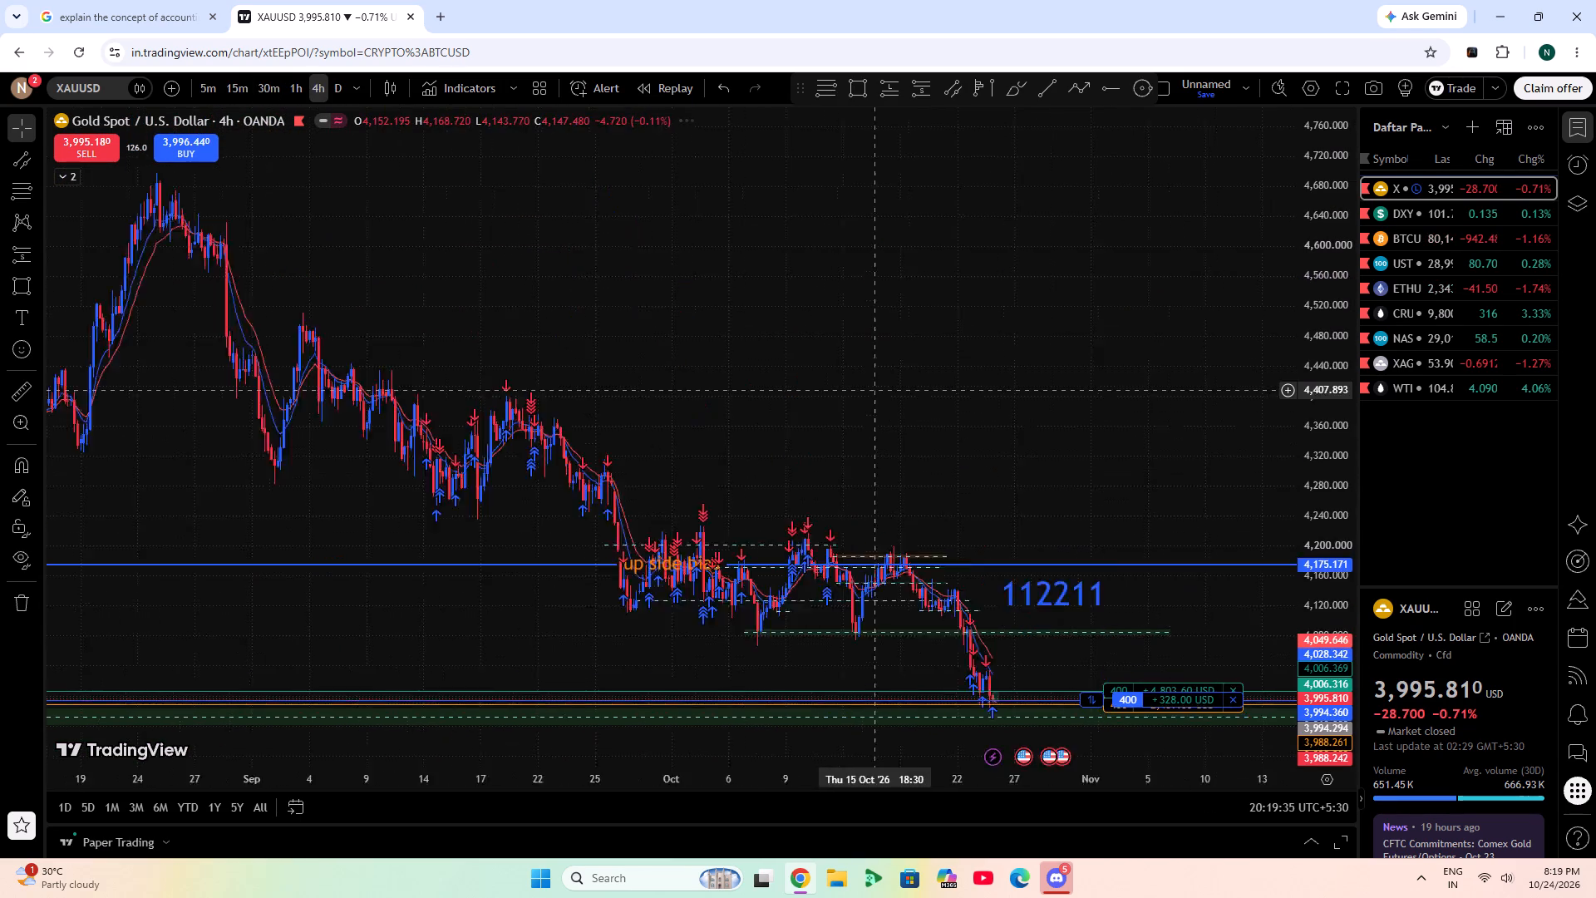
scroll(874, 390, up, 8)
drag(666, 297, 1011, 288)
scroll(993, 312, up, 2)
click(996, 310)
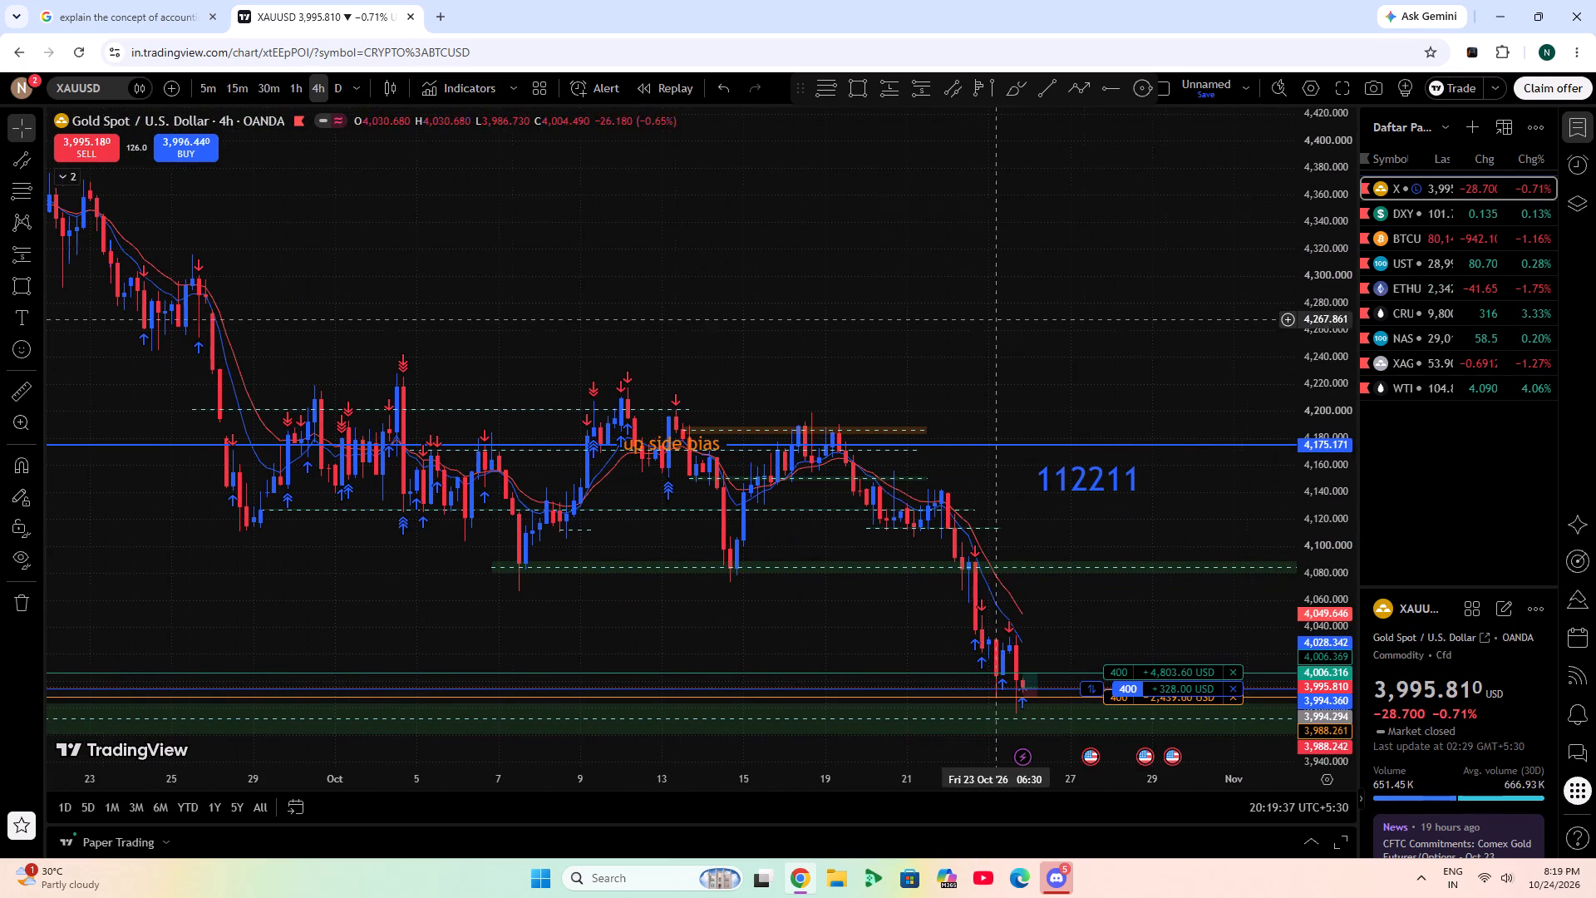
click(963, 447)
click(1107, 152)
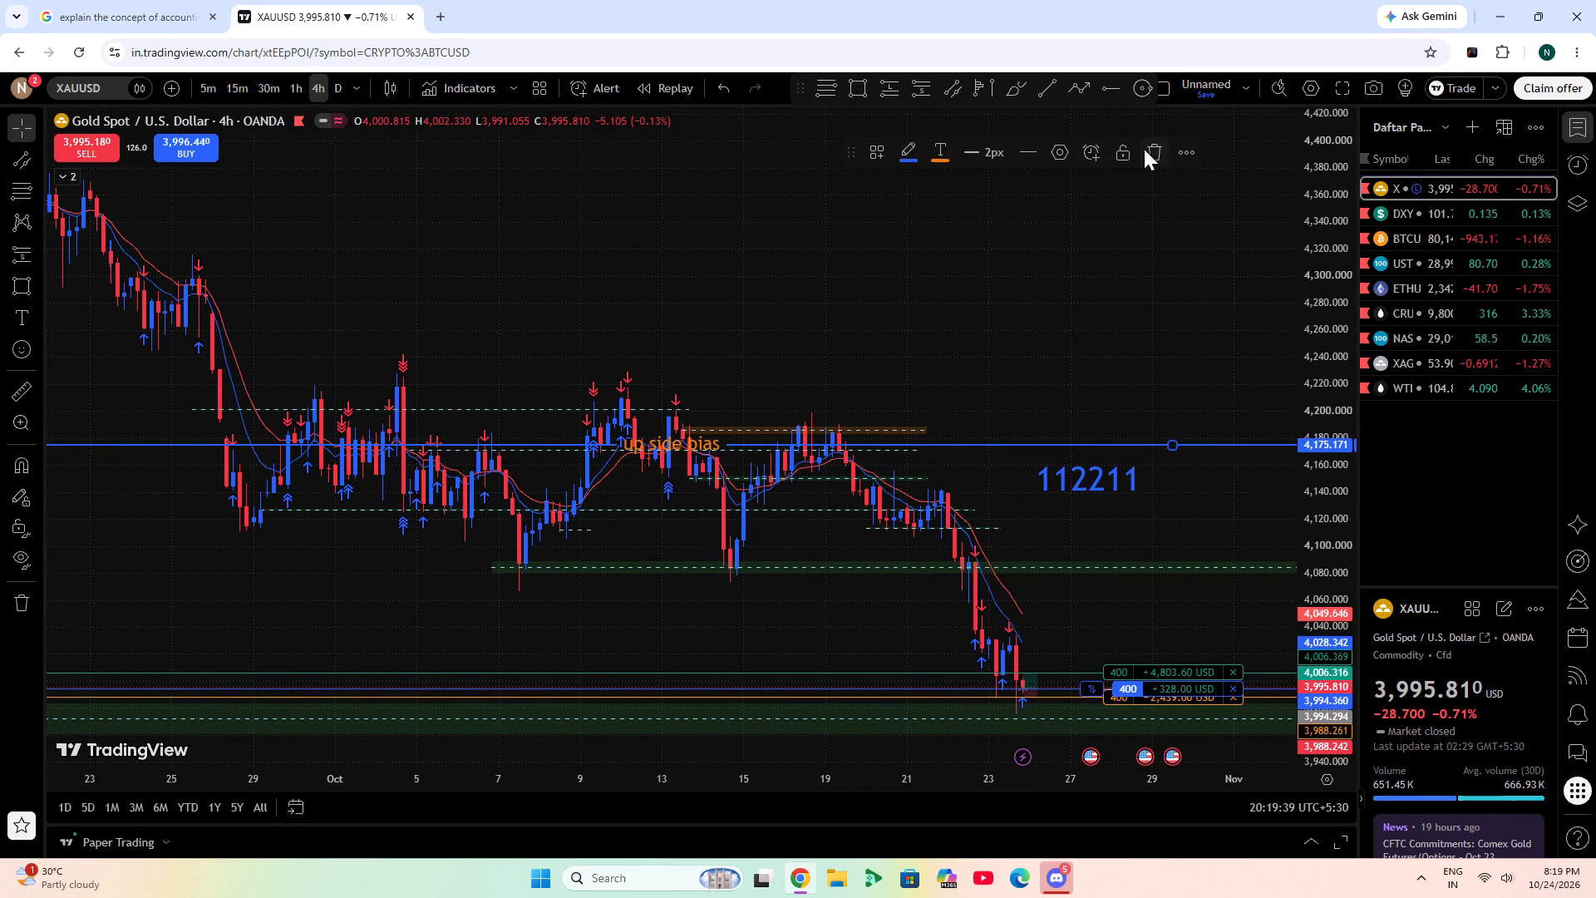
click(1146, 149)
drag(1130, 220, 1067, 197)
click(1019, 455)
click(1082, 359)
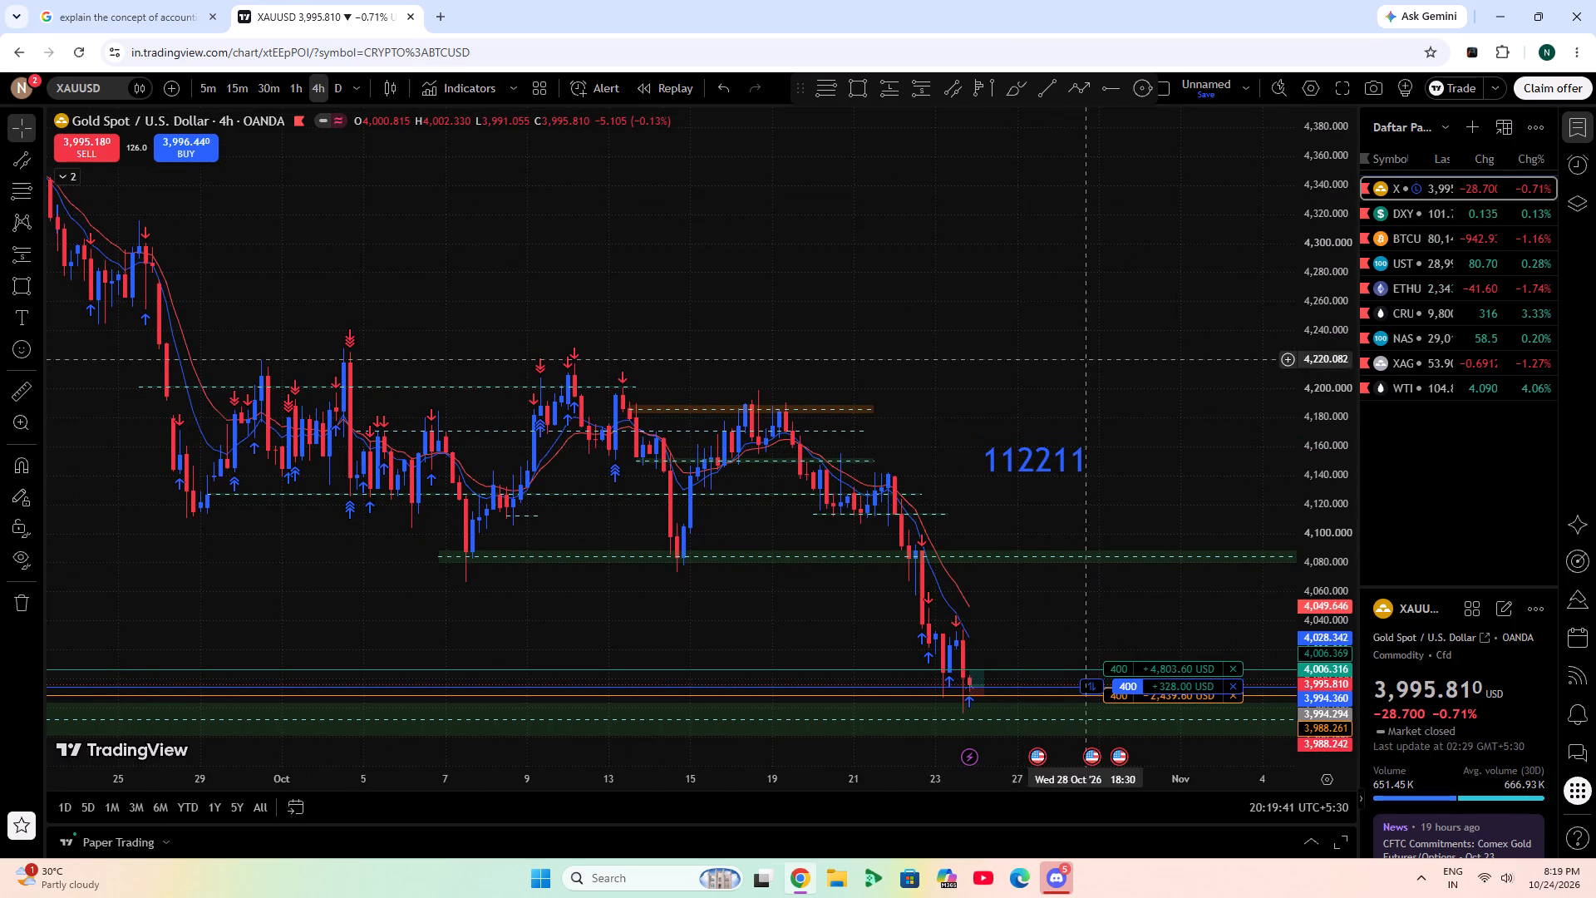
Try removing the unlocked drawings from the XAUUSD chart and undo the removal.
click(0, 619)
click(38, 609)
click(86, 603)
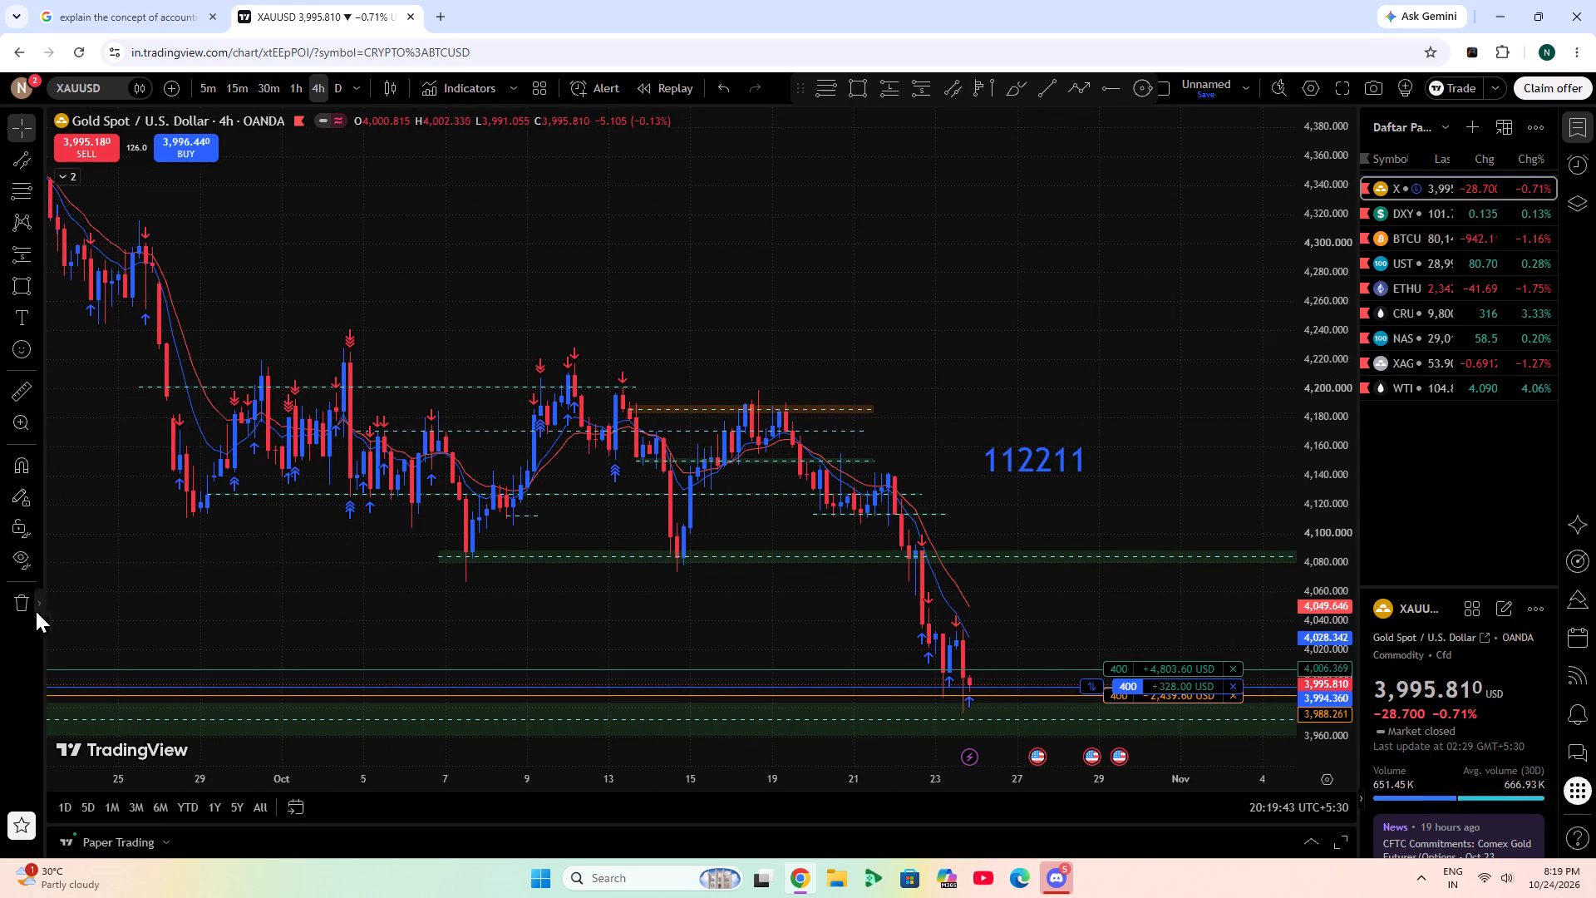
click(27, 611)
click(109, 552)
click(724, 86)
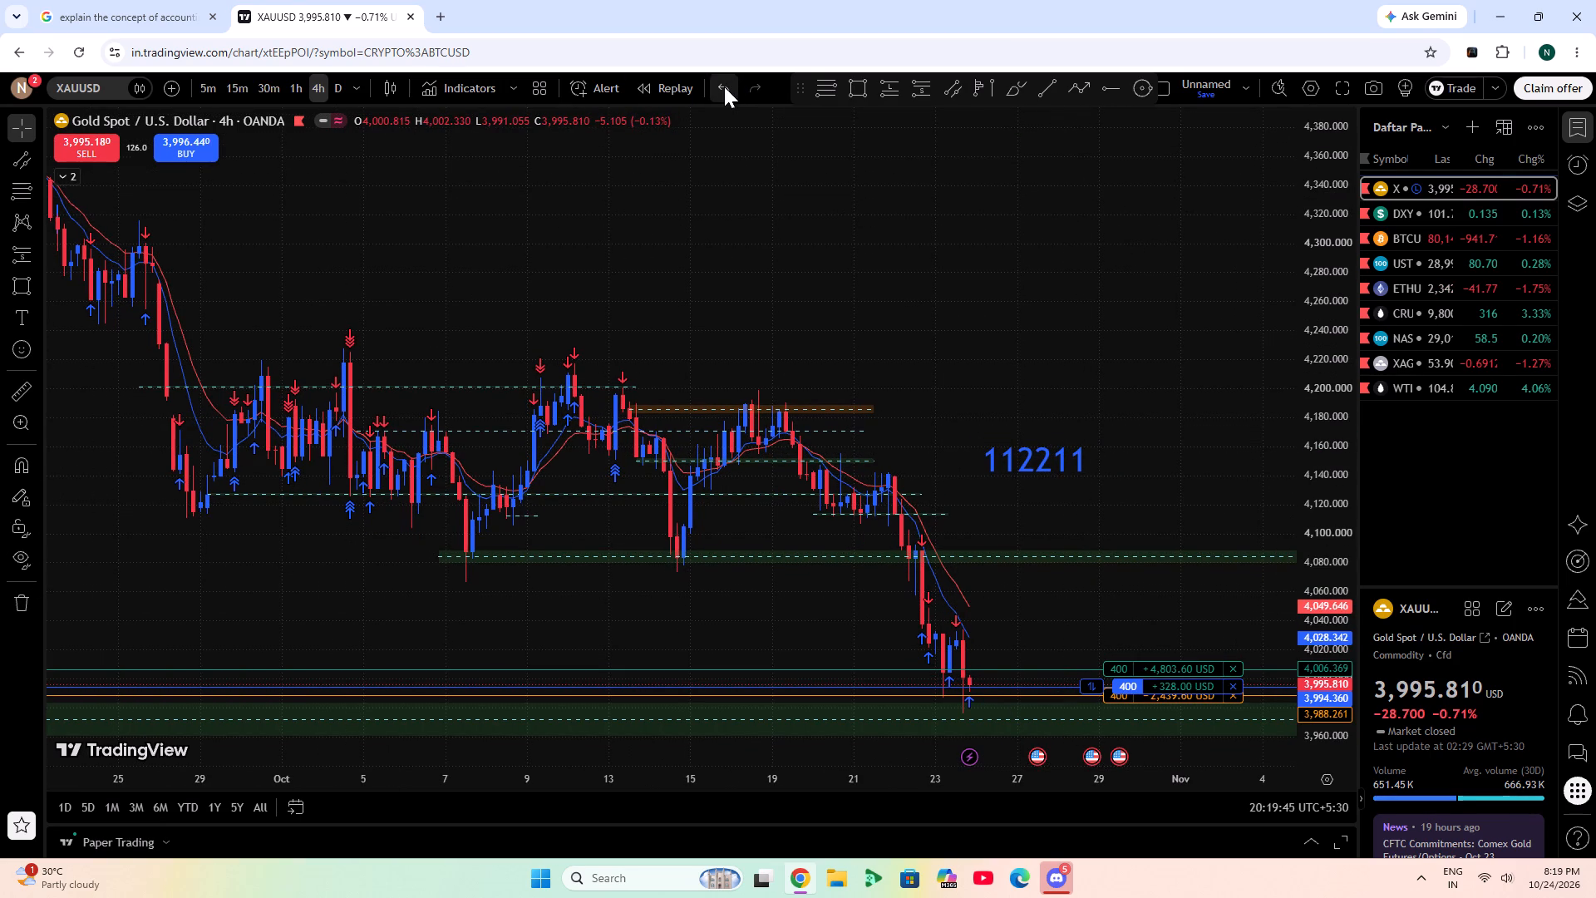
Lock the long position drawing at the latest XAUUSD candle.
click(982, 679)
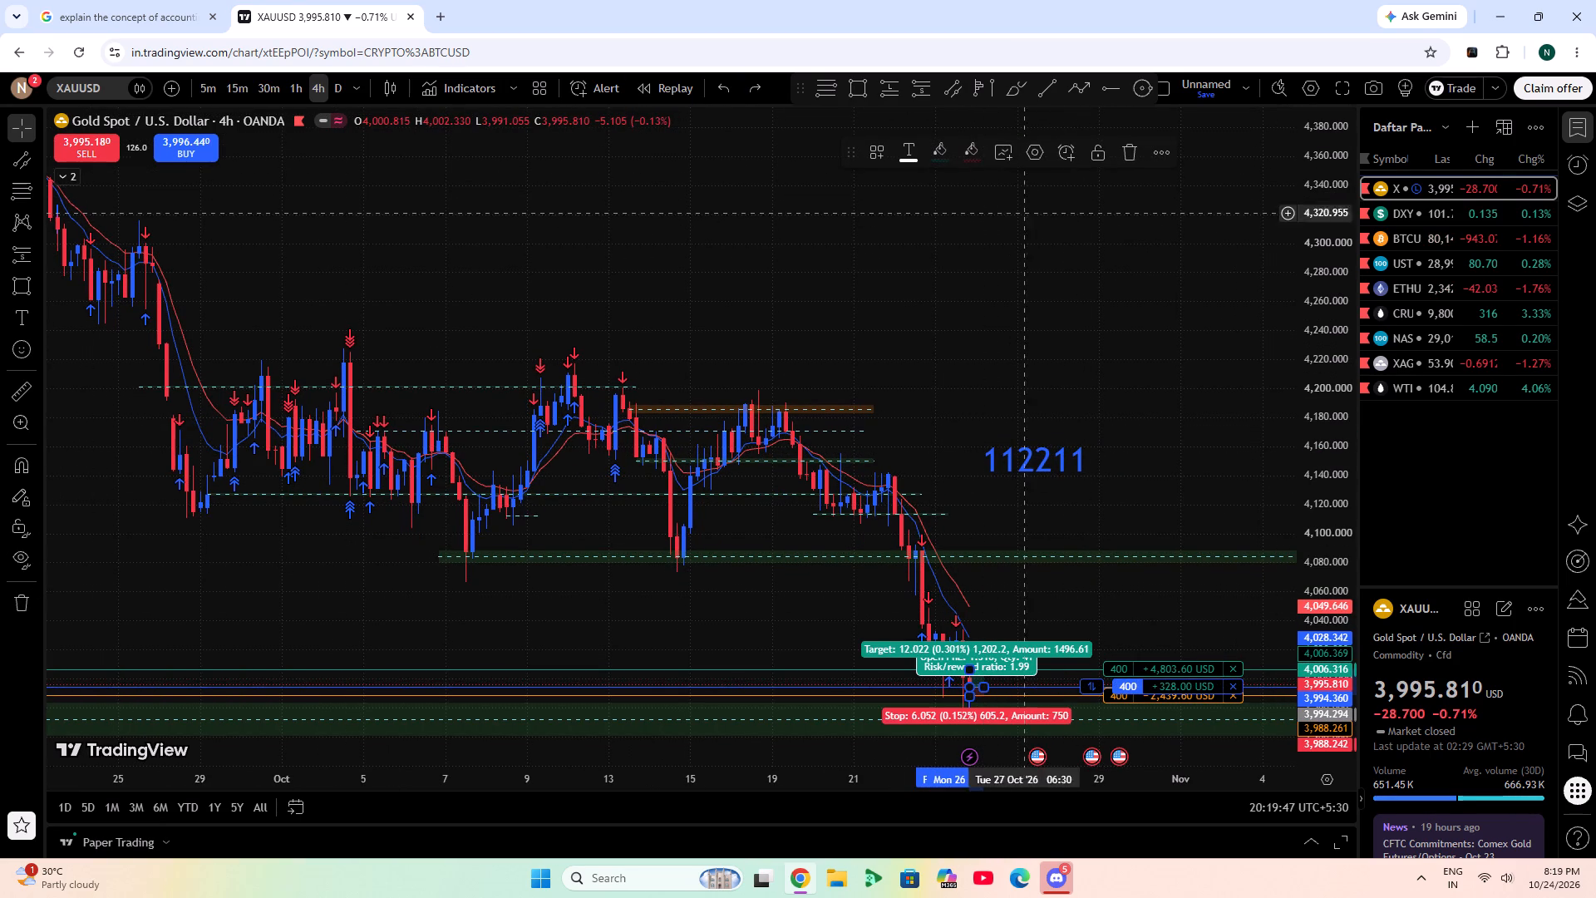
click(1085, 156)
click(1072, 303)
Examine the XAUUSD 4-hour downtrend since September against the marked zones and the current long position.
scroll(1072, 307, down, 3)
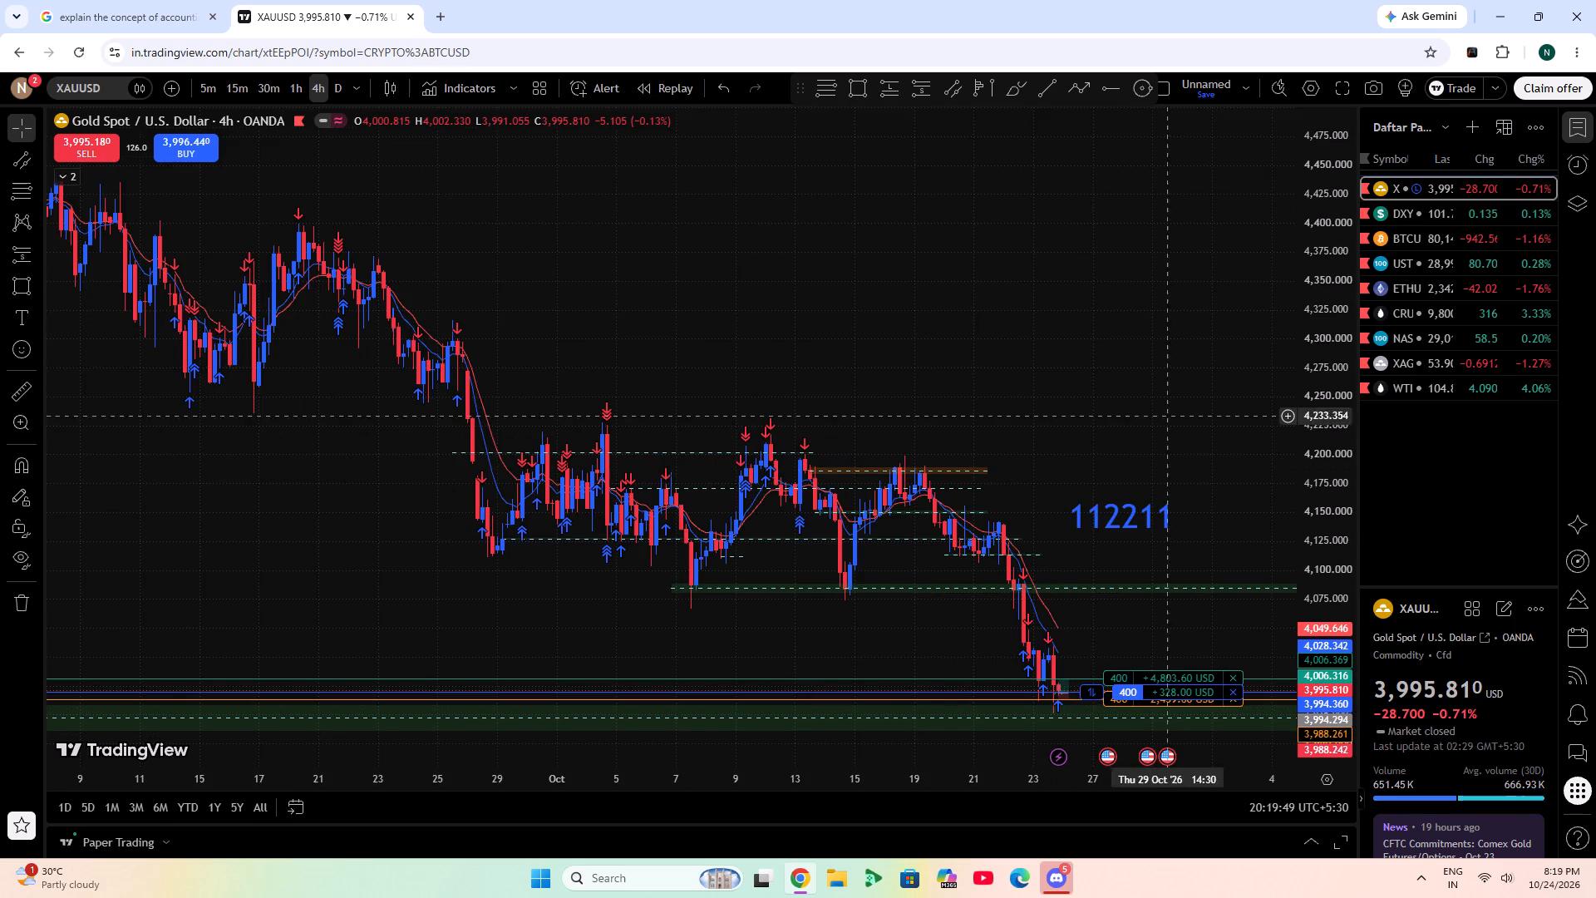
drag(1147, 395, 844, 396)
scroll(603, 0, up, 7)
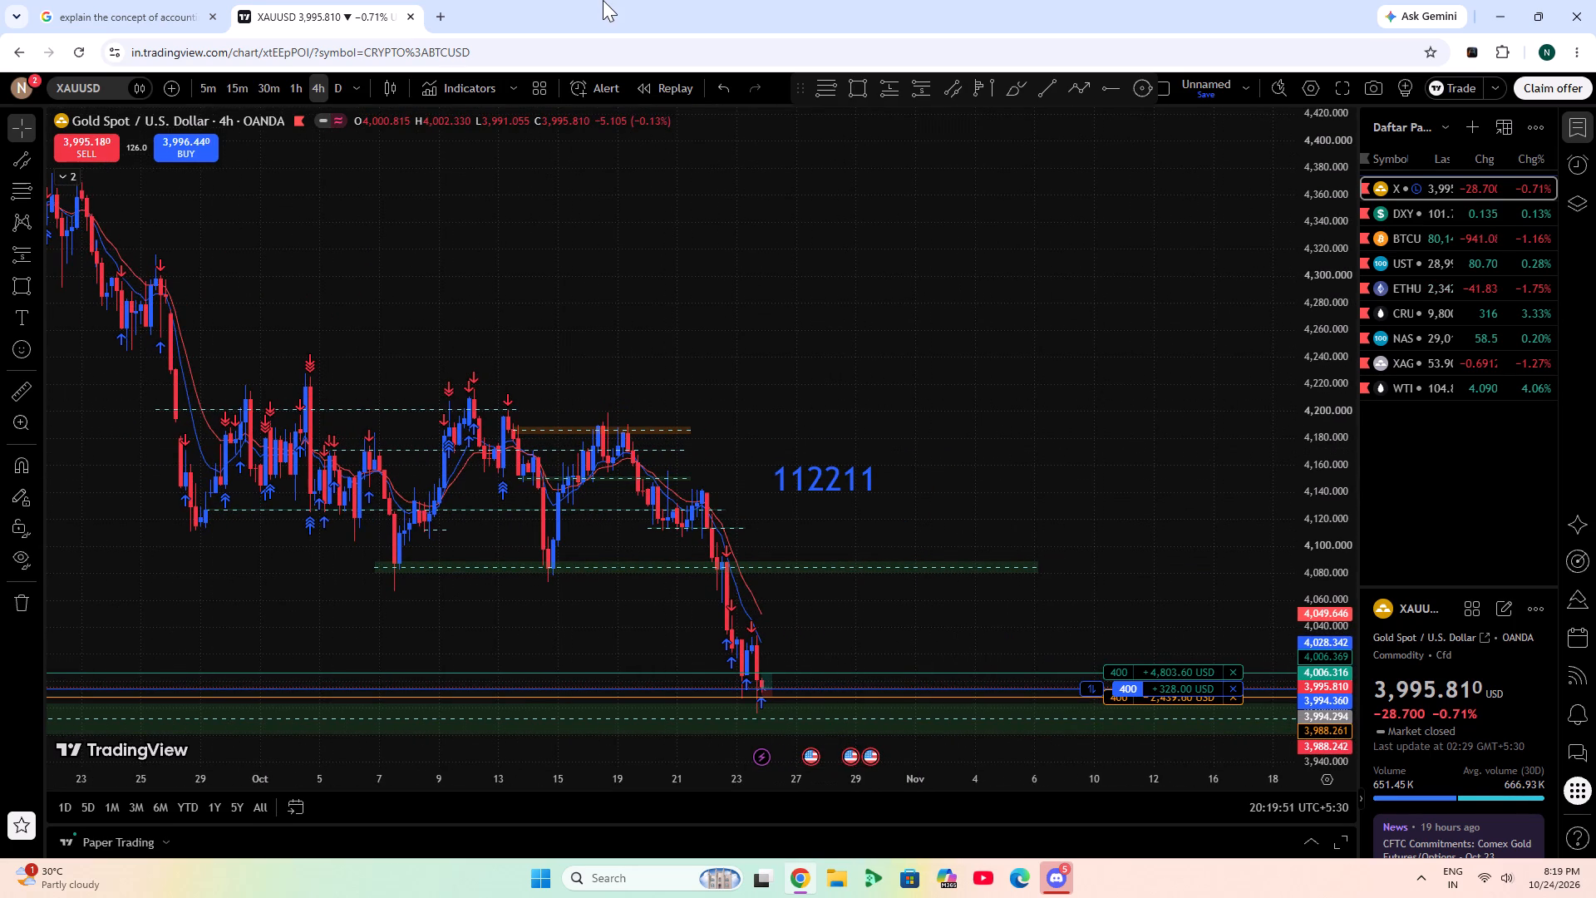
scroll(603, 0, up, 5)
scroll(603, 0, down, 10)
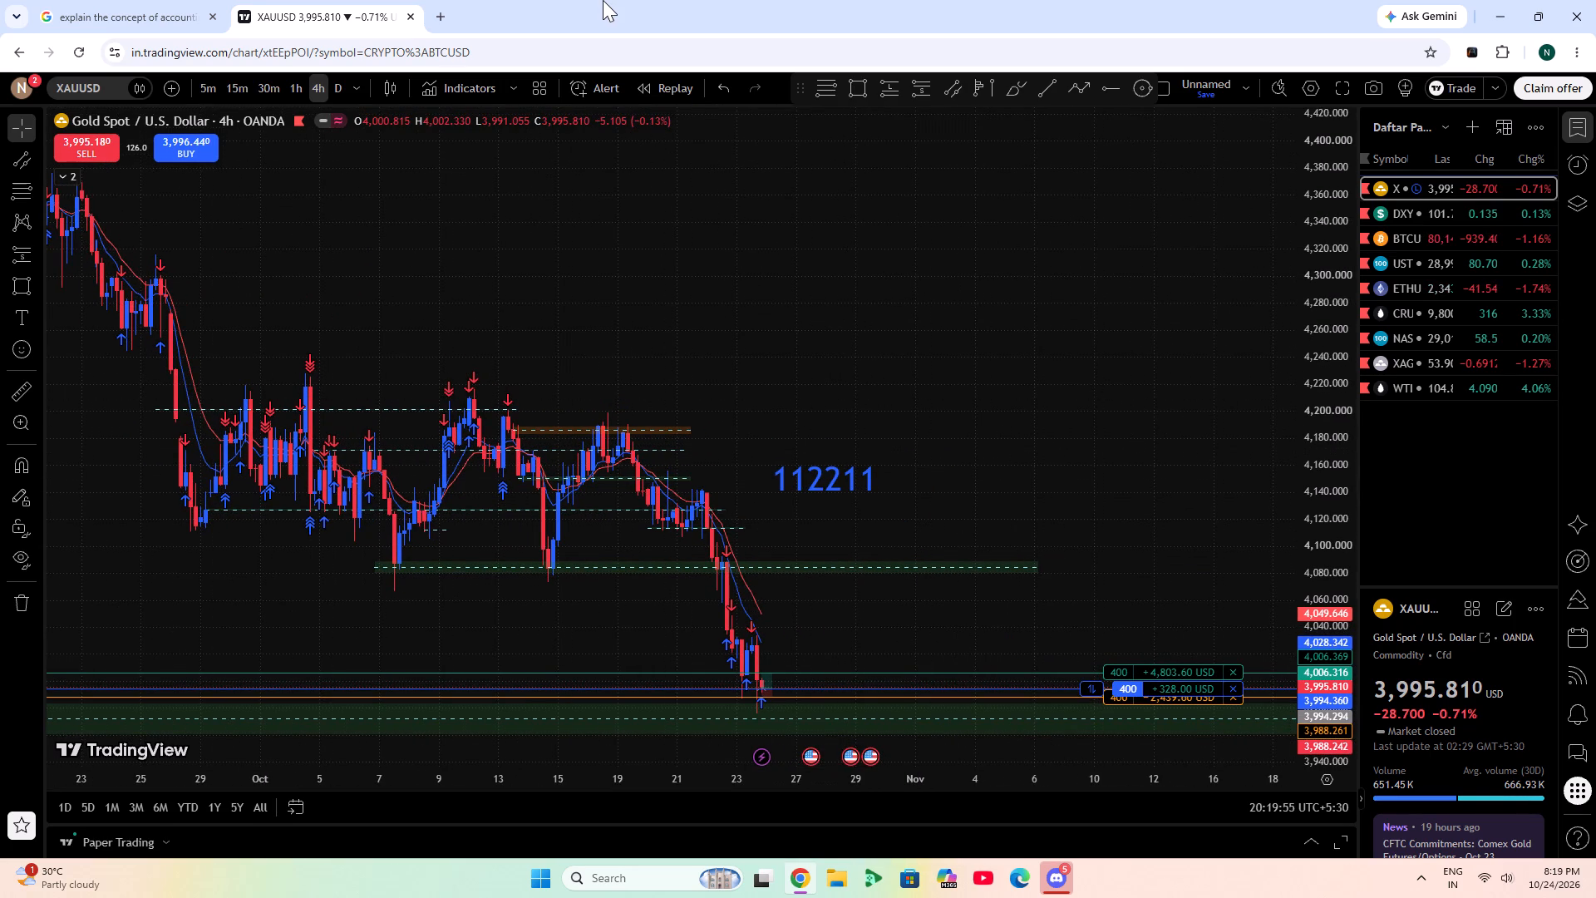
drag(742, 203, 1224, 302)
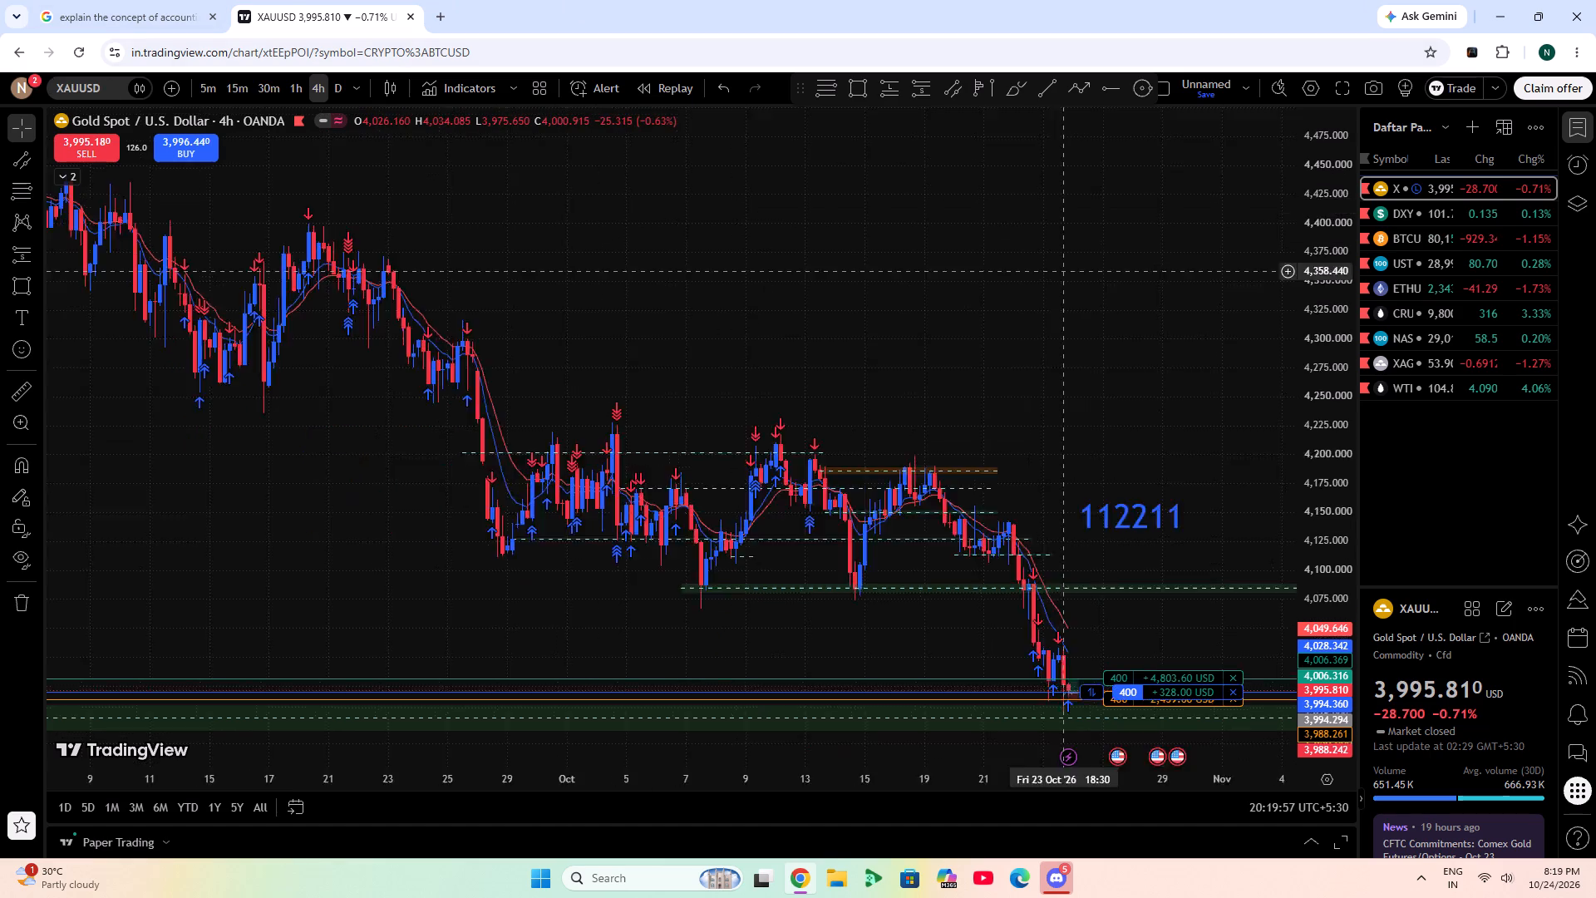
drag(1224, 302, 897, 222)
scroll(895, 222, down, 6)
scroll(886, 254, up, 5)
scroll(886, 254, down, 2)
scroll(886, 254, up, 6)
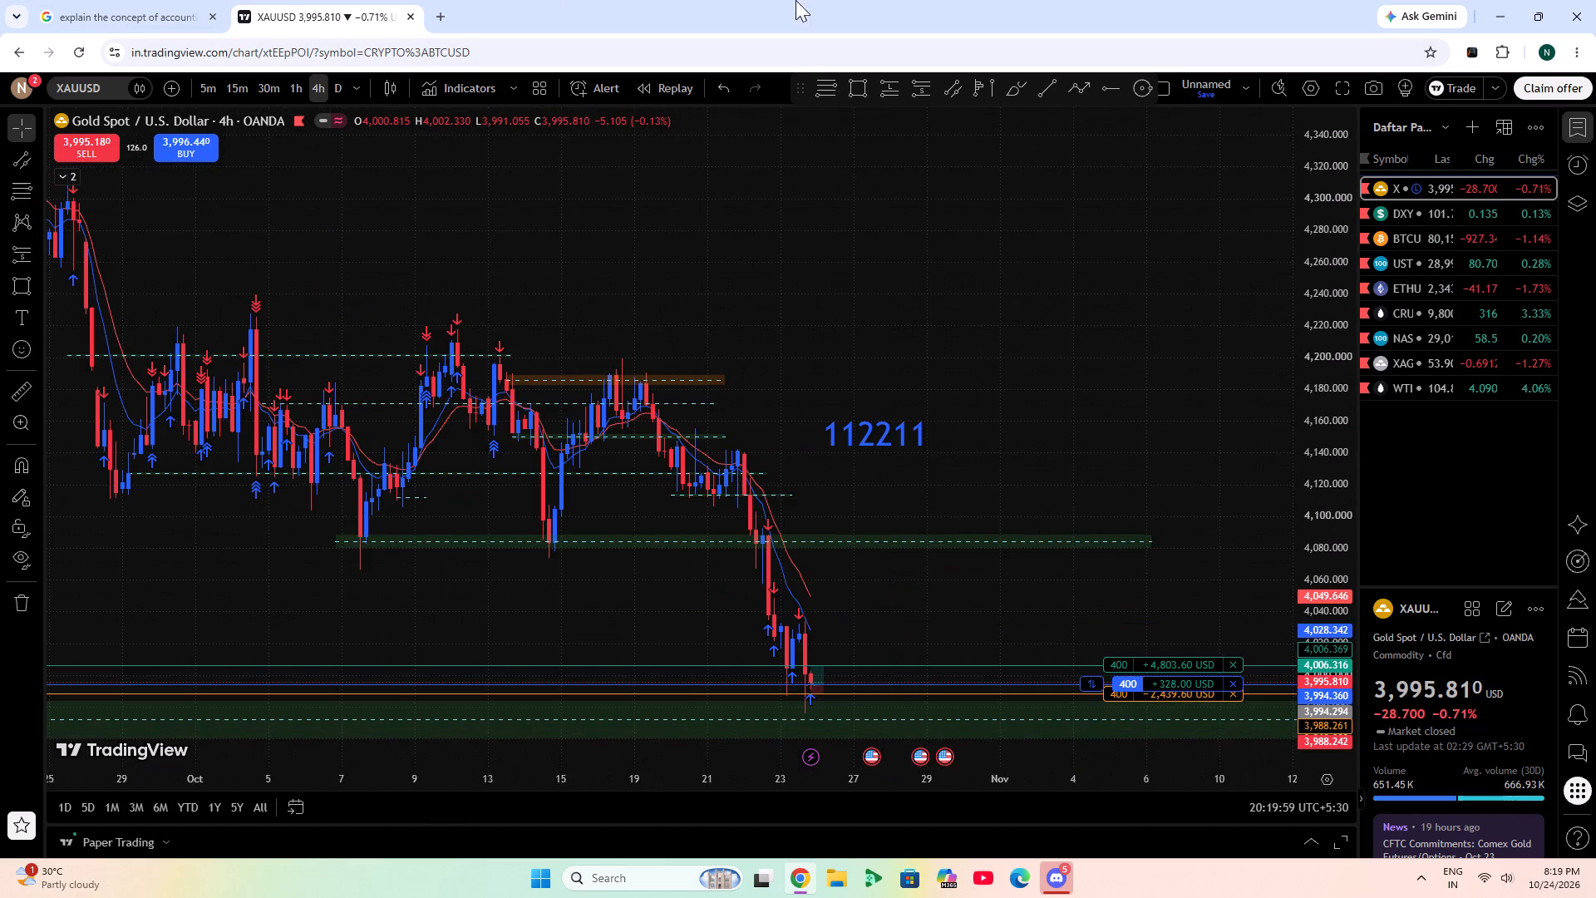
scroll(810, 0, down, 20)
scroll(810, 0, down, 3)
drag(759, 254, 915, 254)
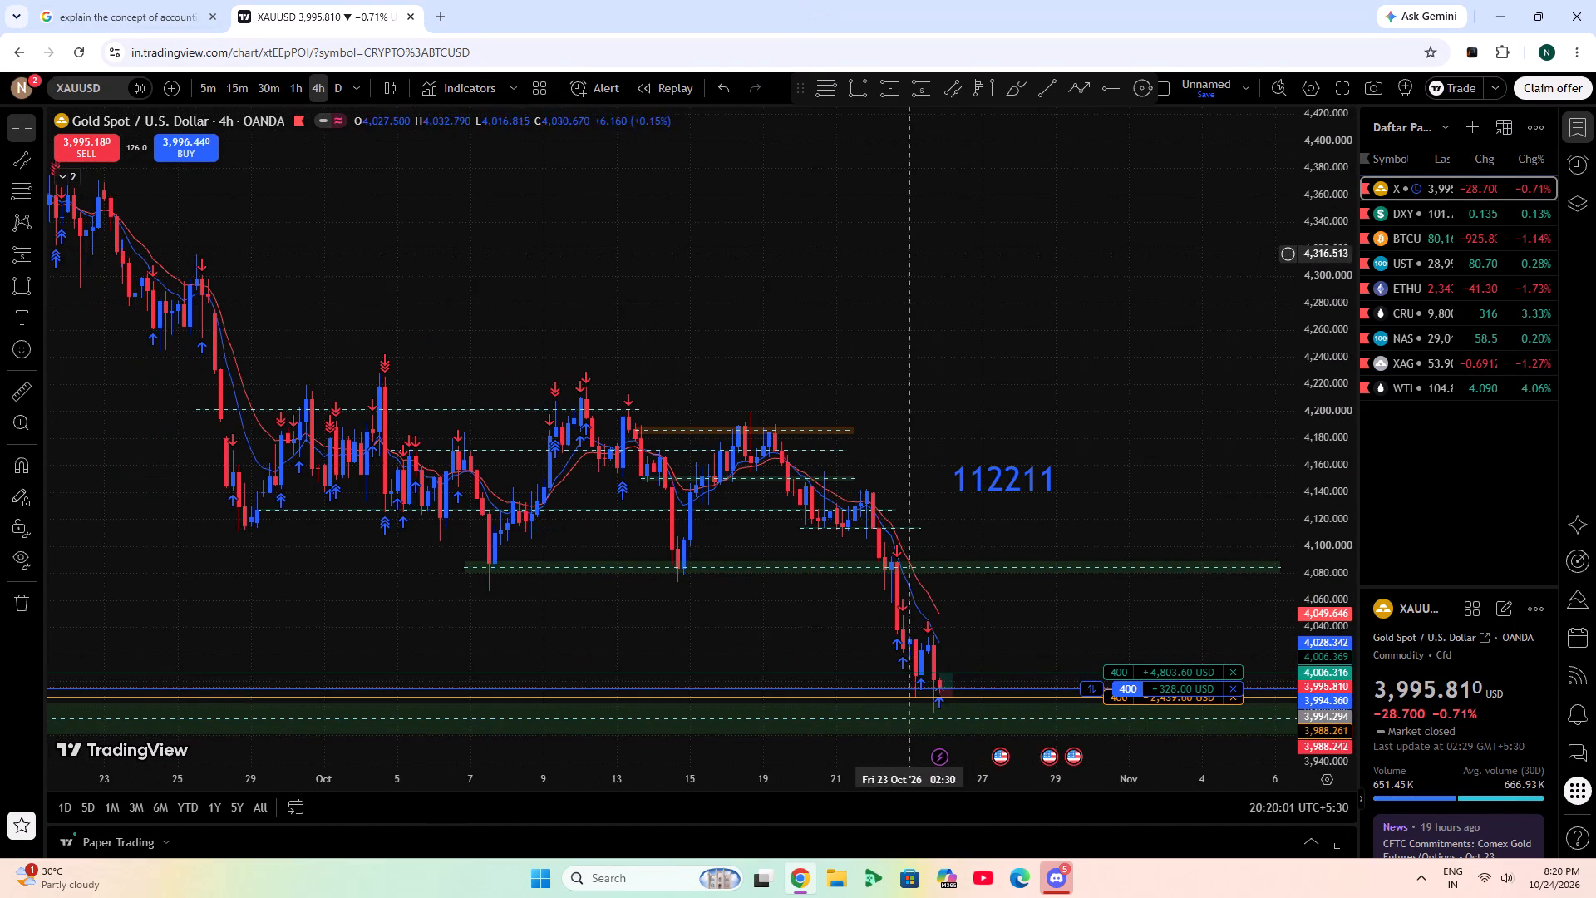
drag(874, 175, 816, 176)
scroll(1111, 427, down, 2)
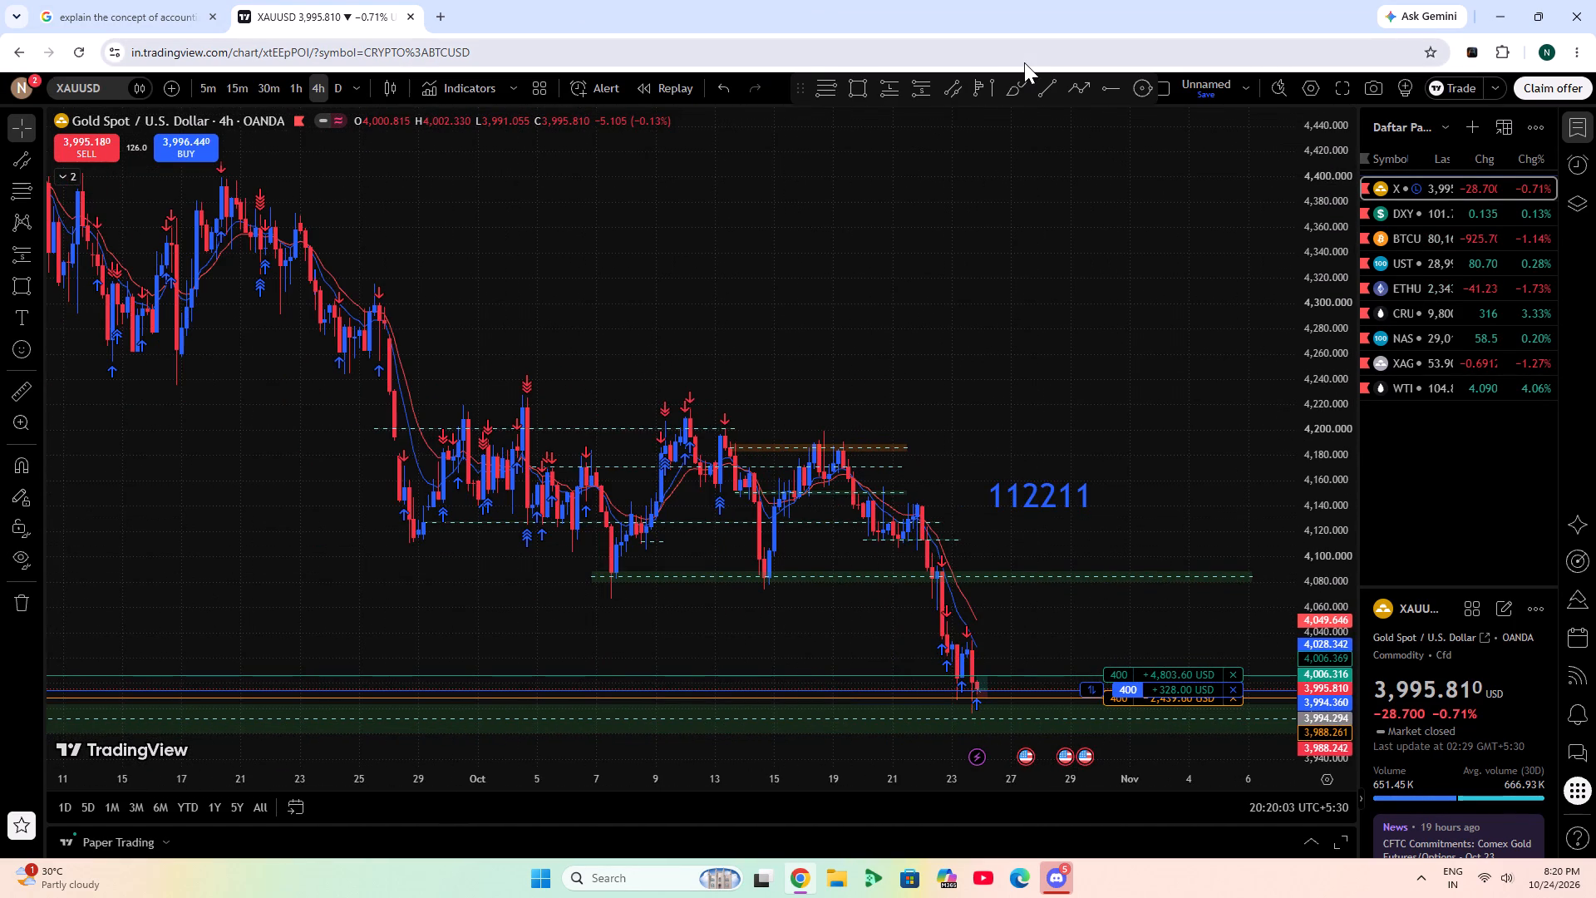
scroll(1024, 62, up, 11)
scroll(1024, 62, down, 8)
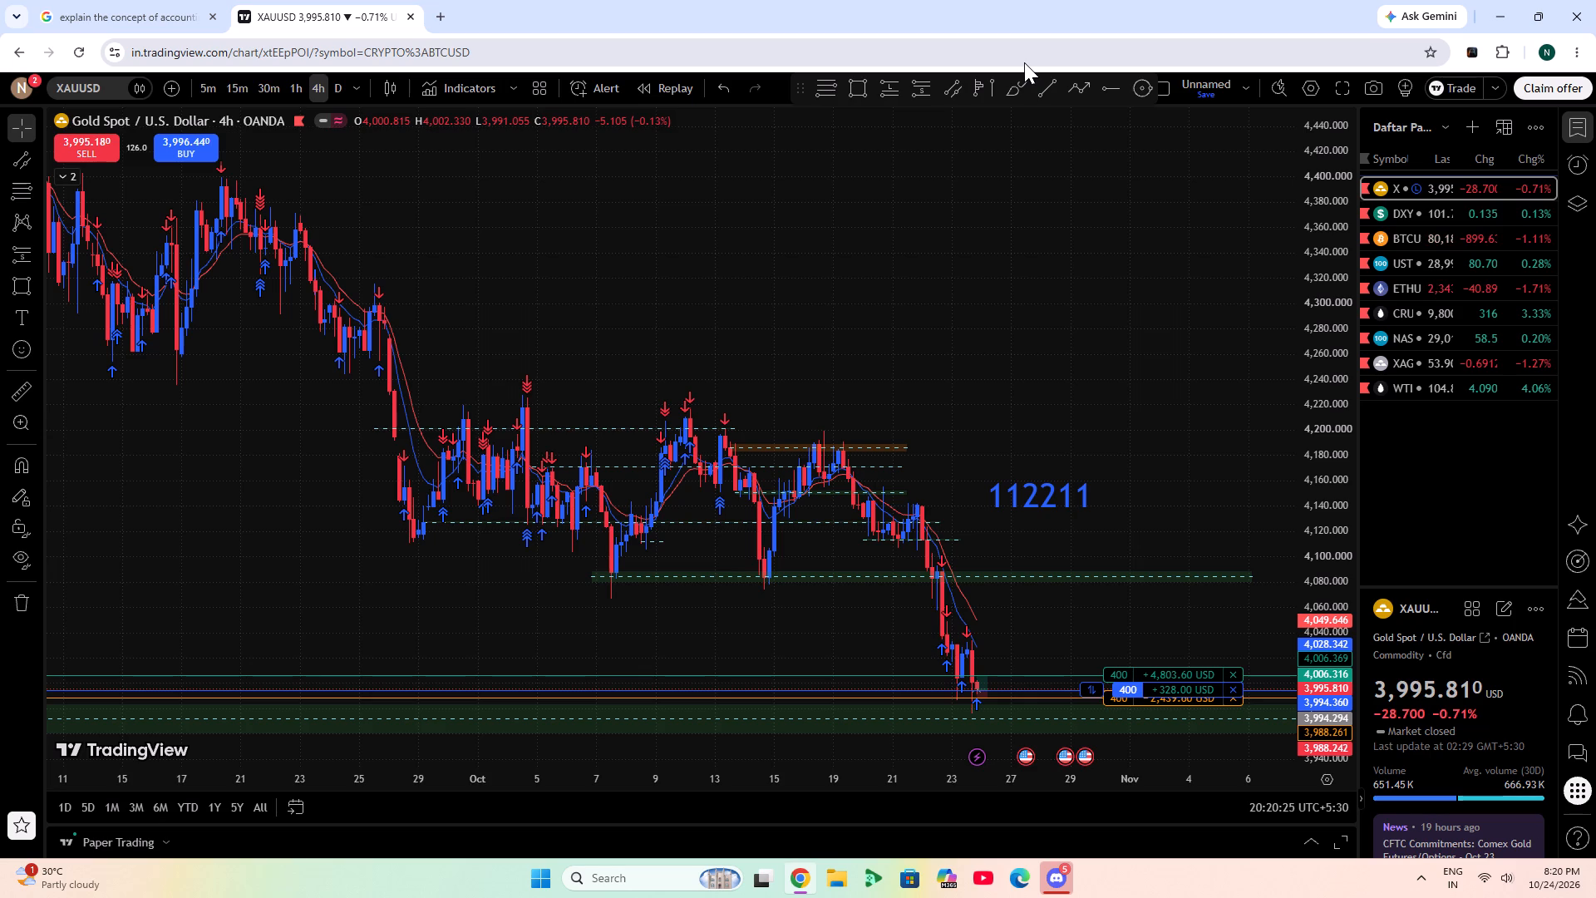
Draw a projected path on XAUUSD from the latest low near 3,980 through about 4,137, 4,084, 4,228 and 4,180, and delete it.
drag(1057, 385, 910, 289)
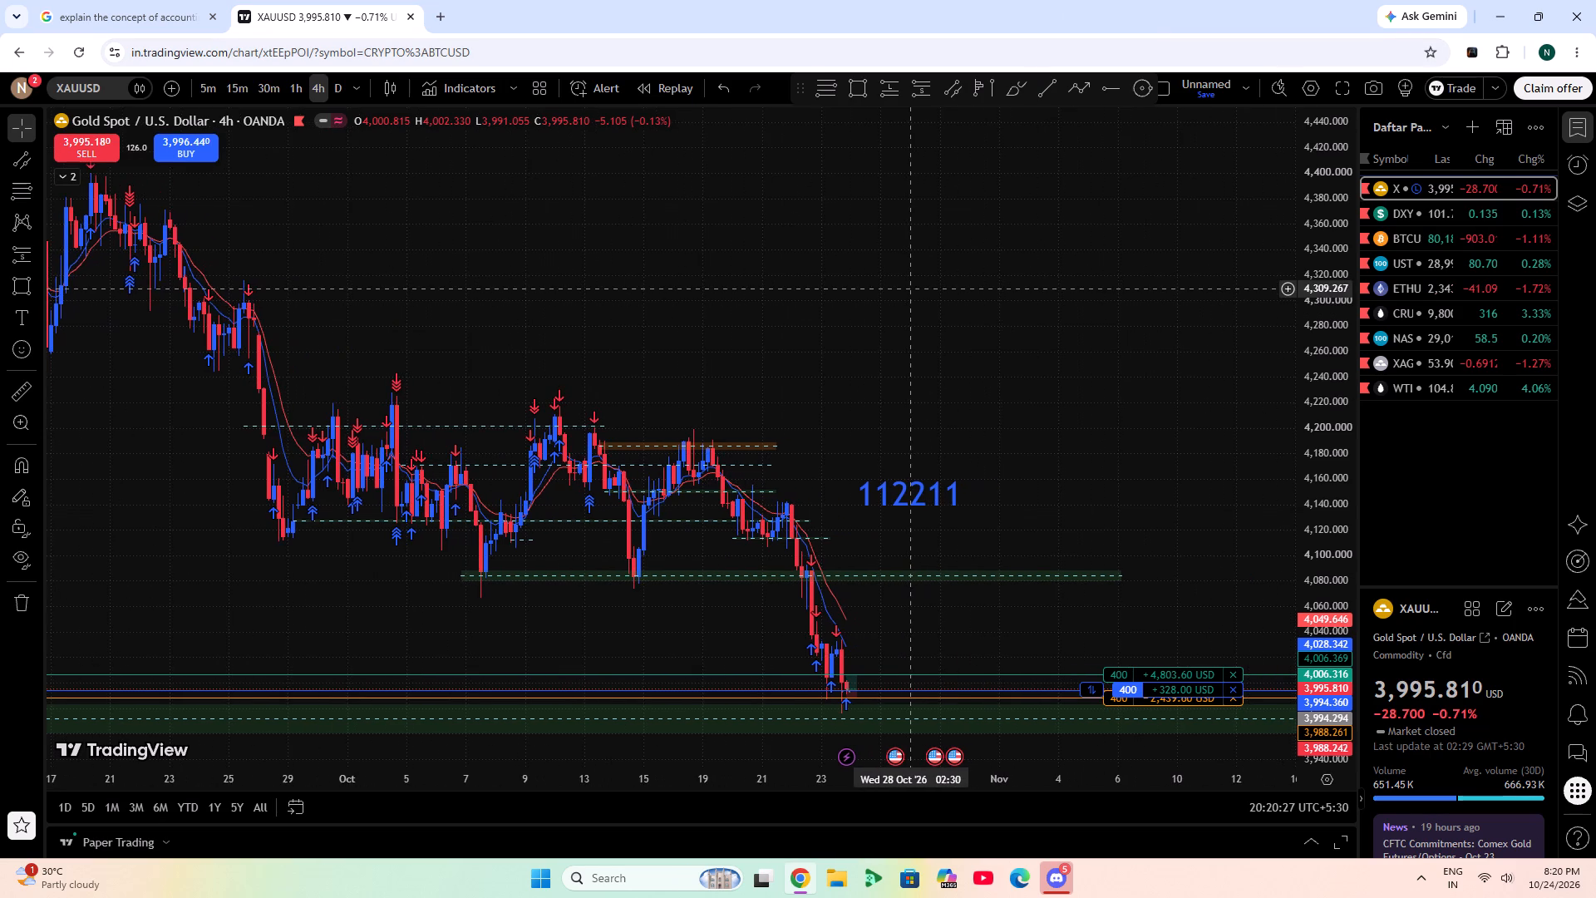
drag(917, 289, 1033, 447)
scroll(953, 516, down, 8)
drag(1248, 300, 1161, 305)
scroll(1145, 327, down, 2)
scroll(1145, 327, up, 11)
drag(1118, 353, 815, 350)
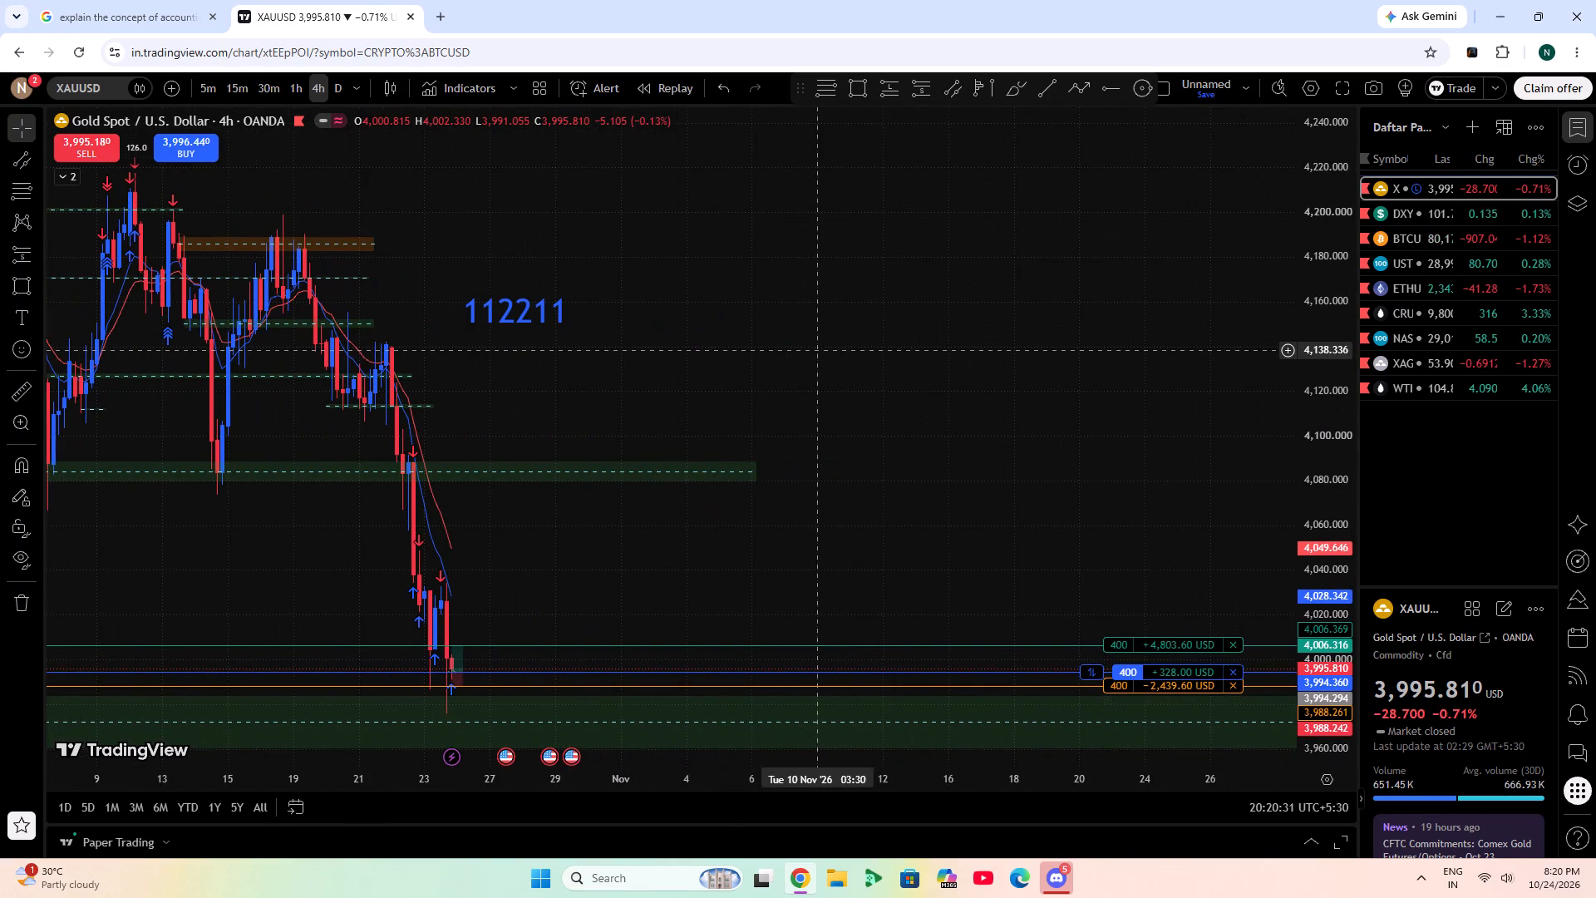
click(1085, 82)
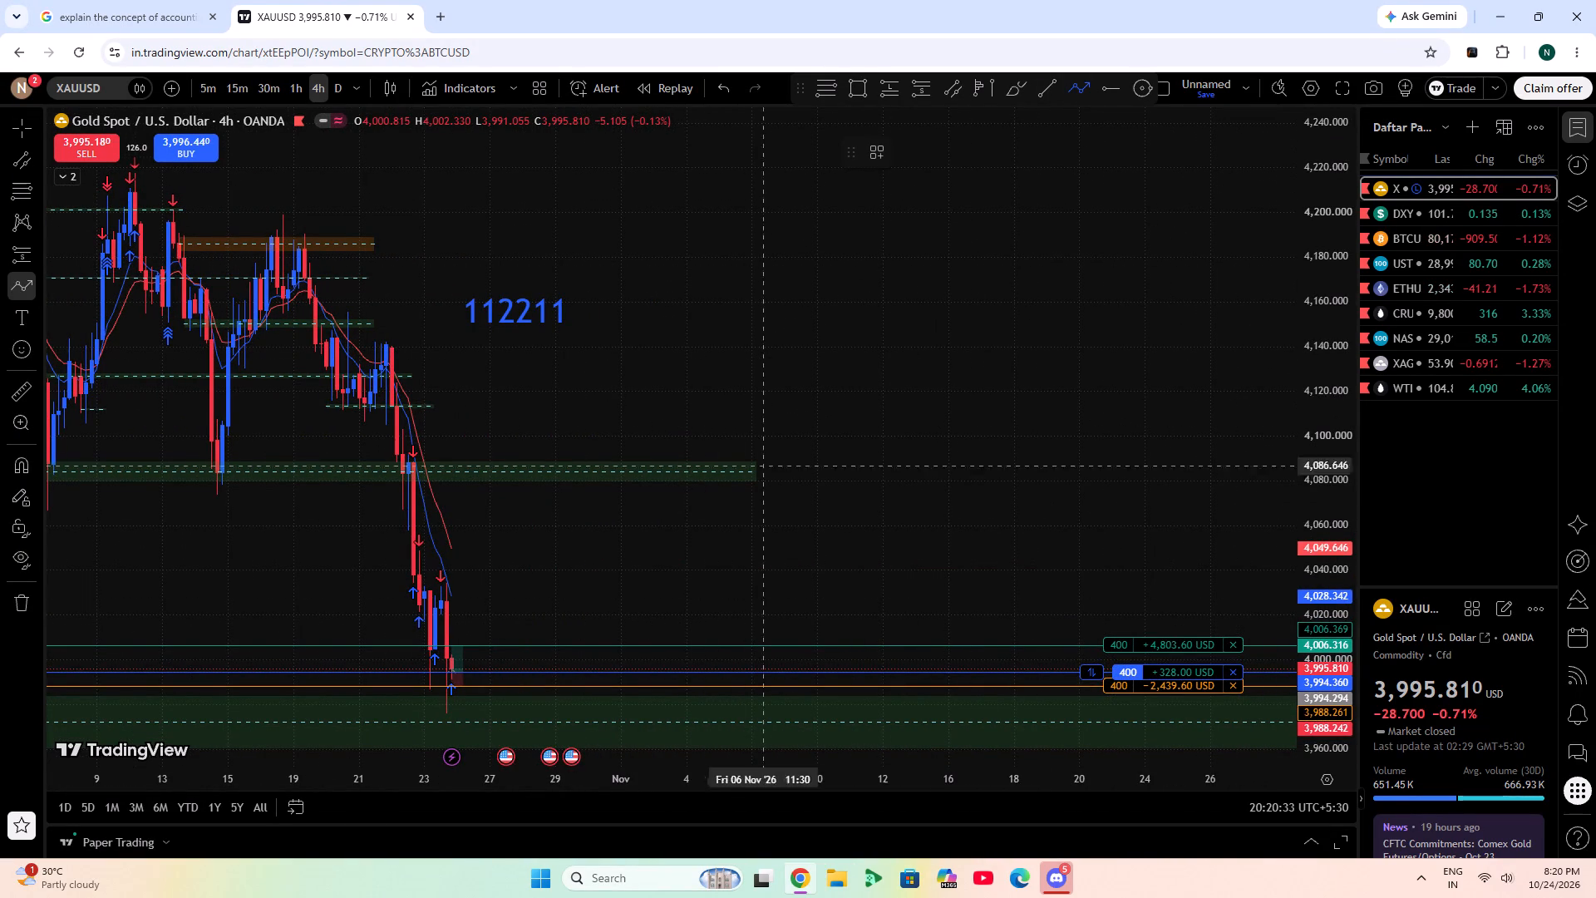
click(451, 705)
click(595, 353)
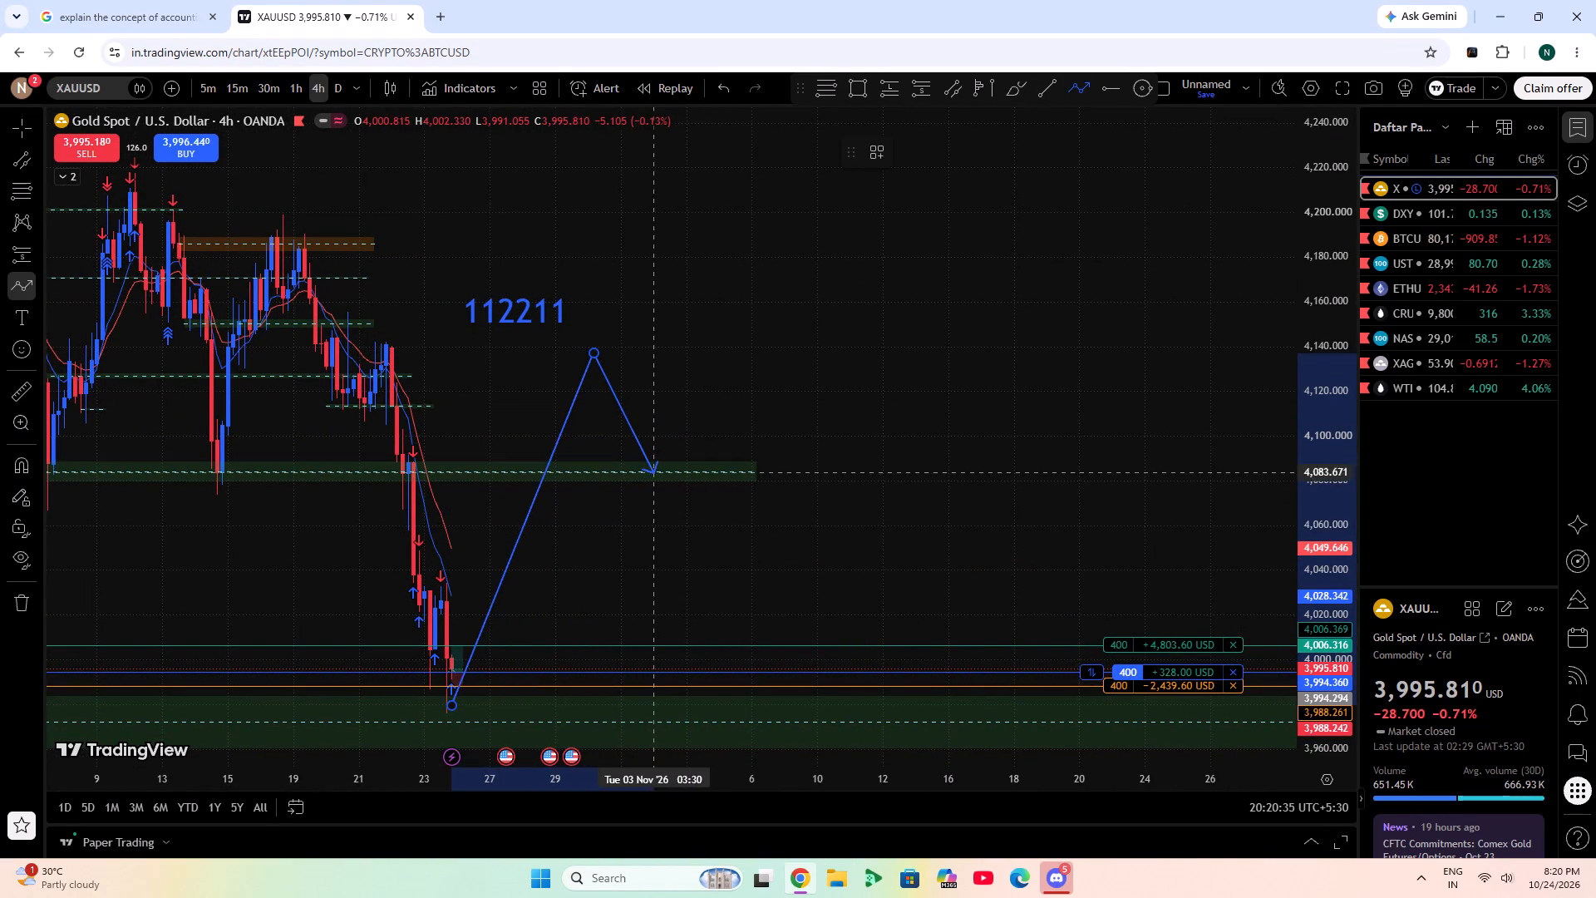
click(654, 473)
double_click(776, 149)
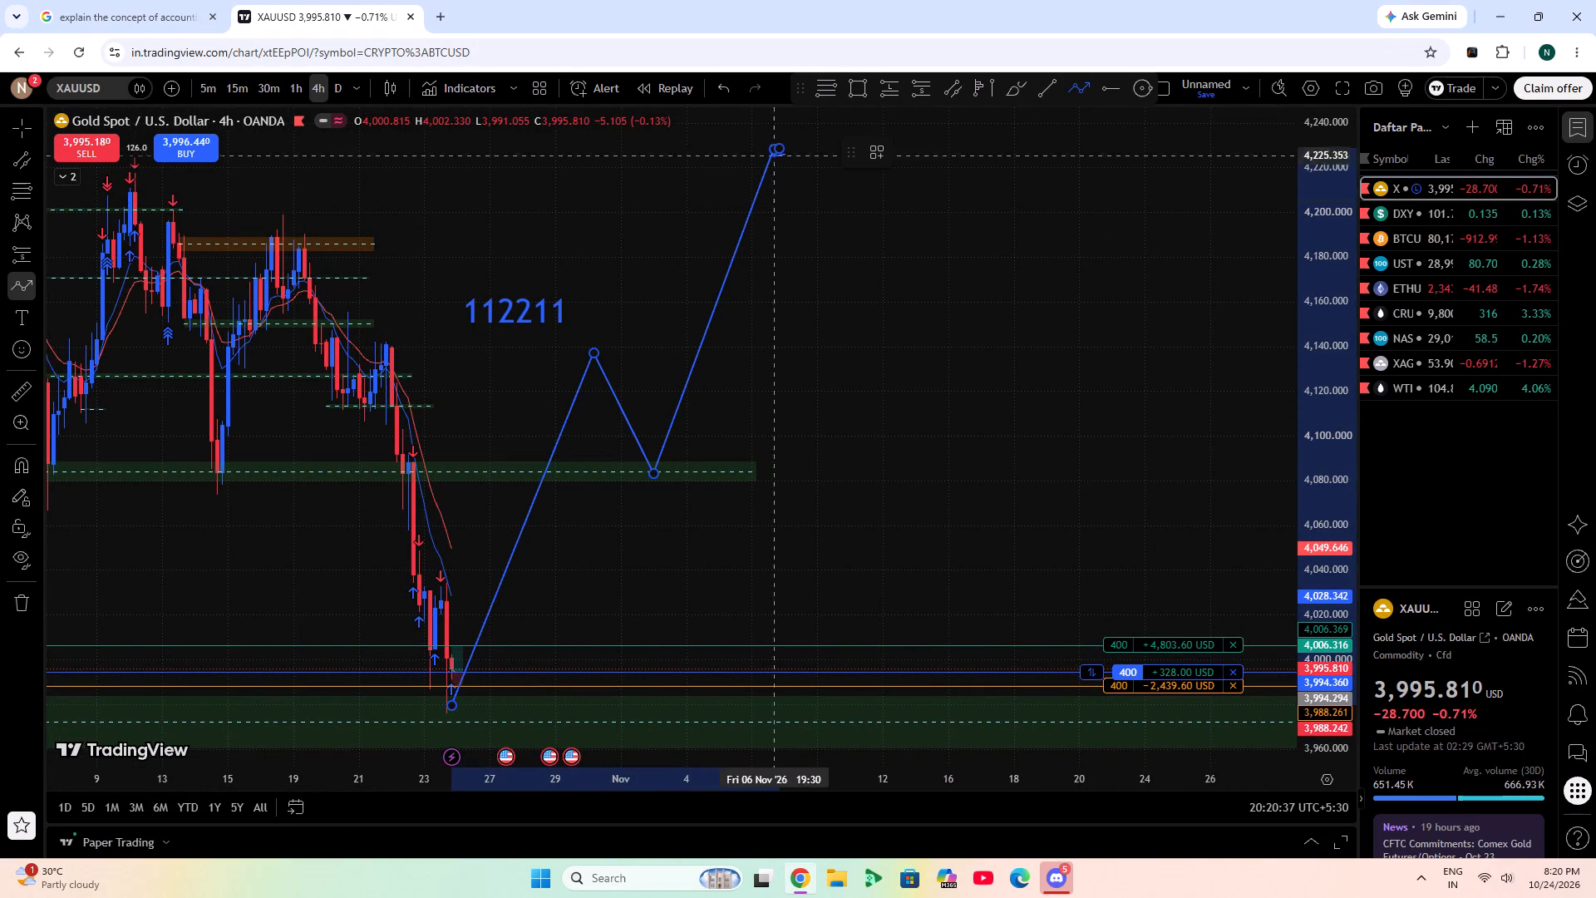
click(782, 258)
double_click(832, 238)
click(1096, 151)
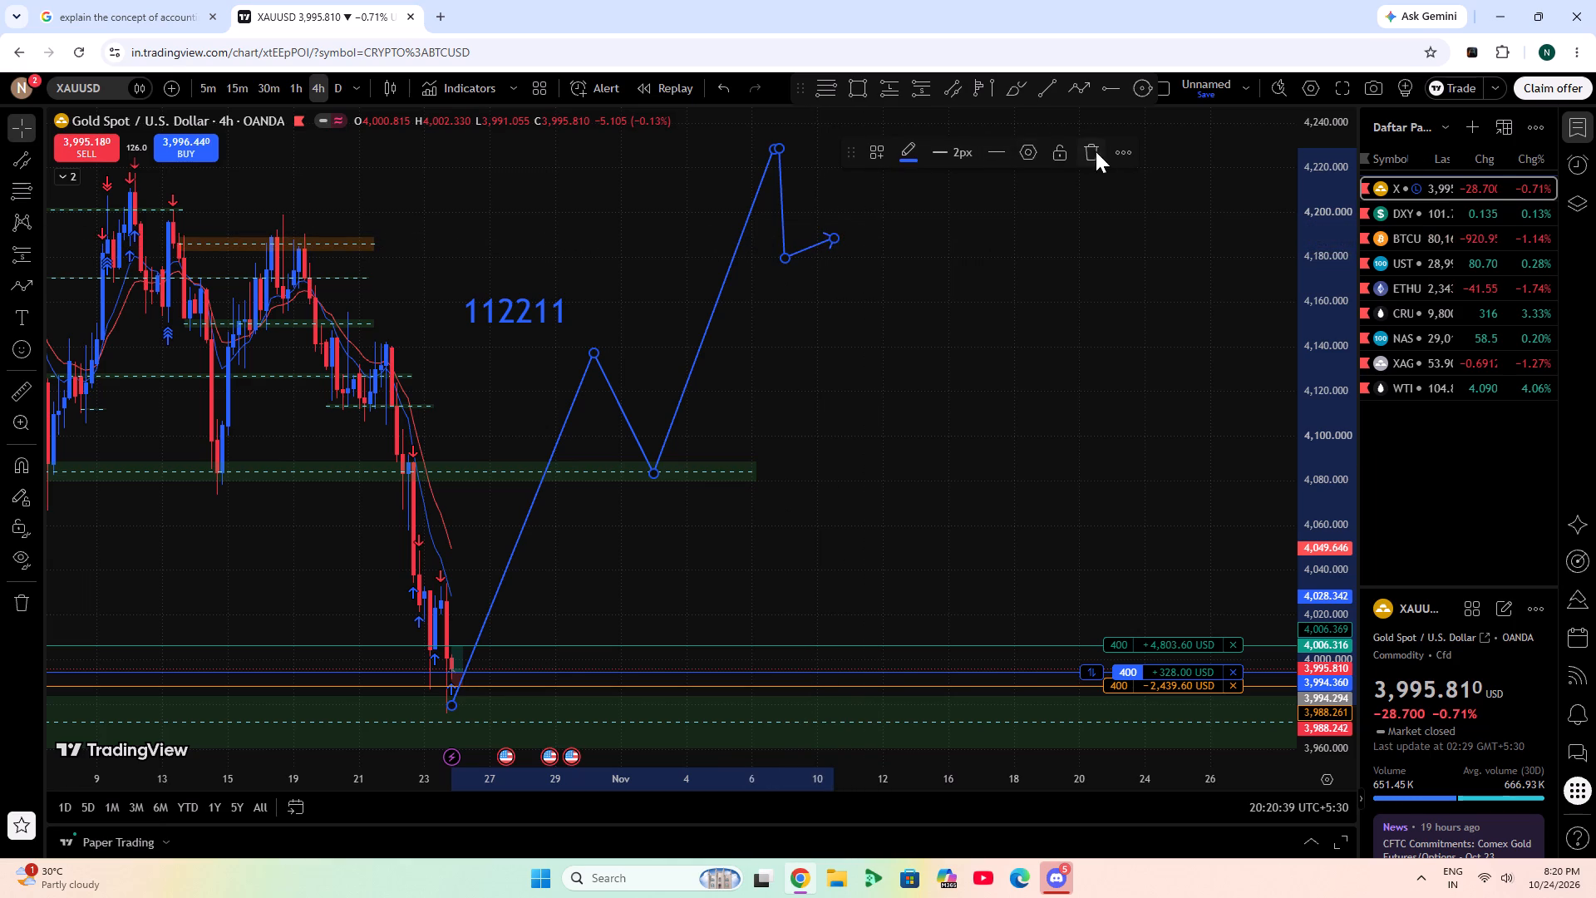
Draw a projected path on XAUUSD from the latest low near 3,980 through about 4,140 and 4,085, ending near 4,215.
click(1082, 89)
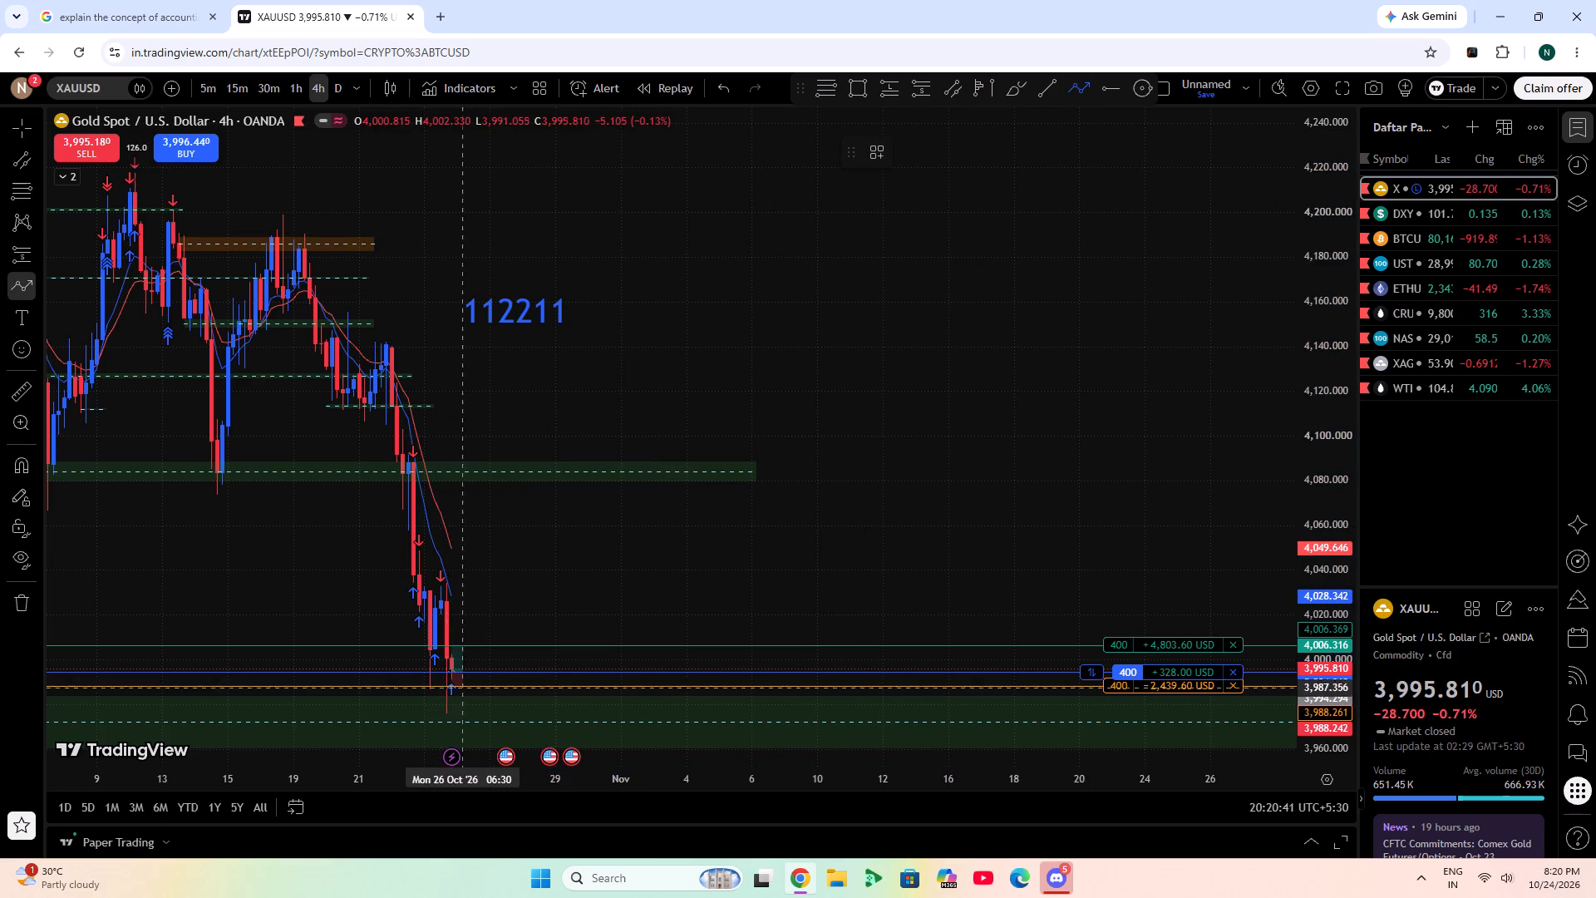
click(460, 706)
click(602, 347)
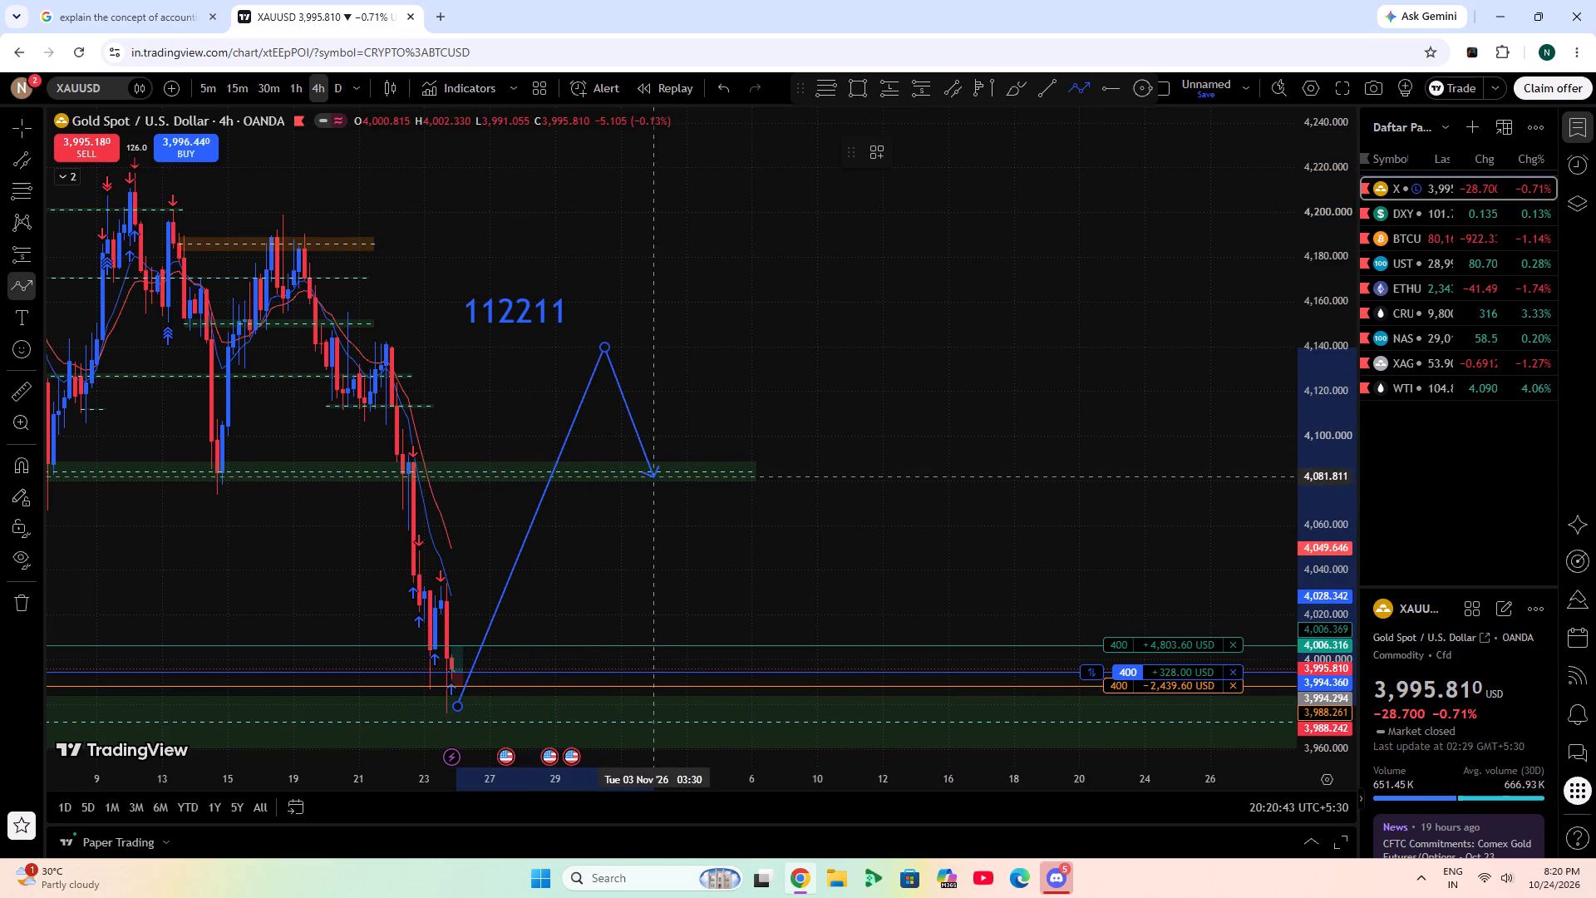
click(655, 467)
double_click(800, 178)
click(935, 323)
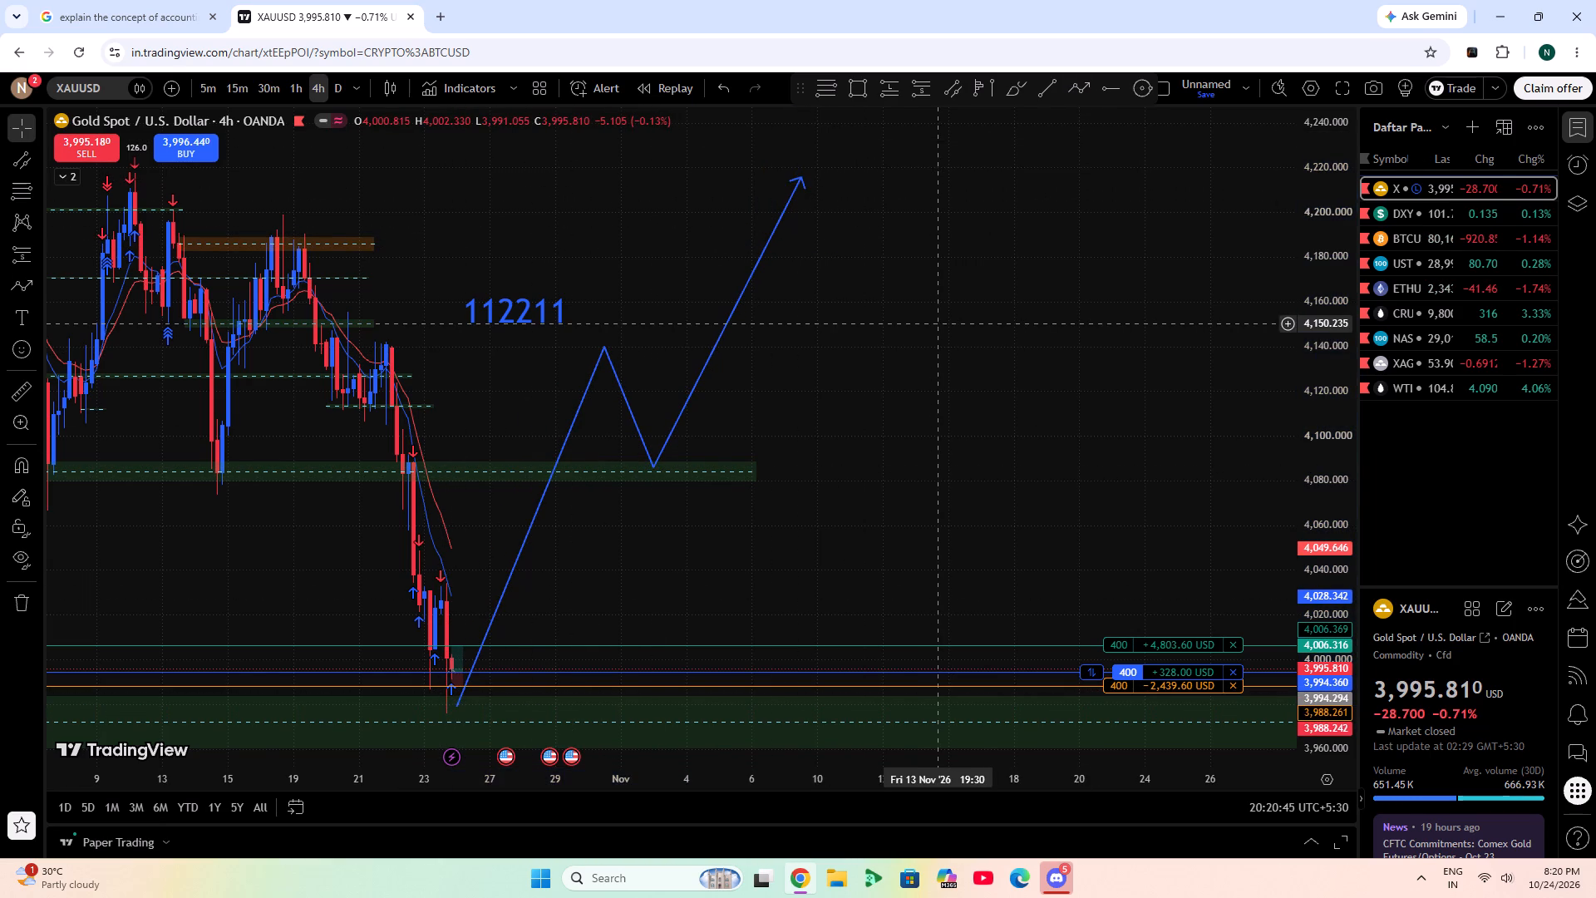
drag(935, 323, 1076, 343)
scroll(1041, 56, down, 9)
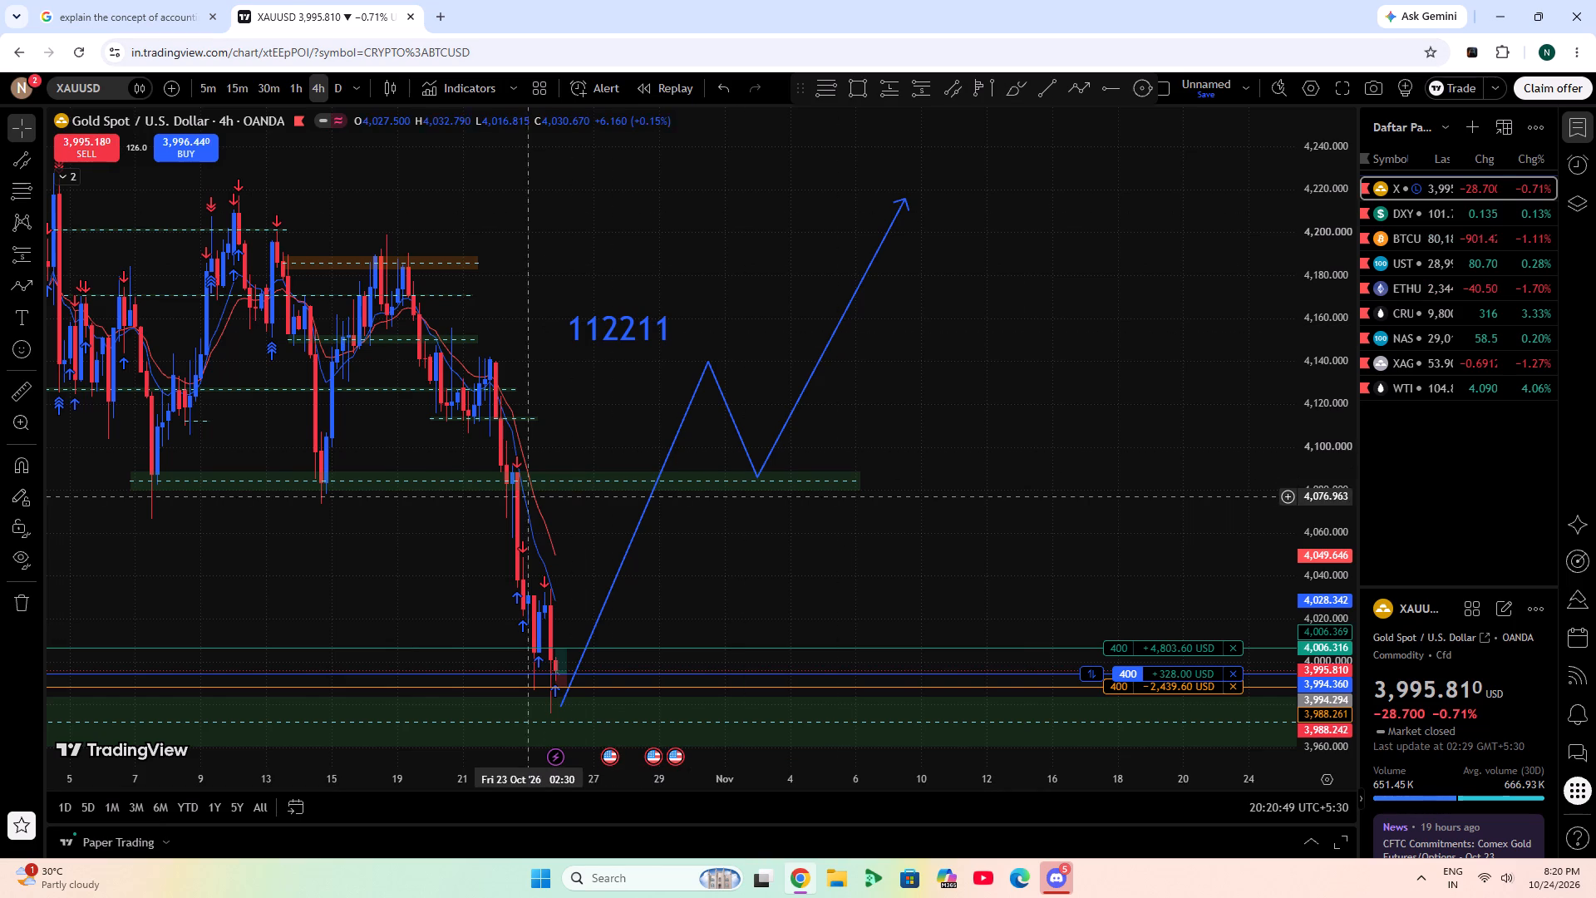
click(544, 479)
click(614, 523)
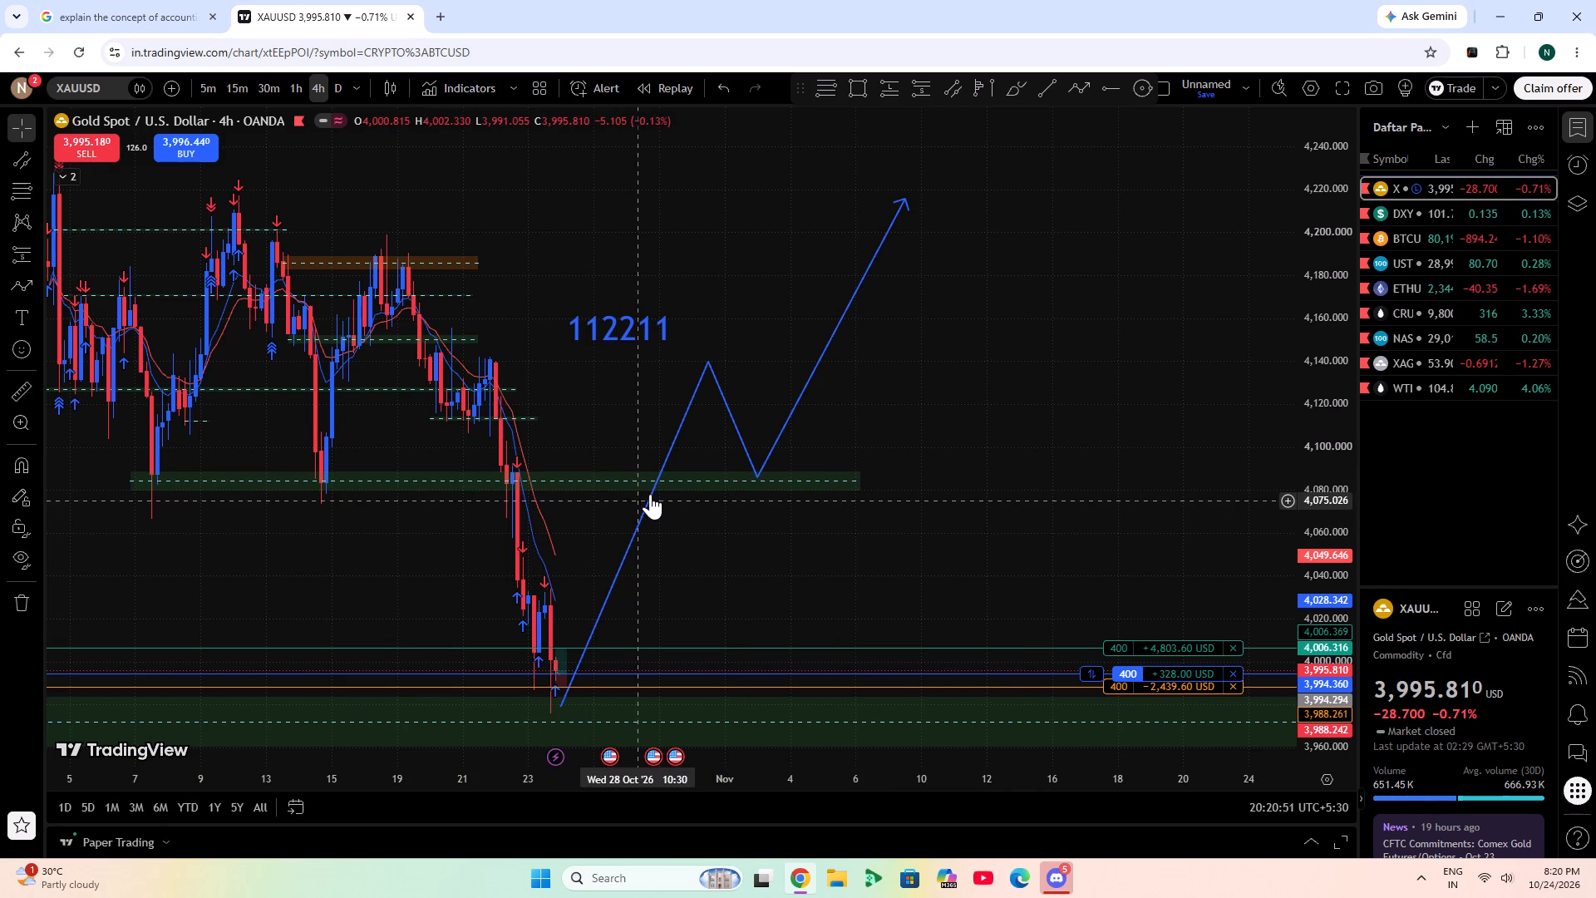
Examine BTCUSD on the 5-minute timeframe, covering the price action between the 4h fvg and the 4h strong demand / bullish zone.
click(1392, 239)
scroll(1120, 356, down, 5)
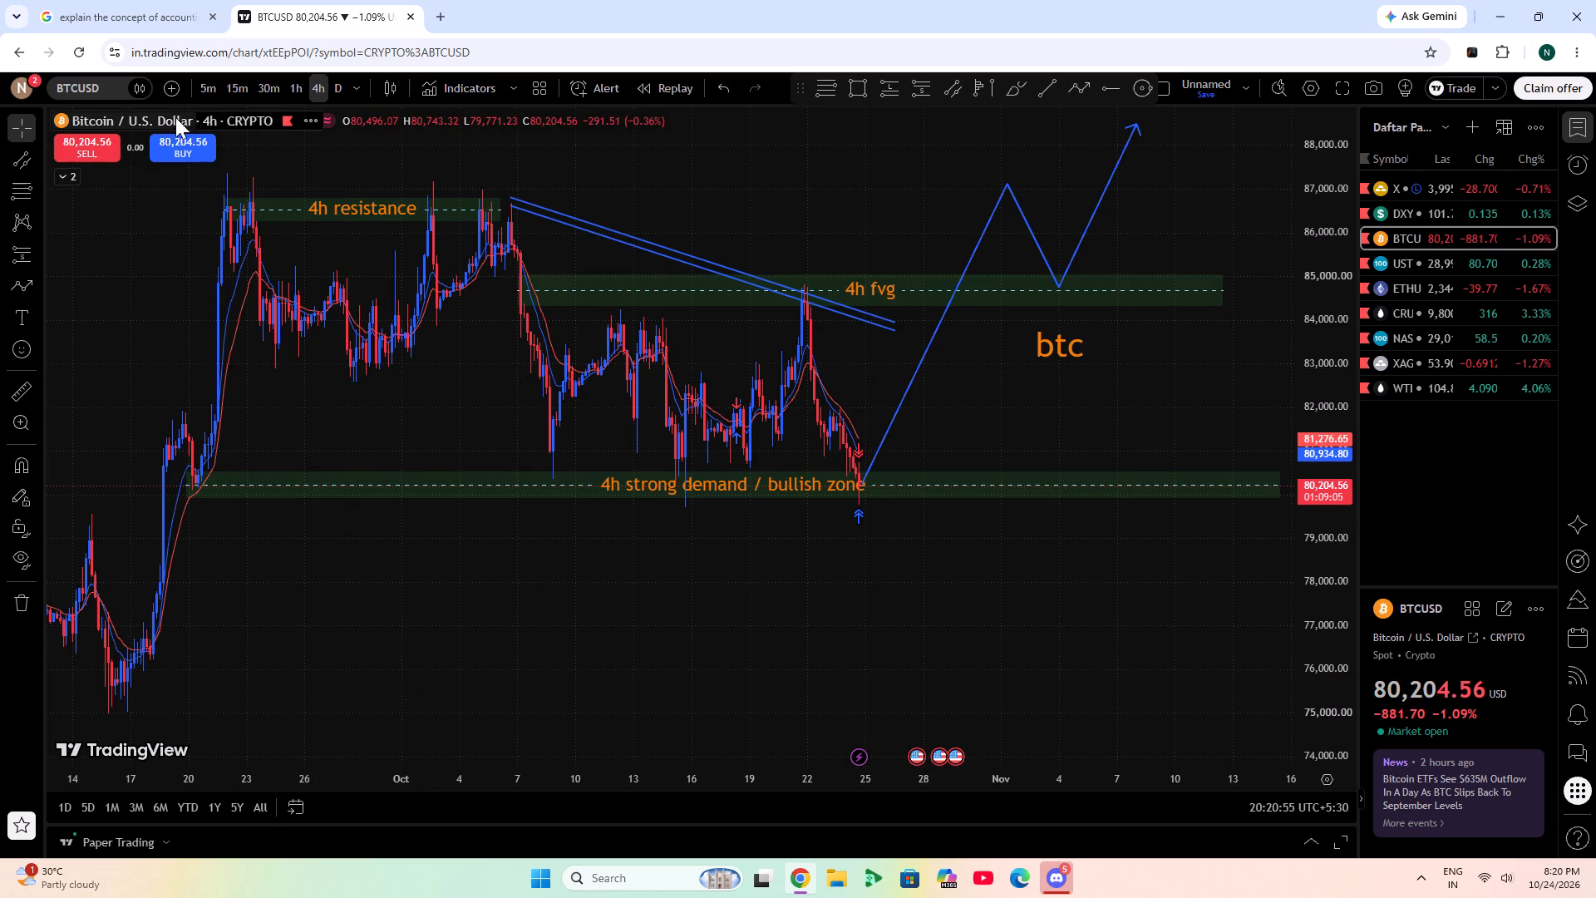
click(207, 92)
drag(738, 362, 1005, 414)
scroll(1006, 414, down, 8)
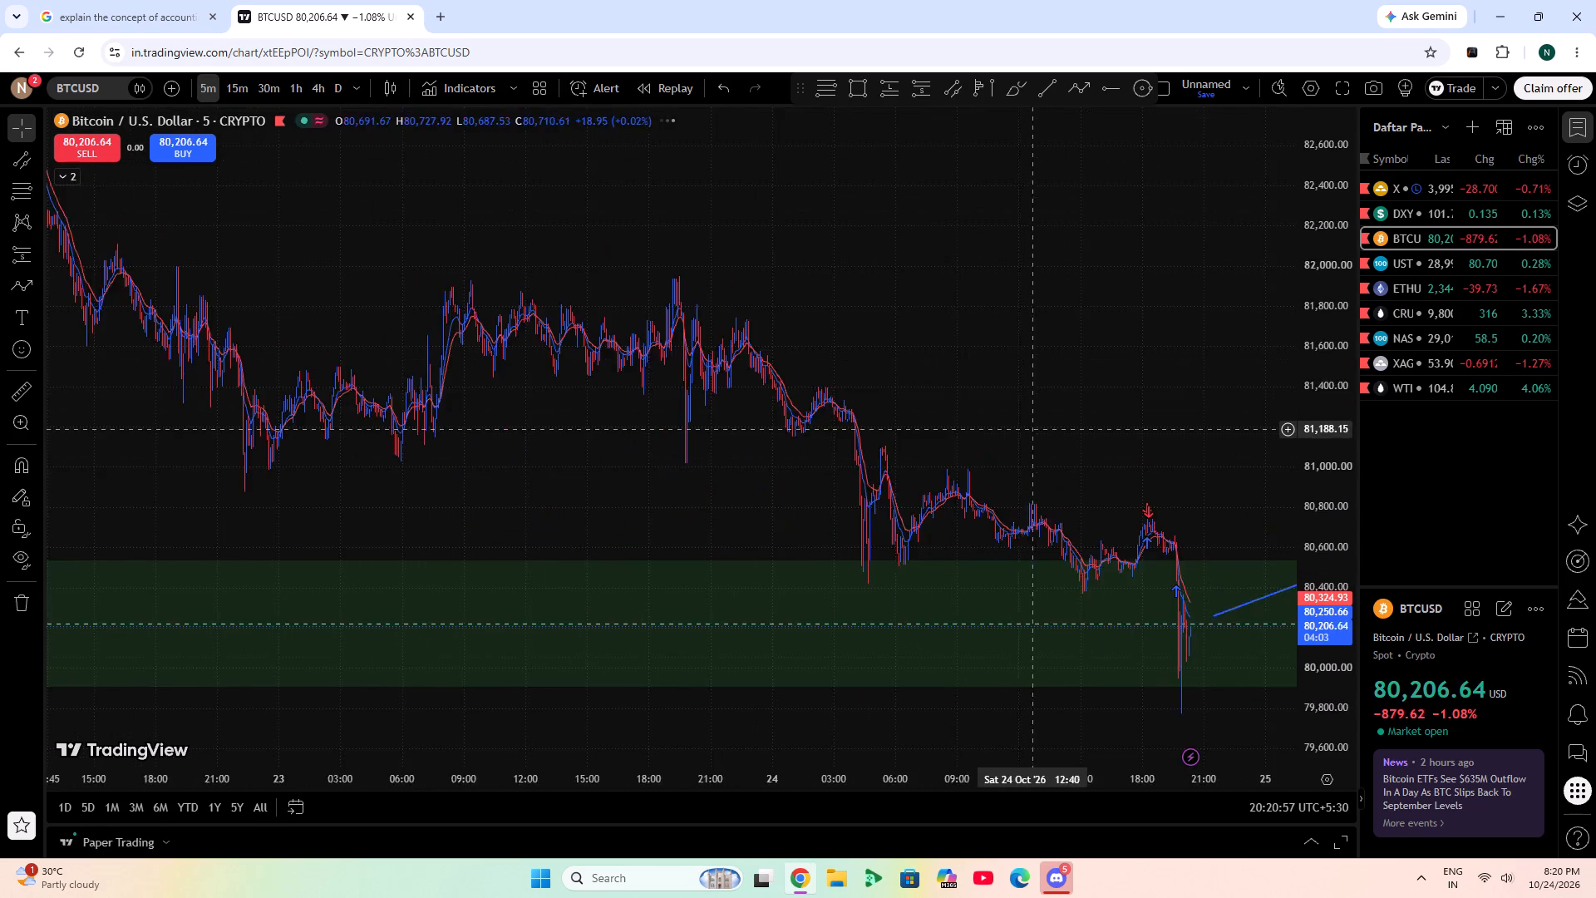
scroll(1033, 429, down, 4)
drag(1145, 441, 372, 449)
scroll(759, 468, down, 19)
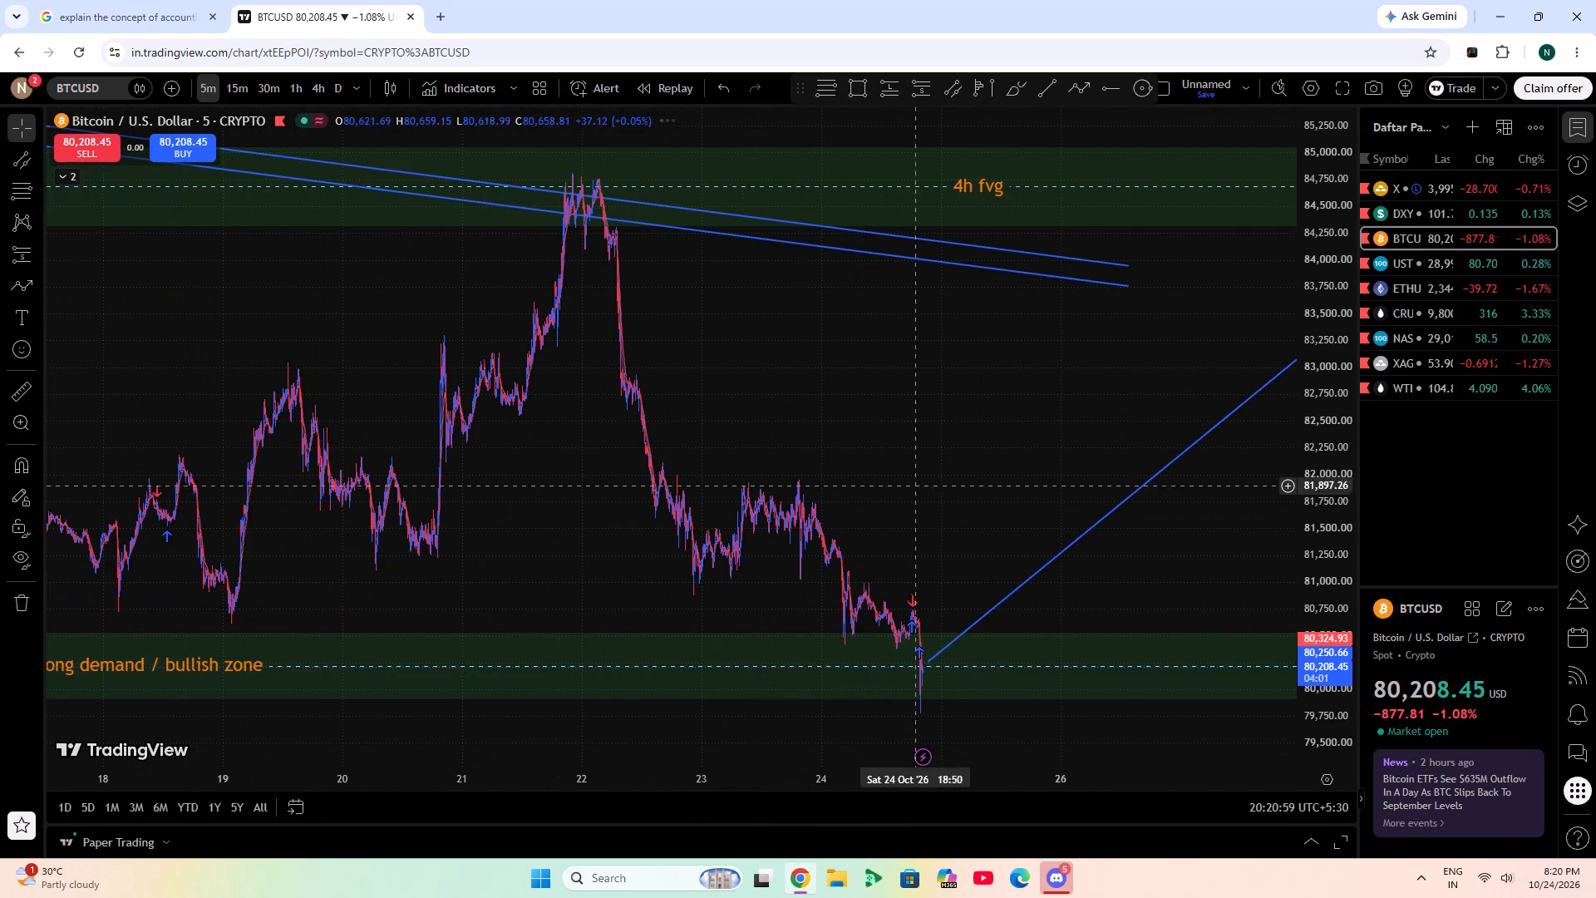
scroll(1325, 495, down, 13)
drag(1031, 466, 1394, 563)
drag(131, 417, 774, 469)
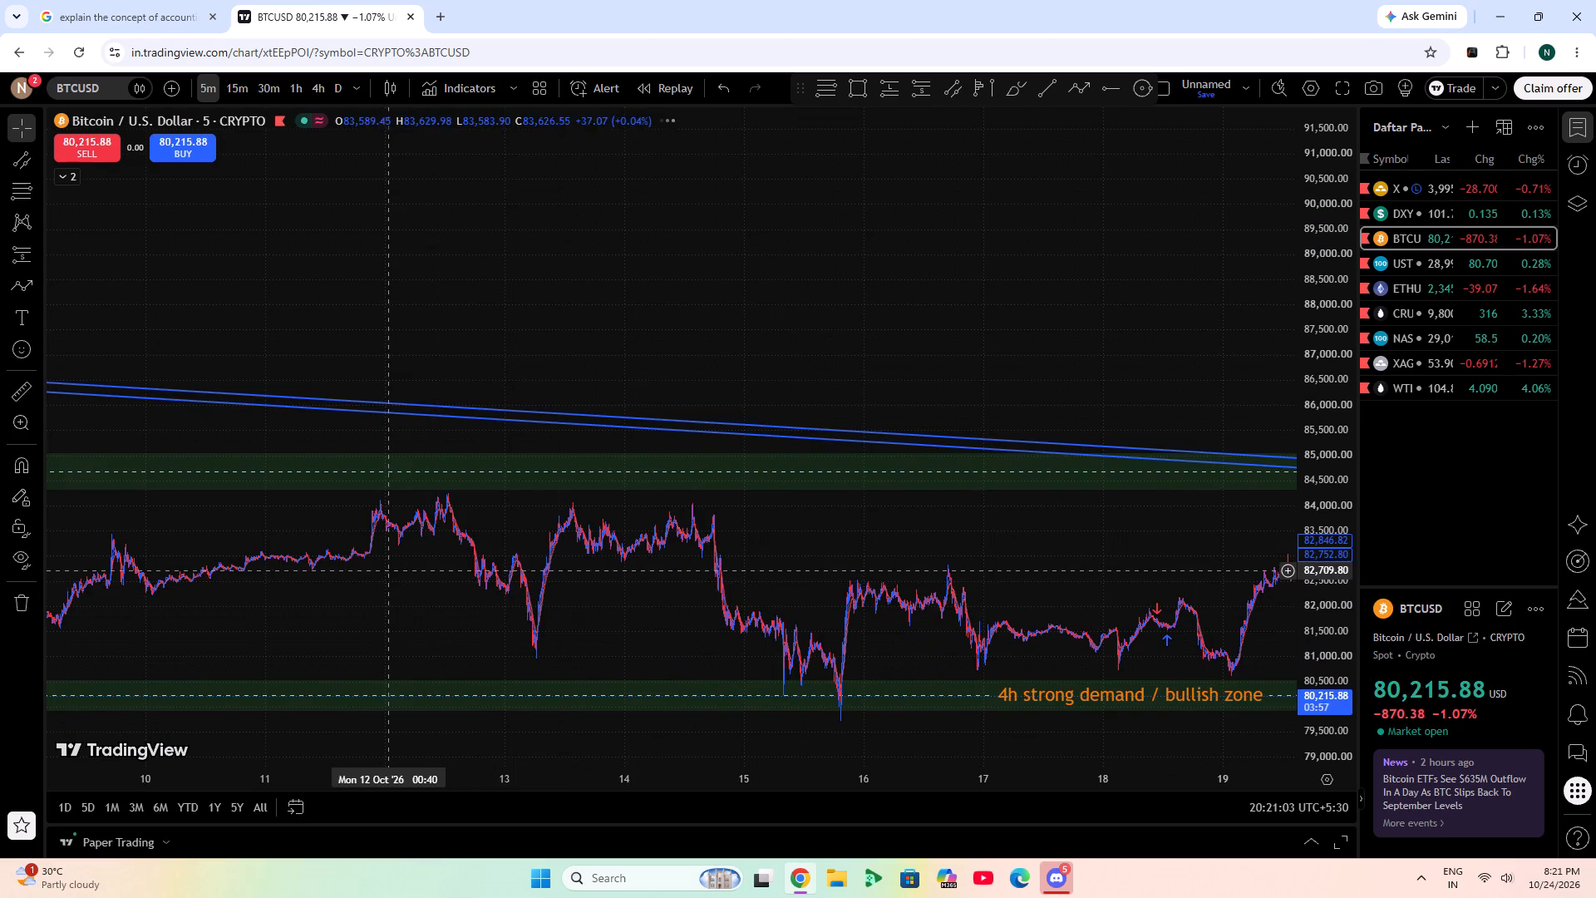
drag(387, 570, 0, 474)
drag(1024, 486, 430, 451)
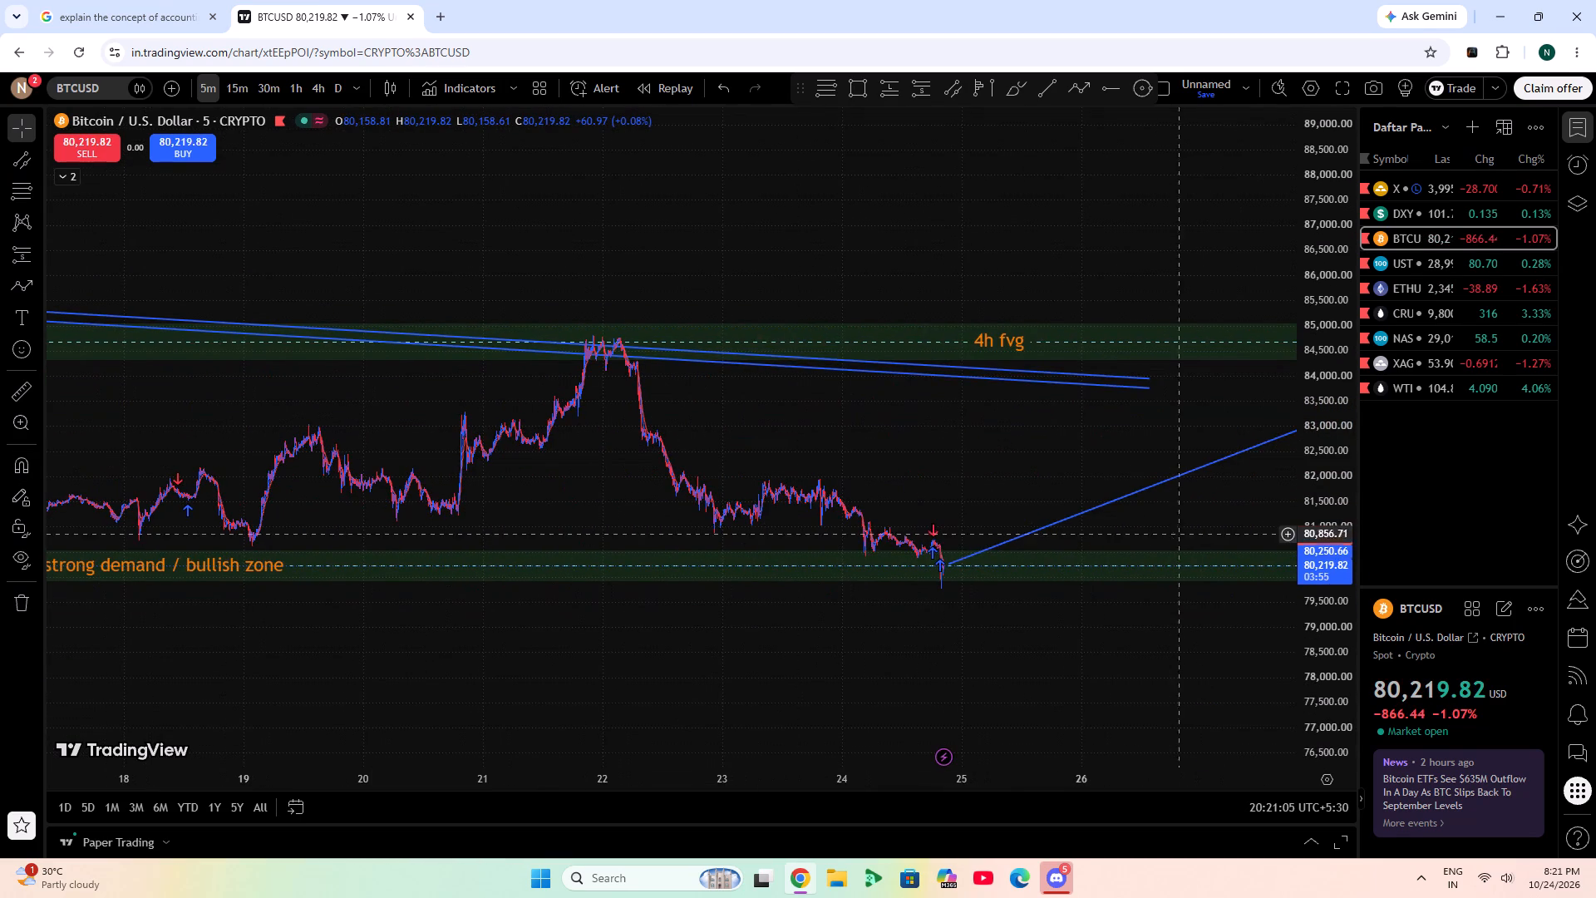
scroll(1324, 608, up, 6)
drag(1136, 534, 1138, 561)
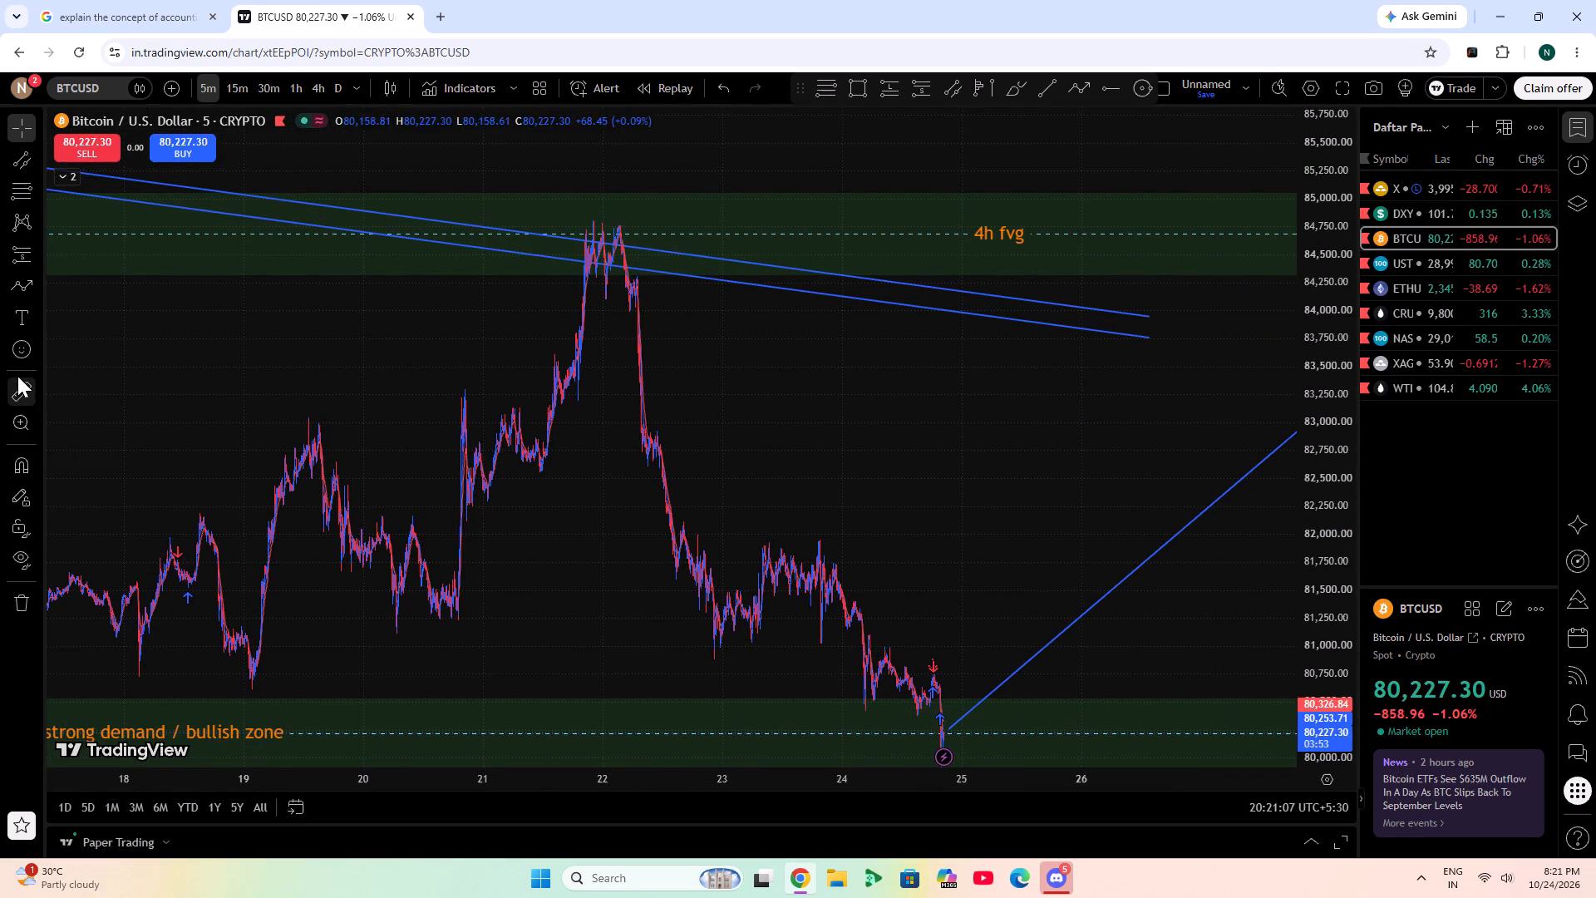
Measure the BTCUSD price distance from the 4h fvg at about 84,600 down to the demand zone at about 80,090, and clear the measurement.
click(17, 376)
click(698, 243)
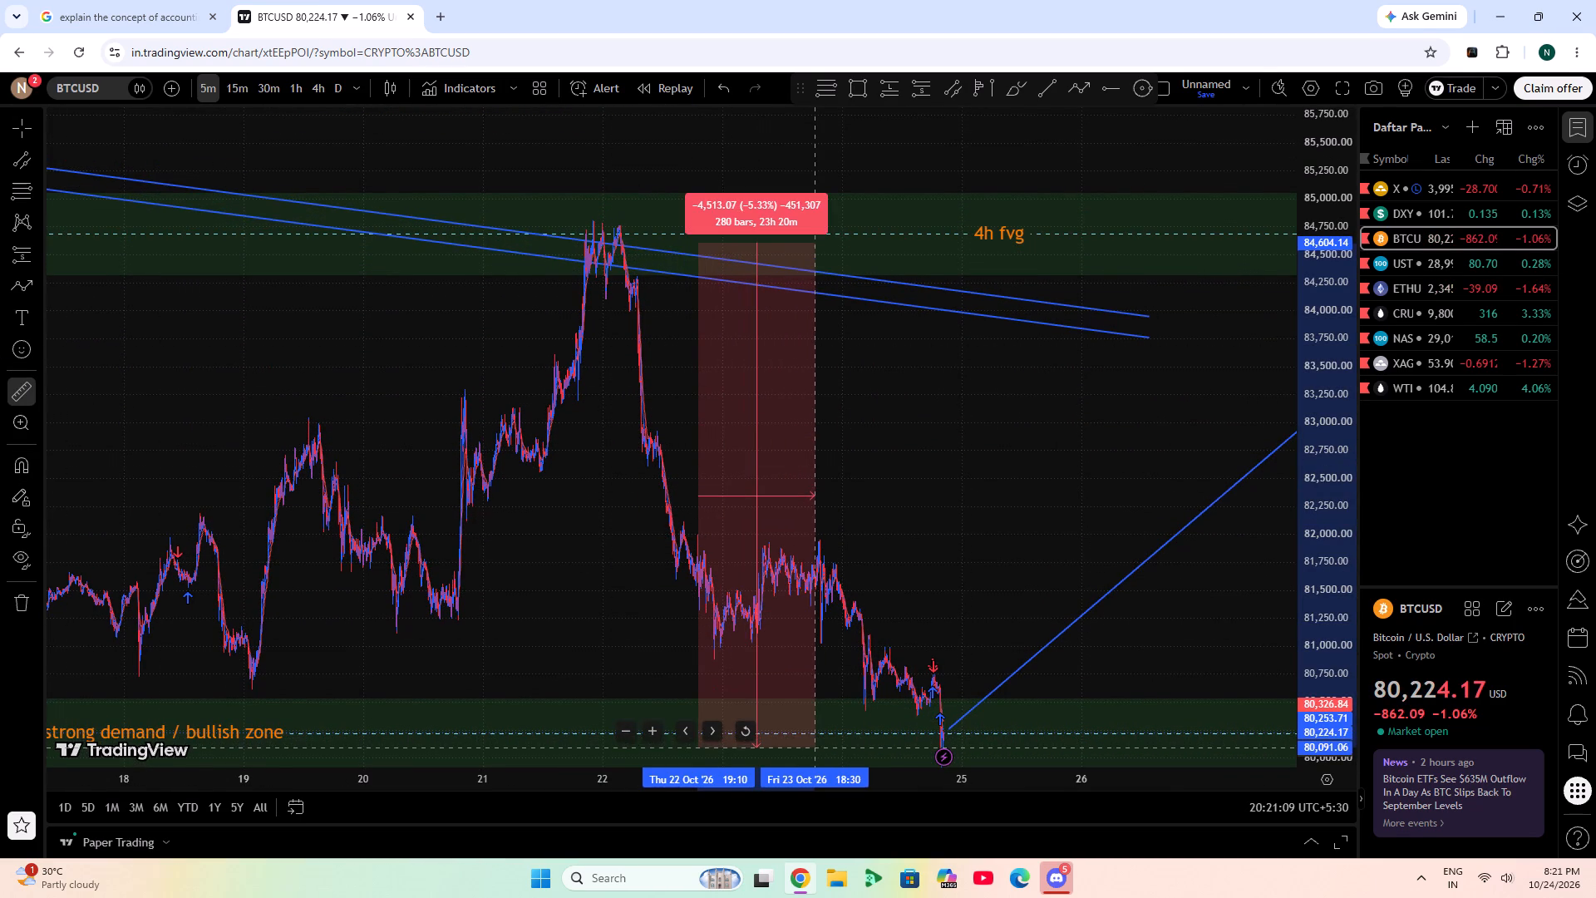
click(815, 748)
click(981, 571)
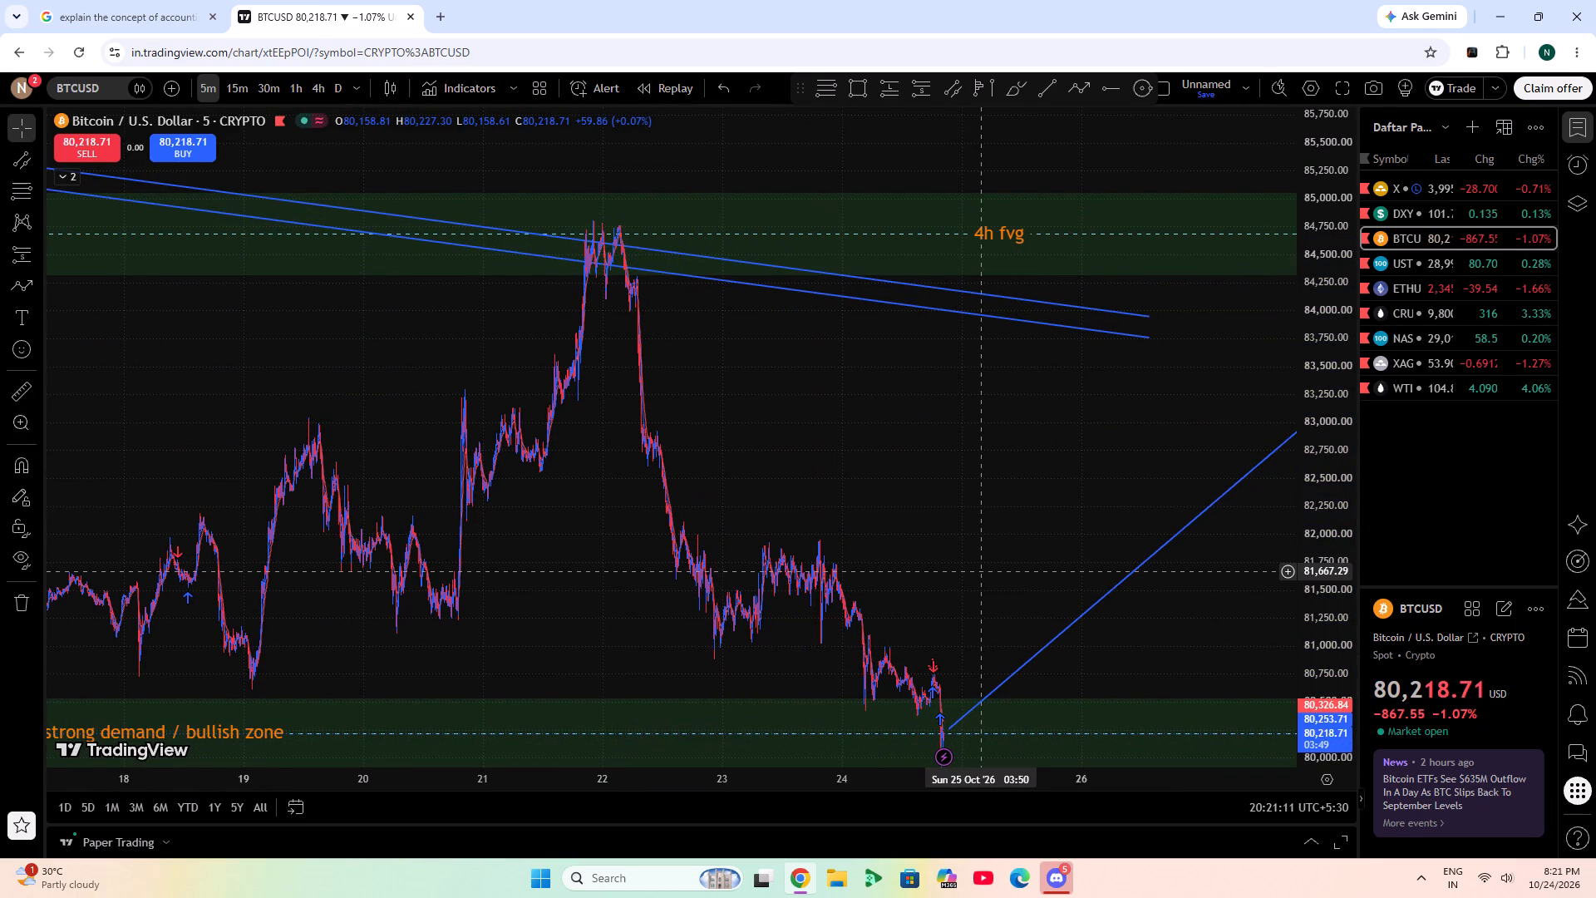